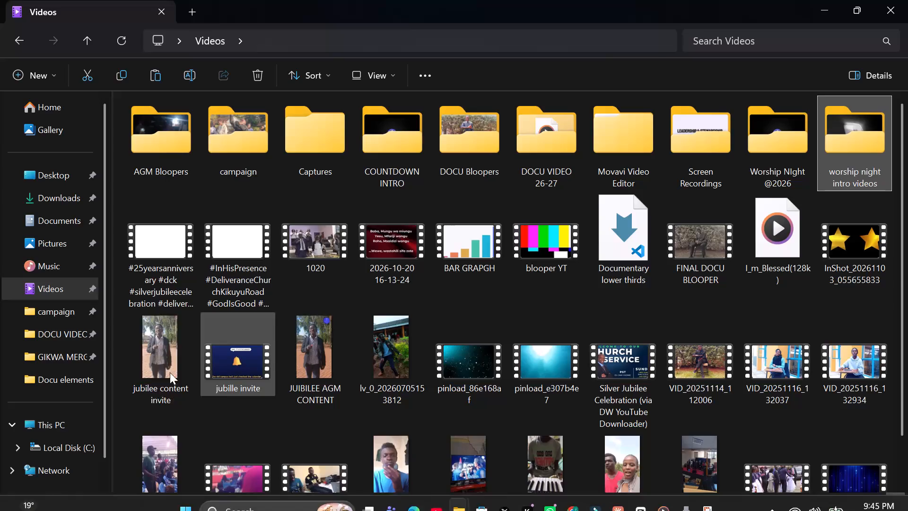
# Move the LEADERSHIP-STEWARD V6 video from the Music folder to the Videos folder.
pyautogui.click(37, 263)
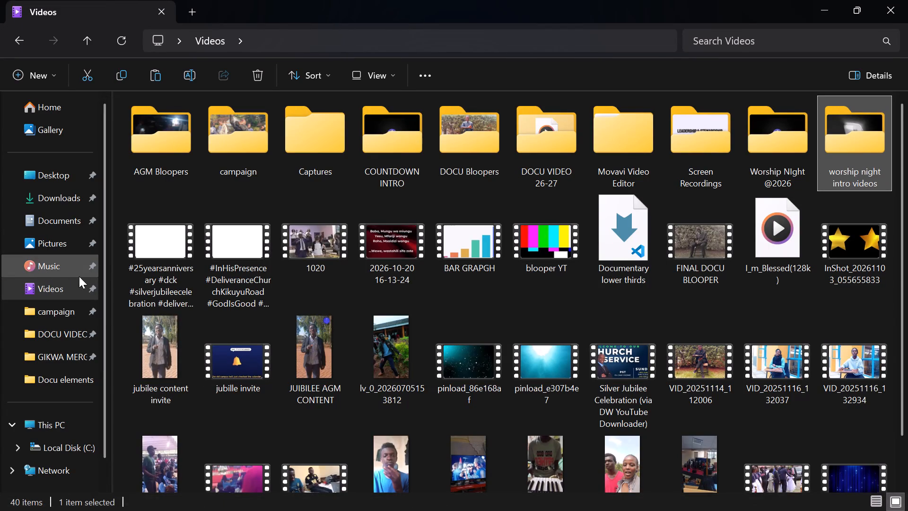
pyautogui.click(46, 266)
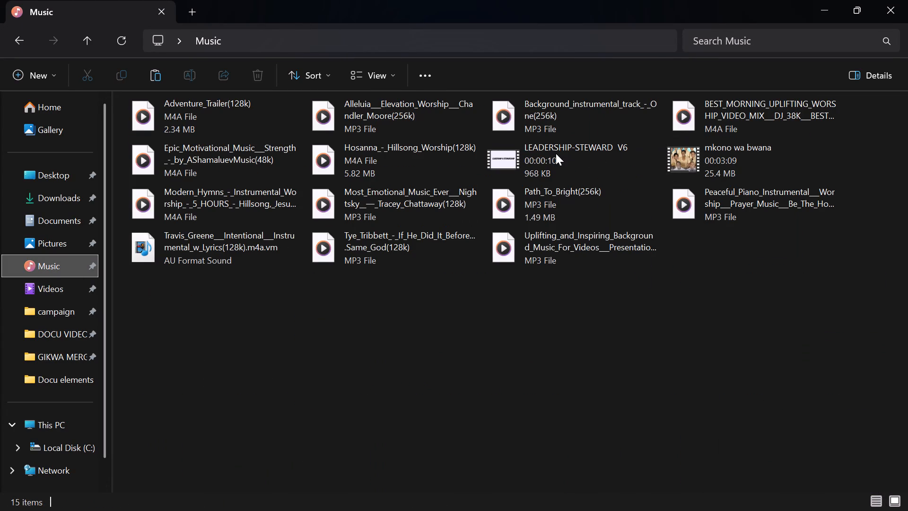
pyautogui.moveTo(563, 150); pyautogui.dragTo(65, 265)
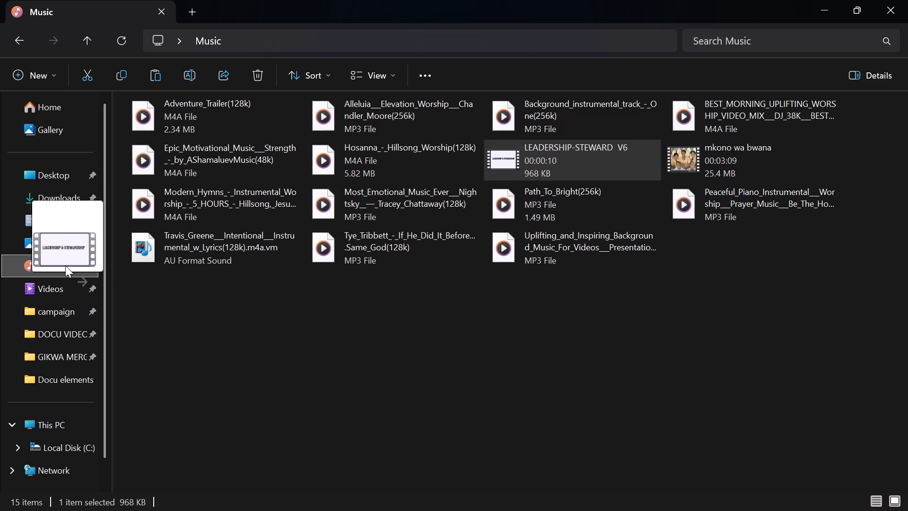
pyautogui.moveTo(65, 265); pyautogui.dragTo(53, 285)
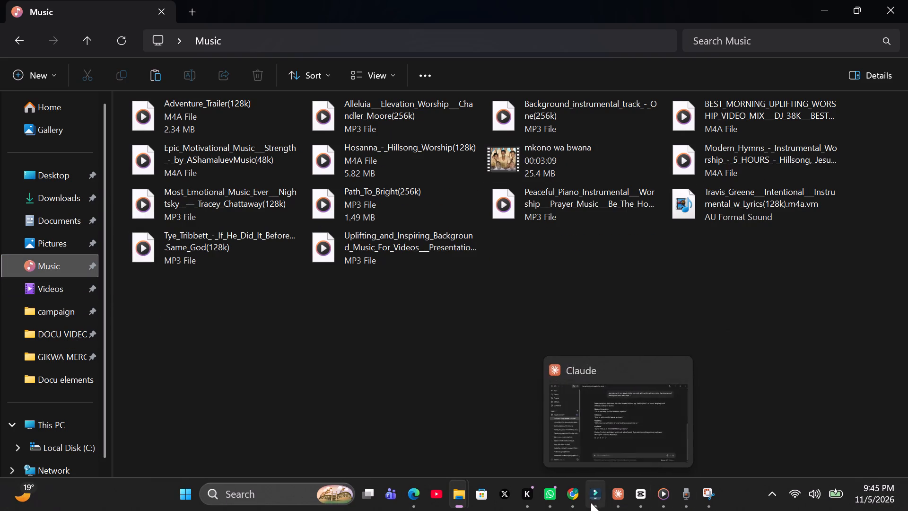
# Switch to Chrome and open the Videos folder in the Noise Reducer upload dialog.
pyautogui.click(576, 495)
pyautogui.click(60, 191)
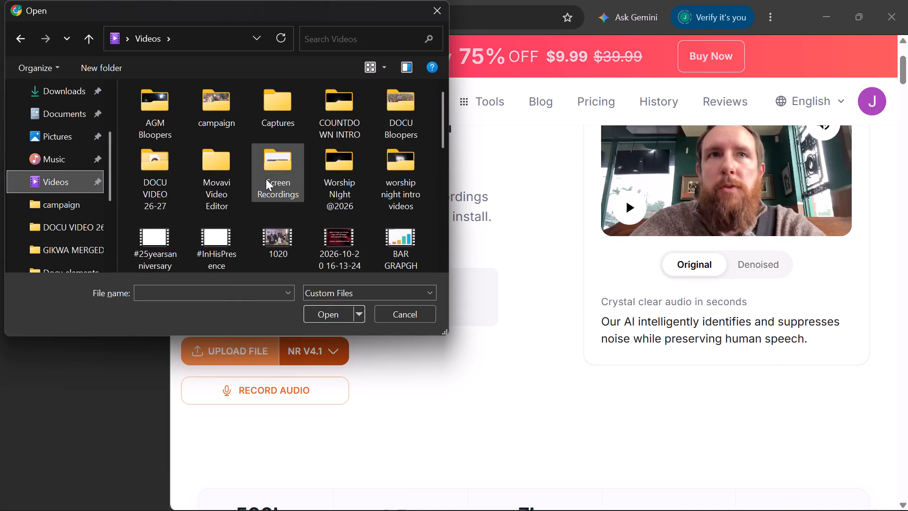
# Look through the Screen Recordings folder for the clip to upload, and return to the Videos folder.
pyautogui.scroll(-1, 266, 178)
pyautogui.doubleClick(278, 140)
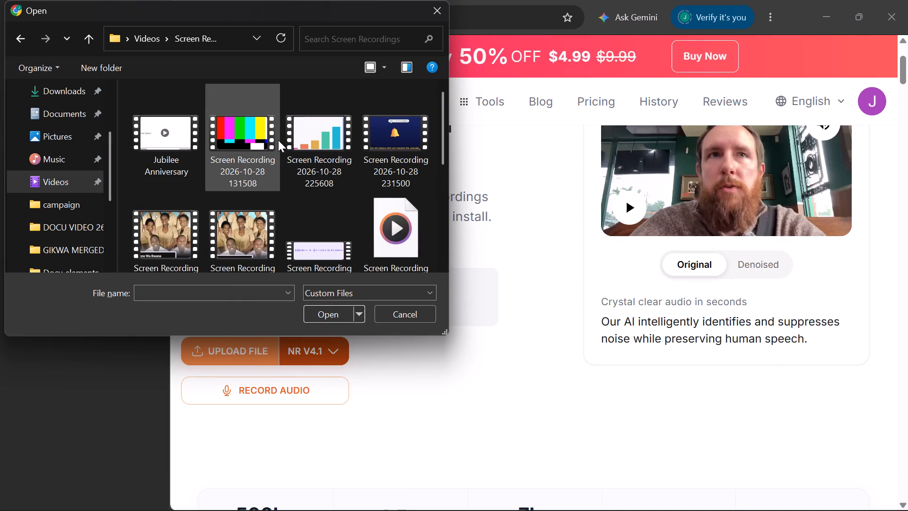
pyautogui.scroll(-1, 295, 184)
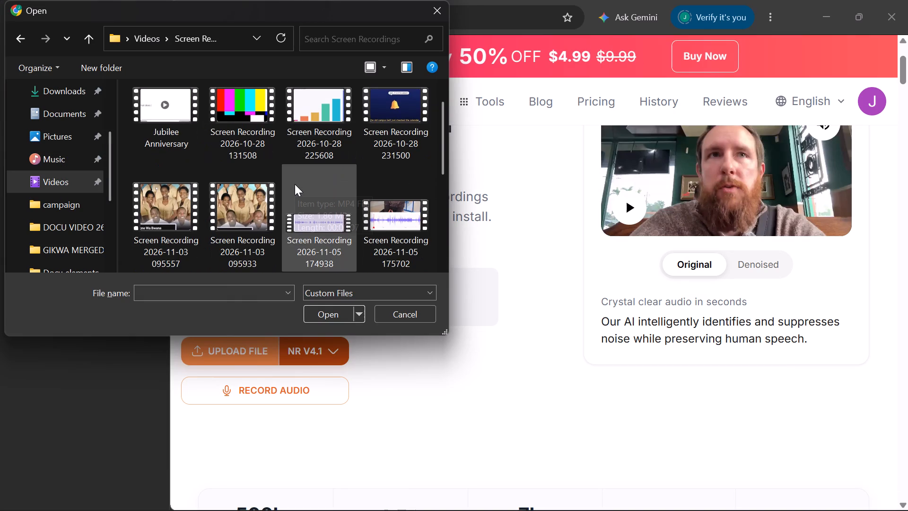
pyautogui.scroll(-3, 295, 184)
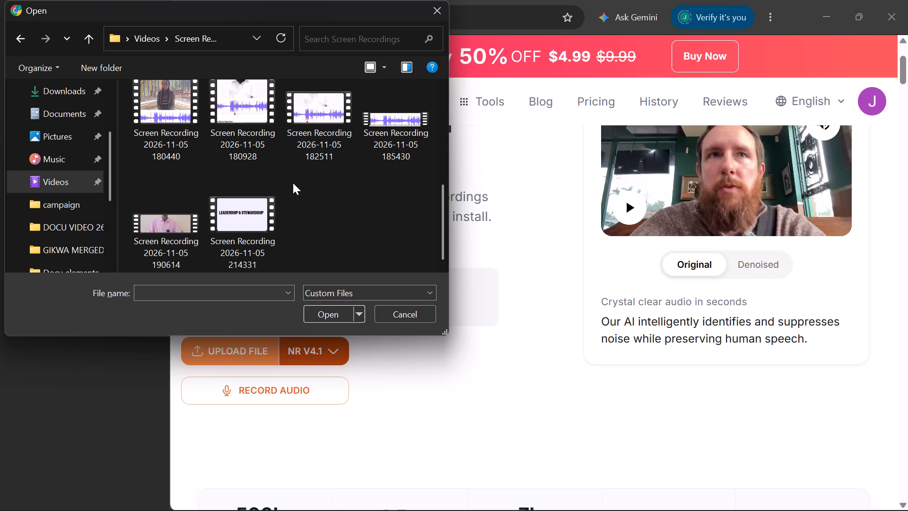
pyautogui.scroll(2, 292, 182)
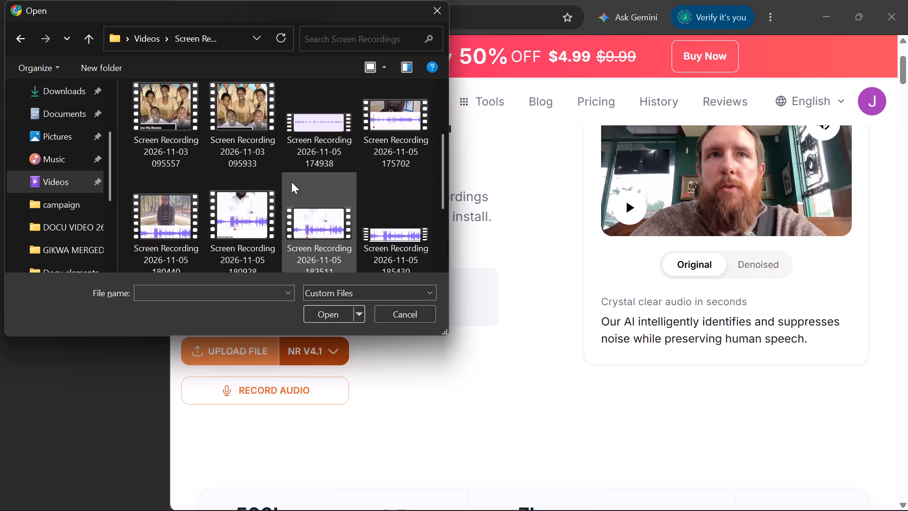
pyautogui.scroll(4, 291, 182)
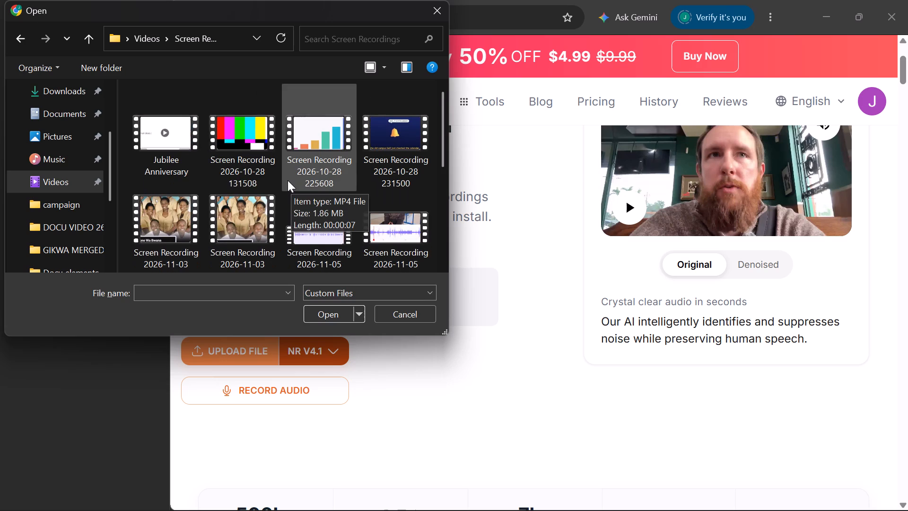
pyautogui.scroll(1, 288, 180)
pyautogui.scroll(-11, 288, 180)
pyautogui.click(90, 42)
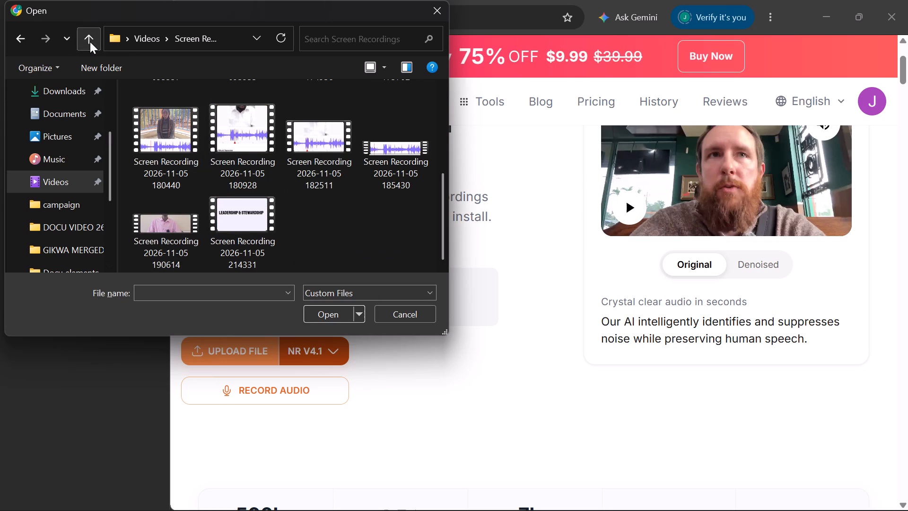
# Upload the LEADERSHIP-STEWARD V6 video from the Videos folder to Noise Reducer.
pyautogui.scroll(-3, 260, 172)
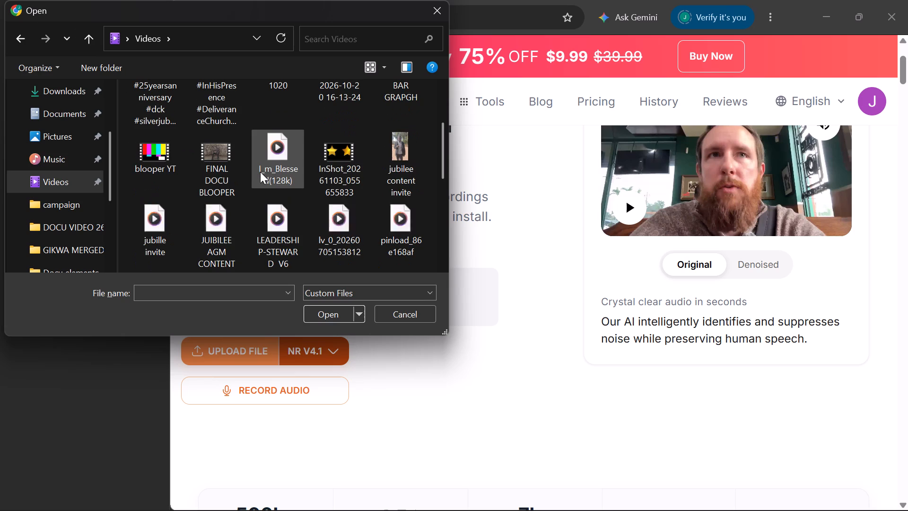
pyautogui.click(277, 260)
pyautogui.click(332, 311)
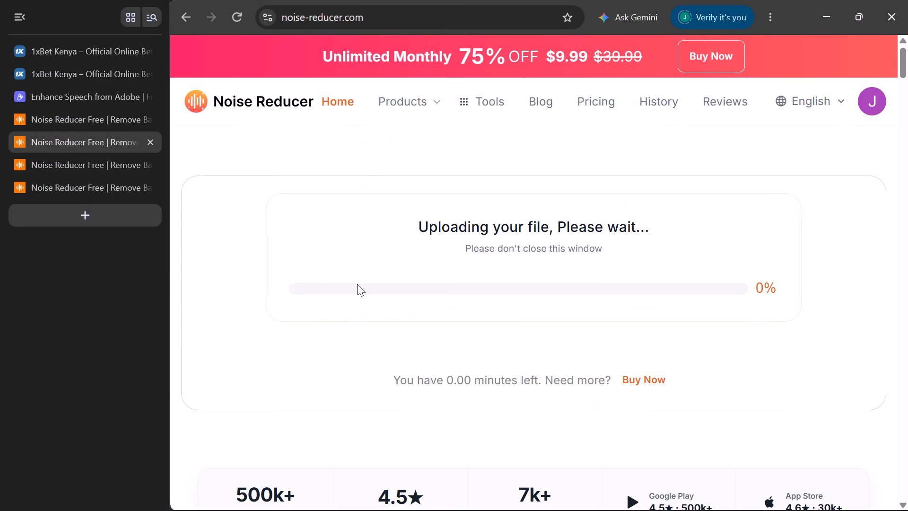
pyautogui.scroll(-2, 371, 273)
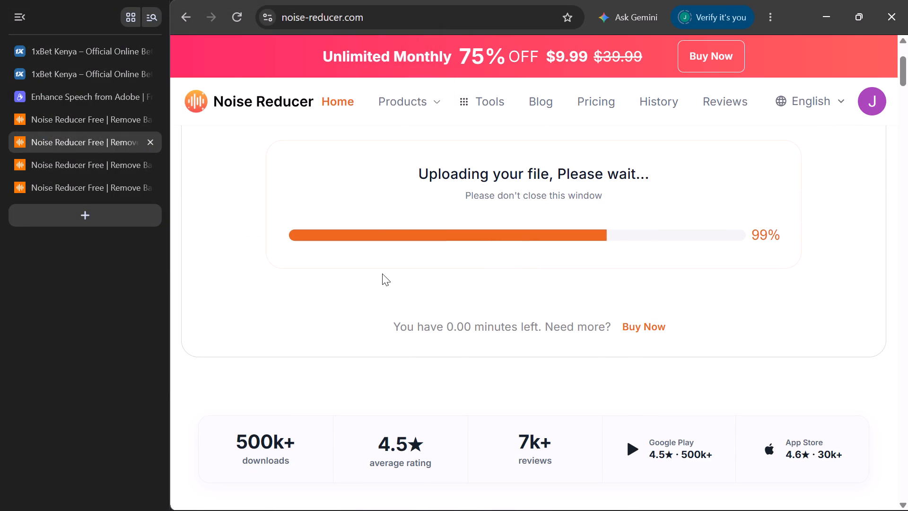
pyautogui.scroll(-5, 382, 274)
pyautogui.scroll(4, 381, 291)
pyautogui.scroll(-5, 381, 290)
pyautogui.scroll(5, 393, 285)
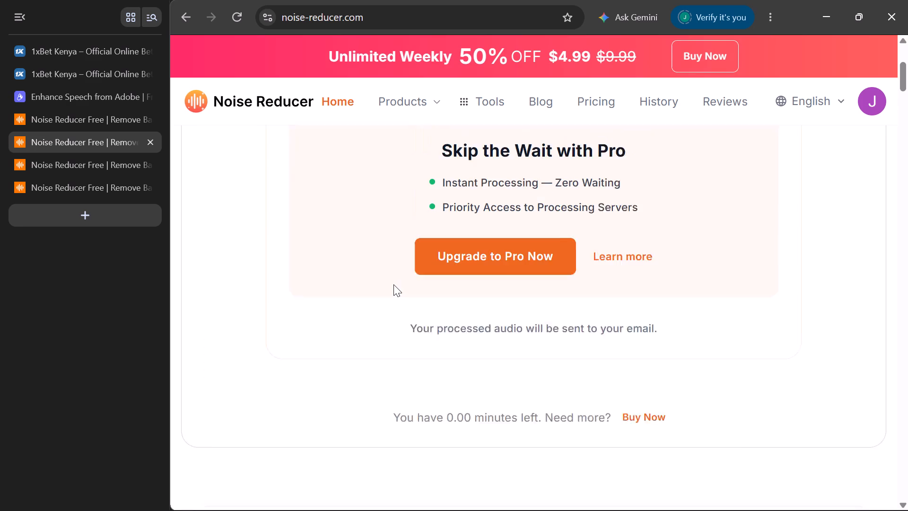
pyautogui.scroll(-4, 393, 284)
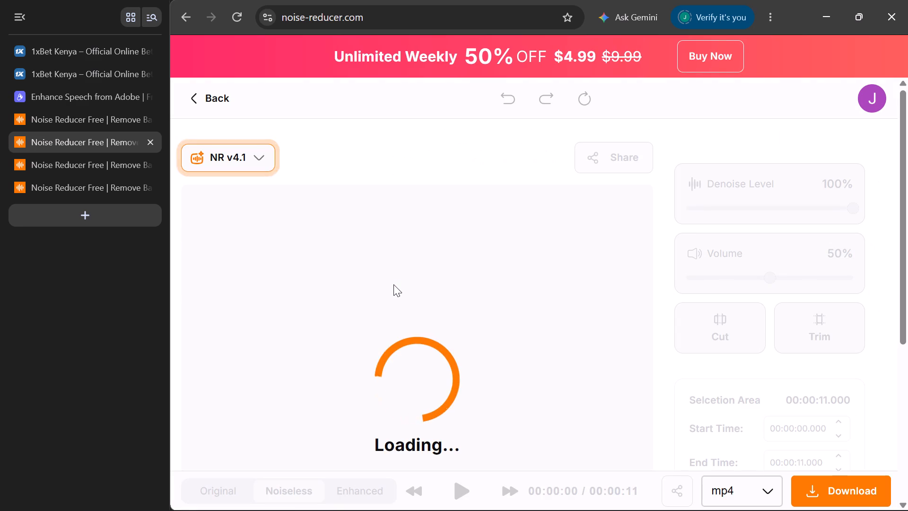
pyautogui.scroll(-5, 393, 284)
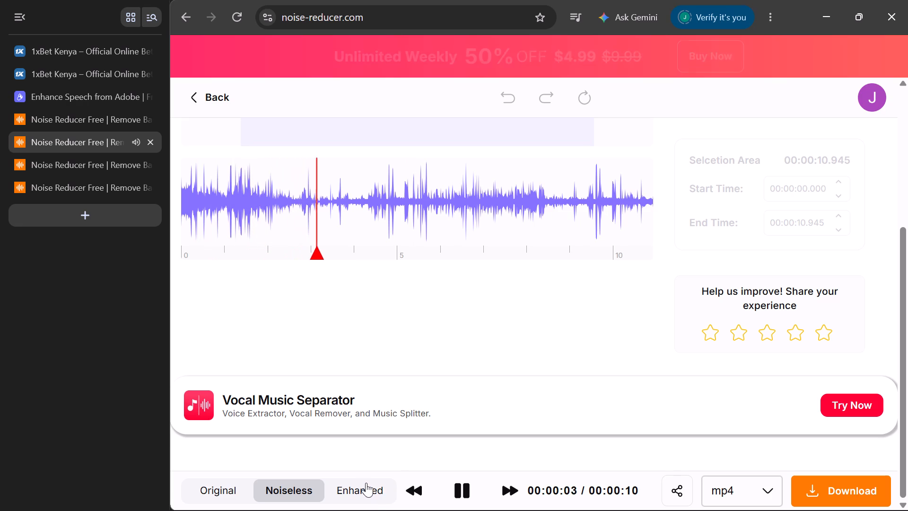
# Switch to the Enhanced version of the clip and listen to it, replaying from about 3 and 7 seconds.
pyautogui.click(367, 493)
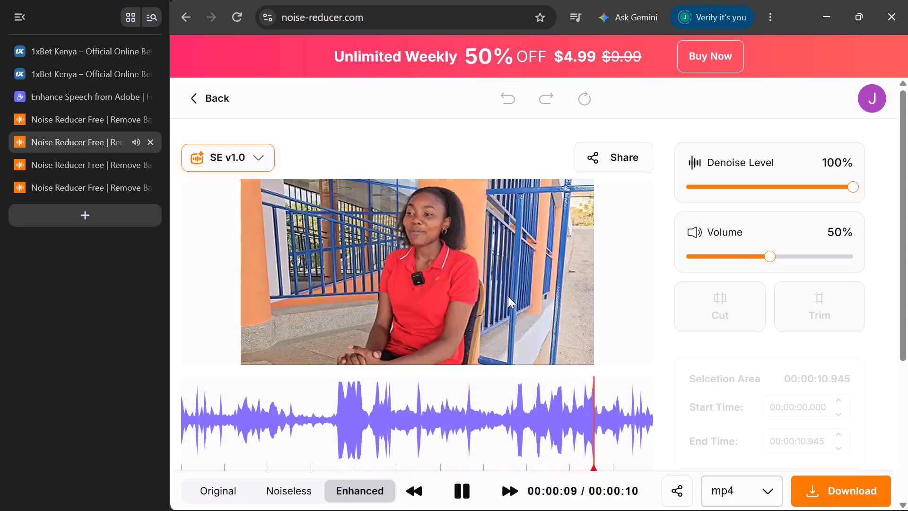
pyautogui.click(314, 437)
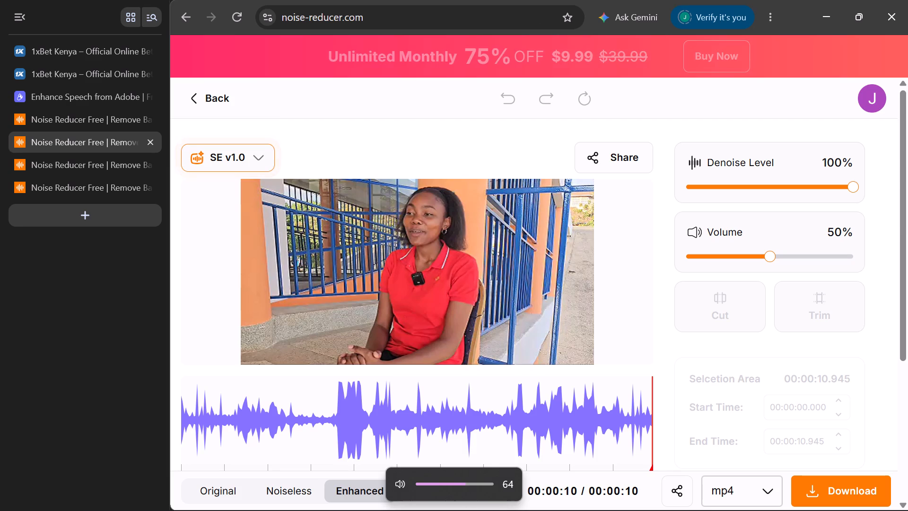
pyautogui.click(308, 441)
pyautogui.press('space')
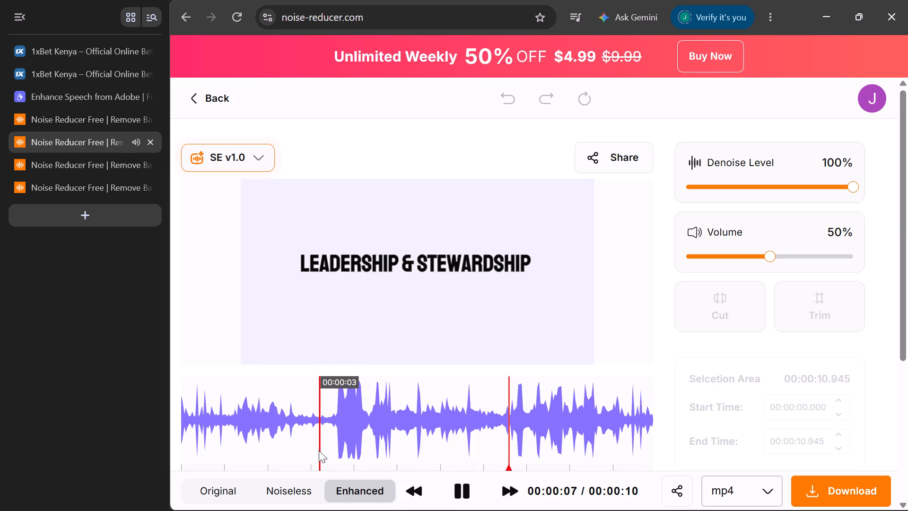
pyautogui.press('space')
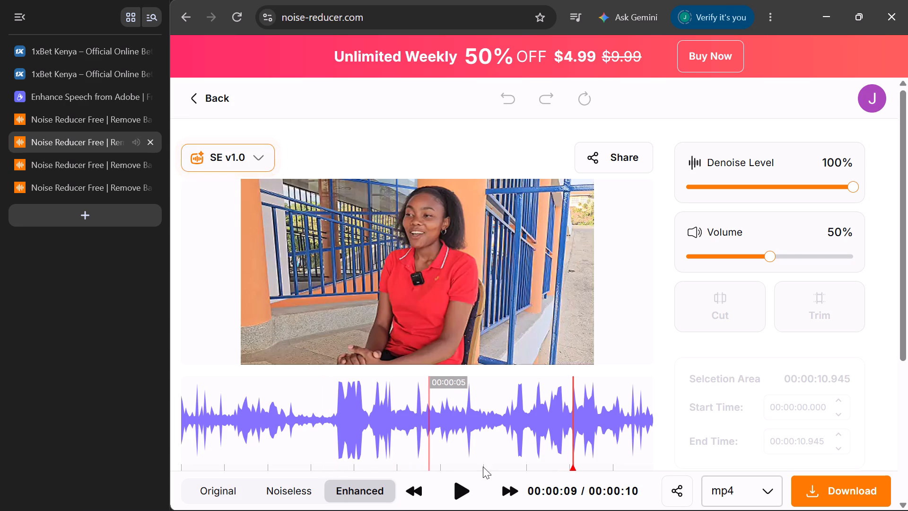
pyautogui.click(506, 453)
pyautogui.press('space')
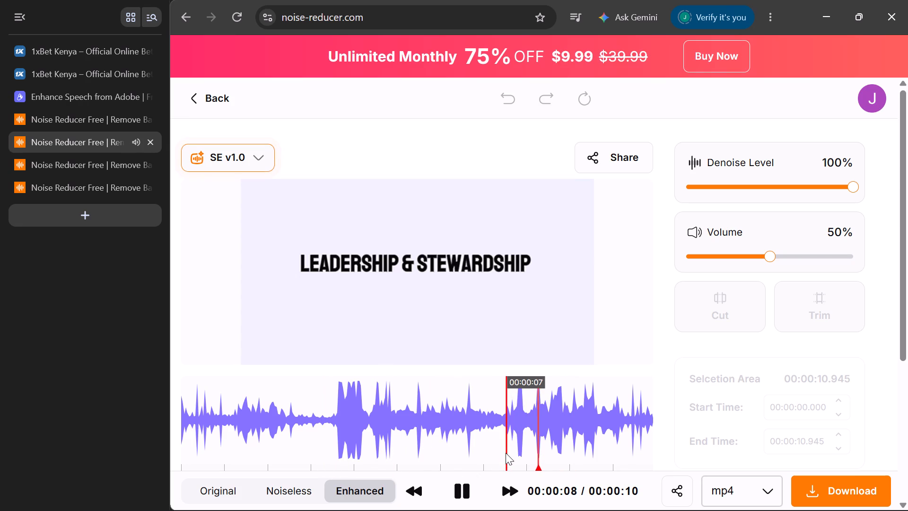
pyautogui.press('space')
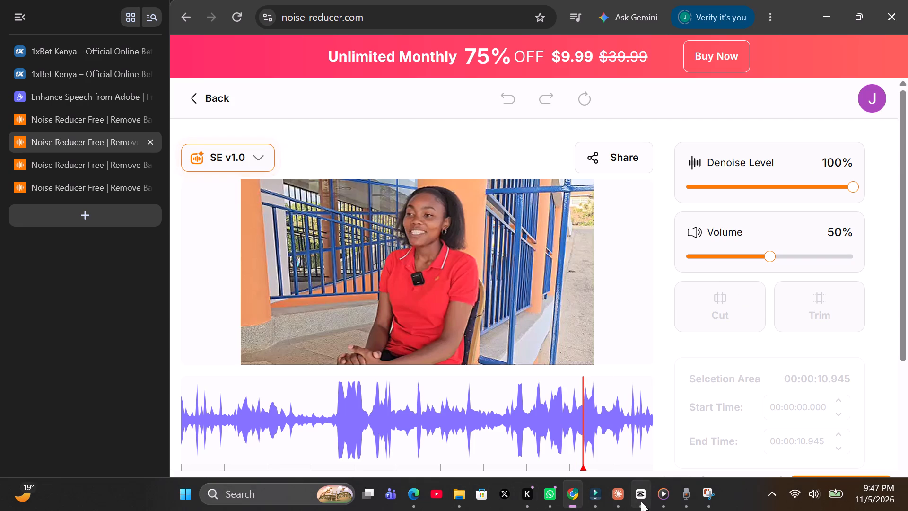
# Switch to CapCut and record a voiceover of about 7 seconds over the Leadership & Stewardship title, starting at 00:02:40:15.
pyautogui.click(642, 499)
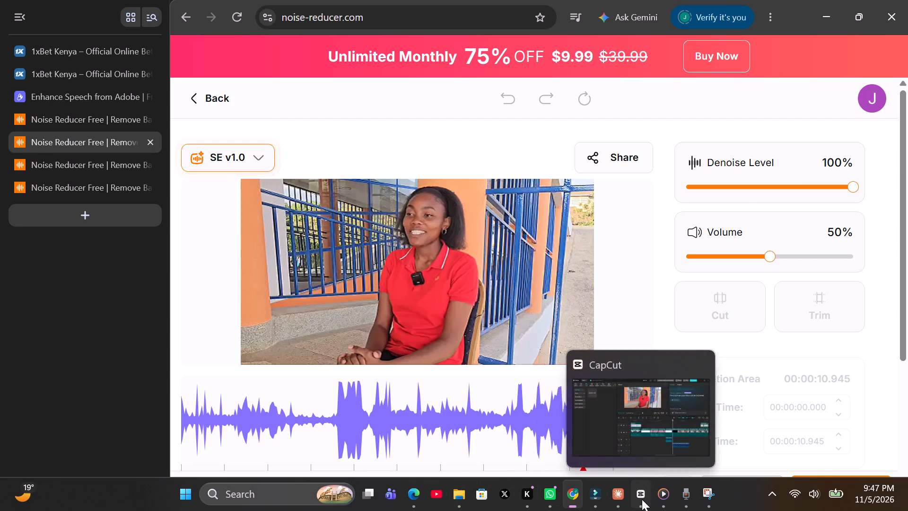
pyautogui.click(618, 431)
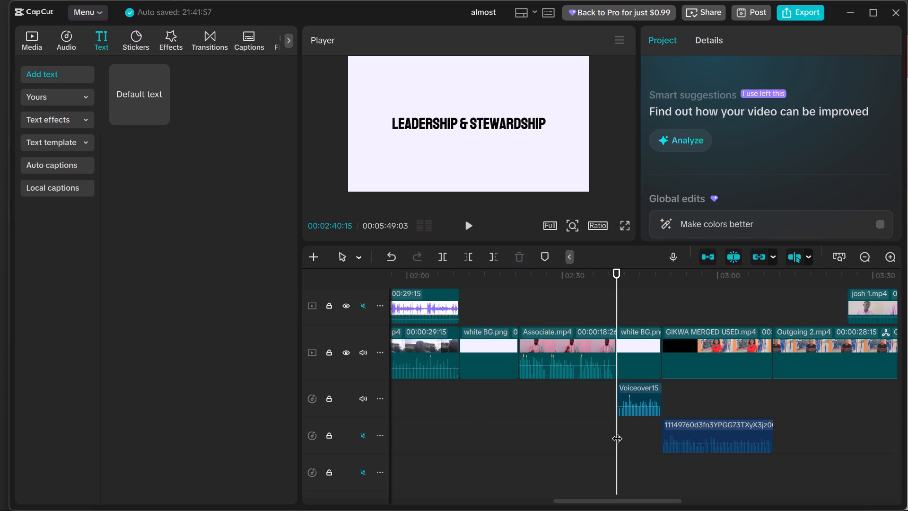
pyautogui.click(617, 431)
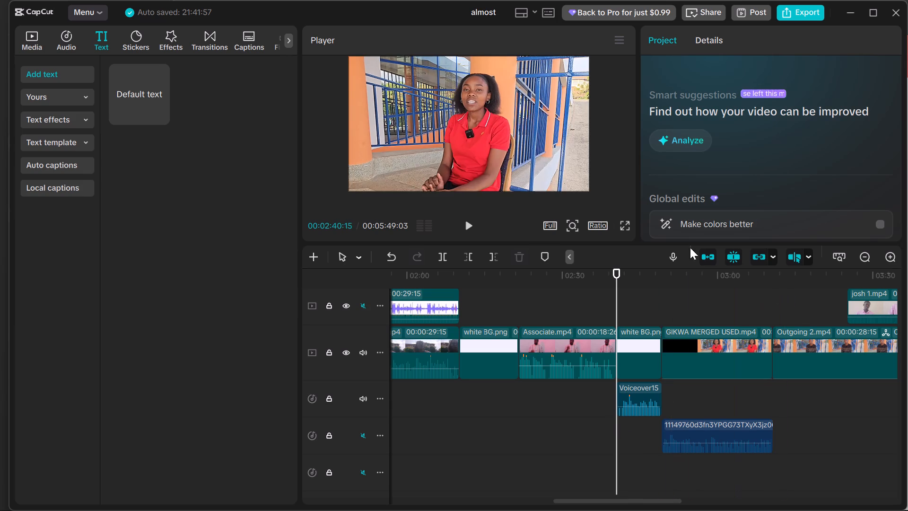
pyautogui.click(676, 252)
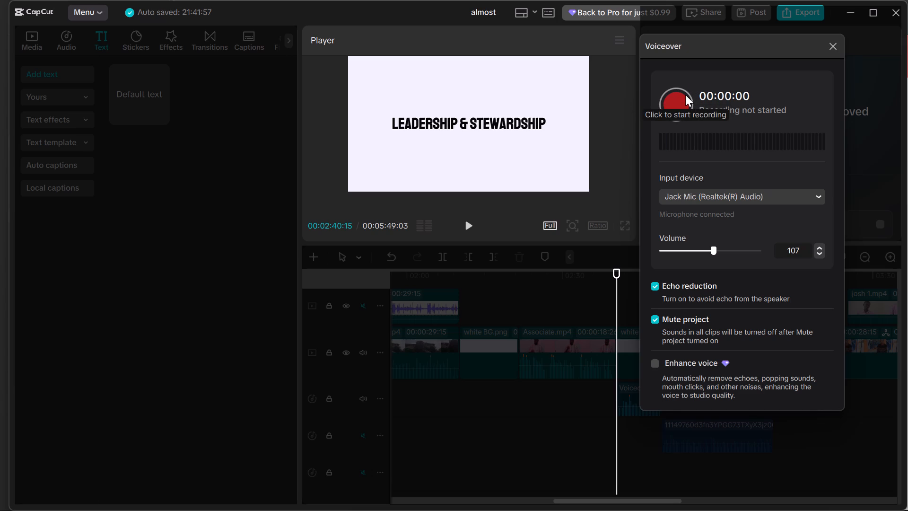
pyautogui.click(685, 110)
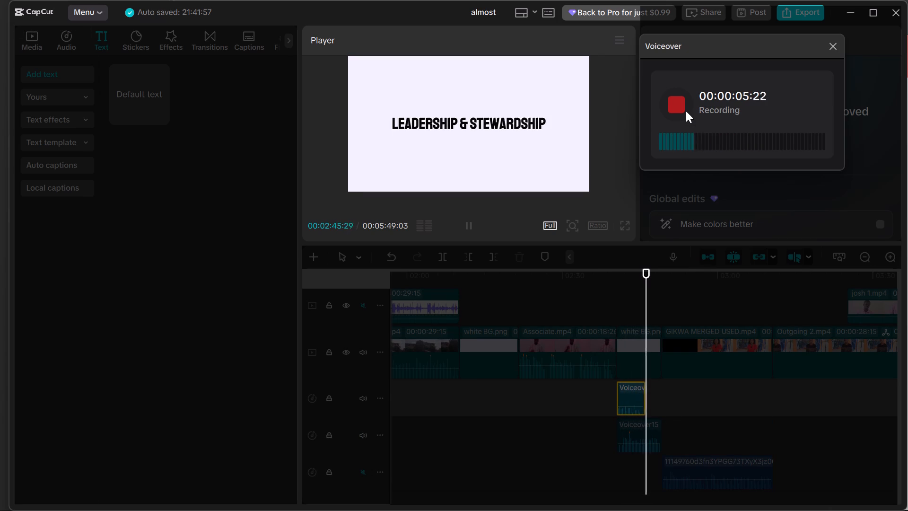
pyautogui.click(686, 111)
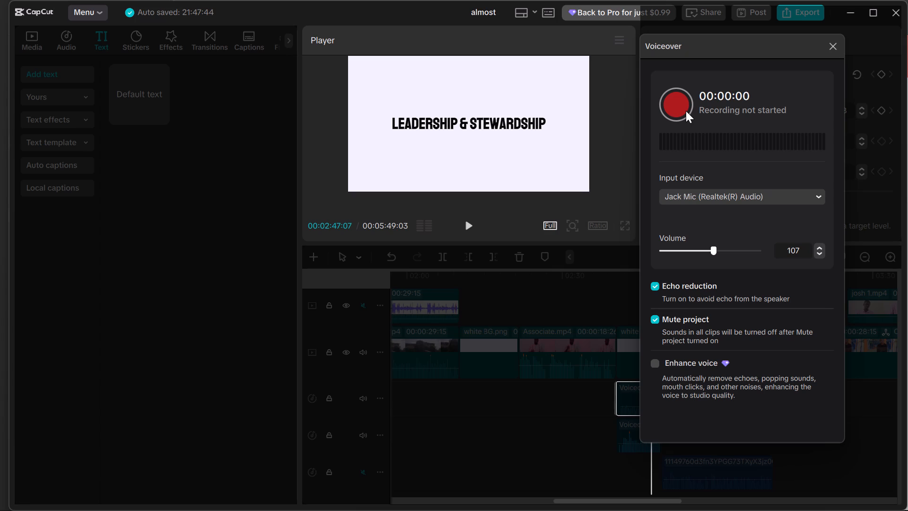
pyautogui.click(826, 47)
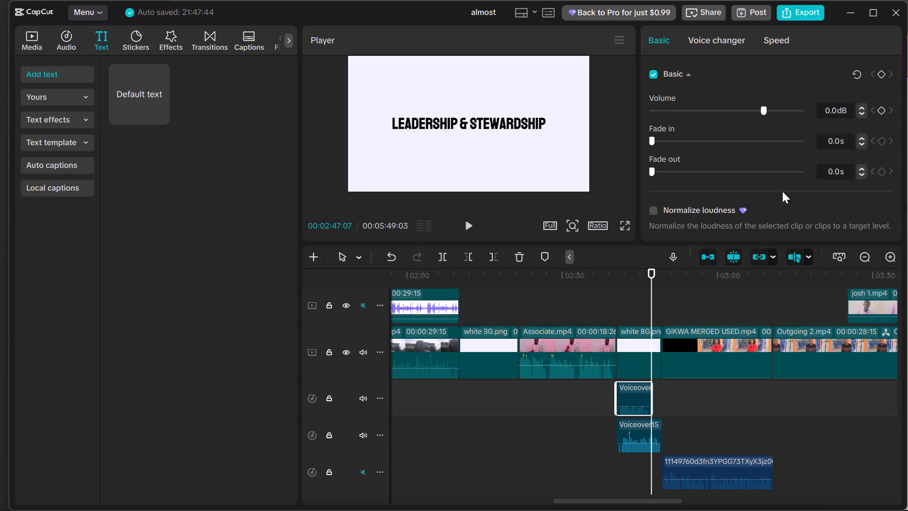
# Record another voiceover take of about 8 seconds from 00:02:40:15, over the same Leadership & Stewardship title.
pyautogui.click(619, 477)
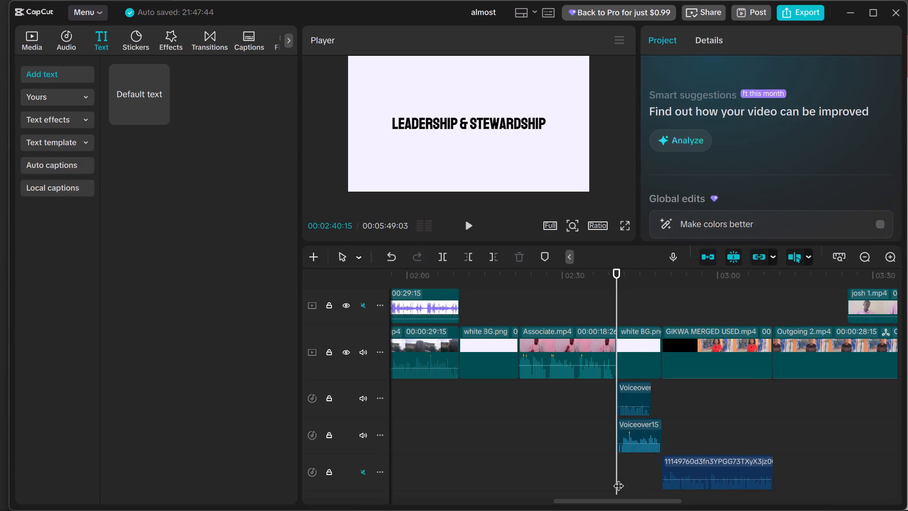
pyautogui.click(671, 256)
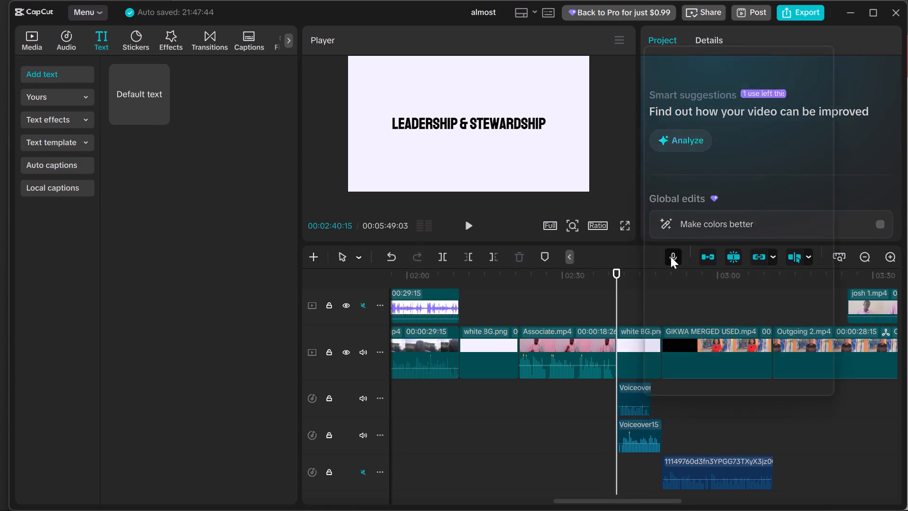
pyautogui.click(672, 106)
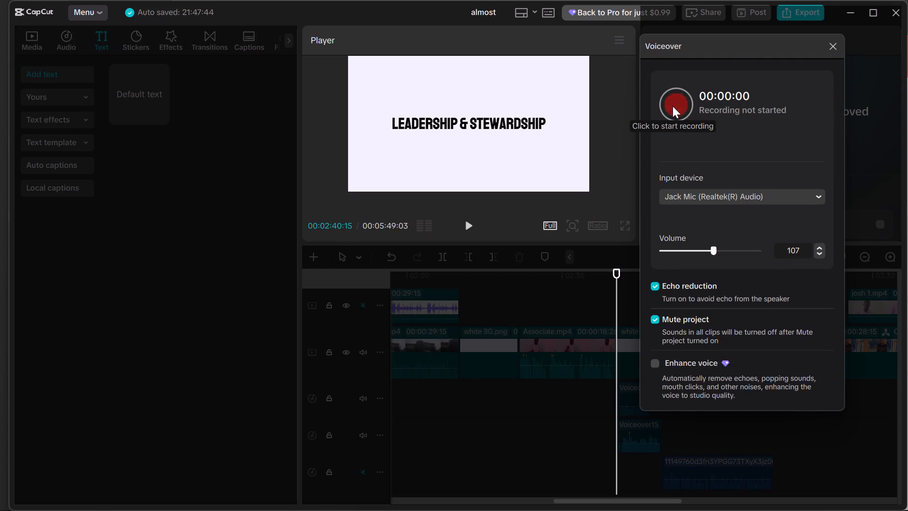
pyautogui.click(672, 106)
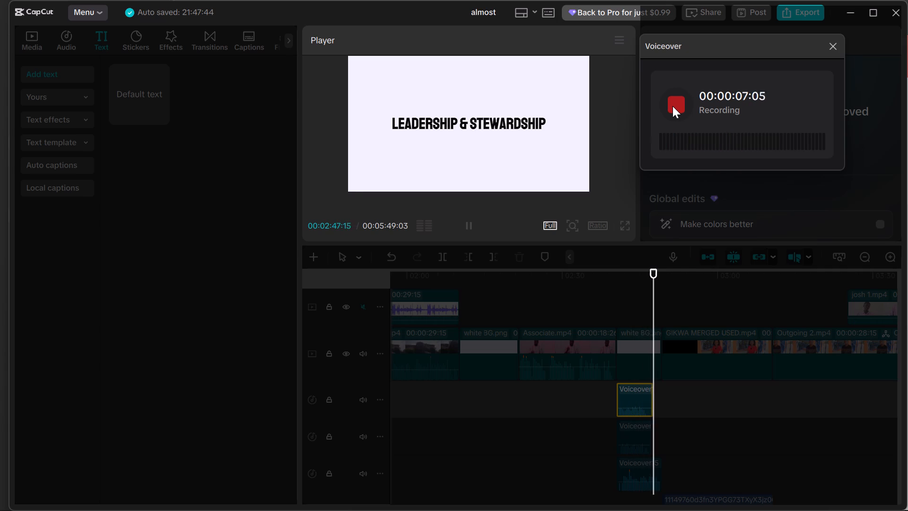
pyautogui.click(672, 106)
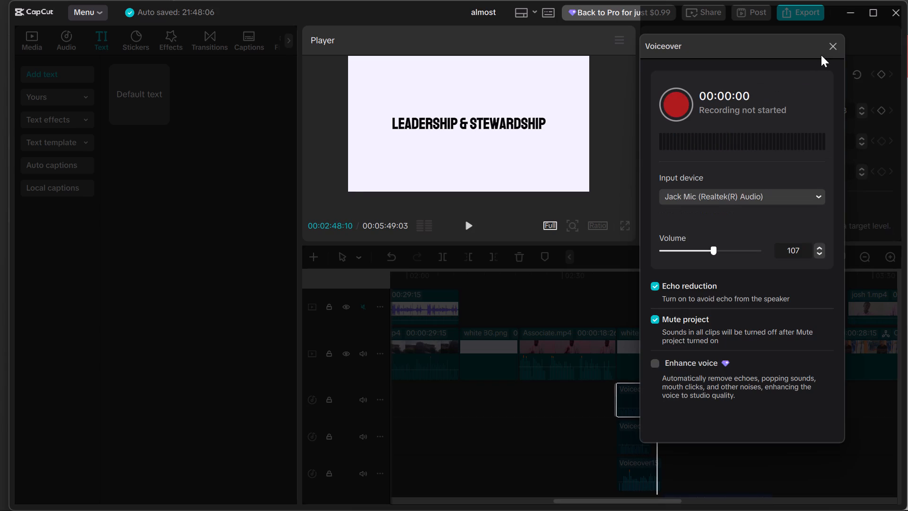
# Close the voiceover recorder and mute the two tracks holding the older Leadership & Stewardship takes.
pyautogui.click(829, 50)
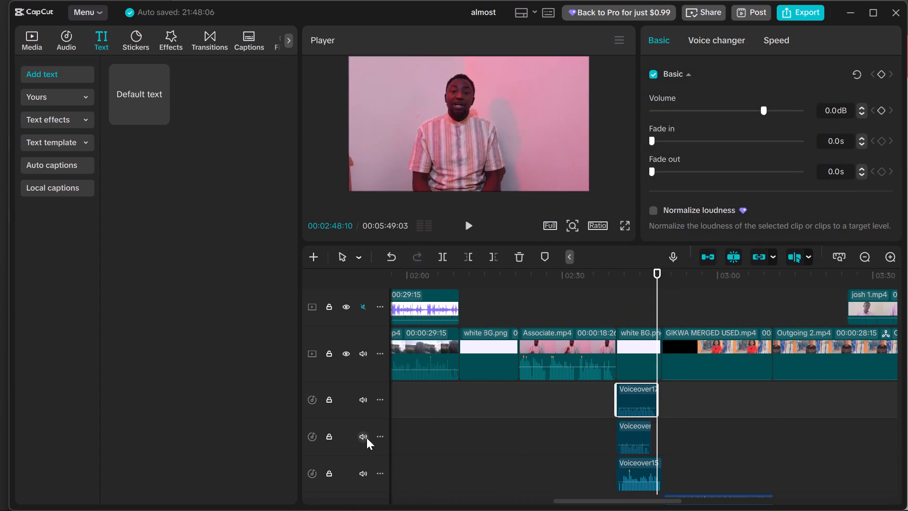
pyautogui.click(367, 438)
pyautogui.click(361, 468)
pyautogui.click(362, 475)
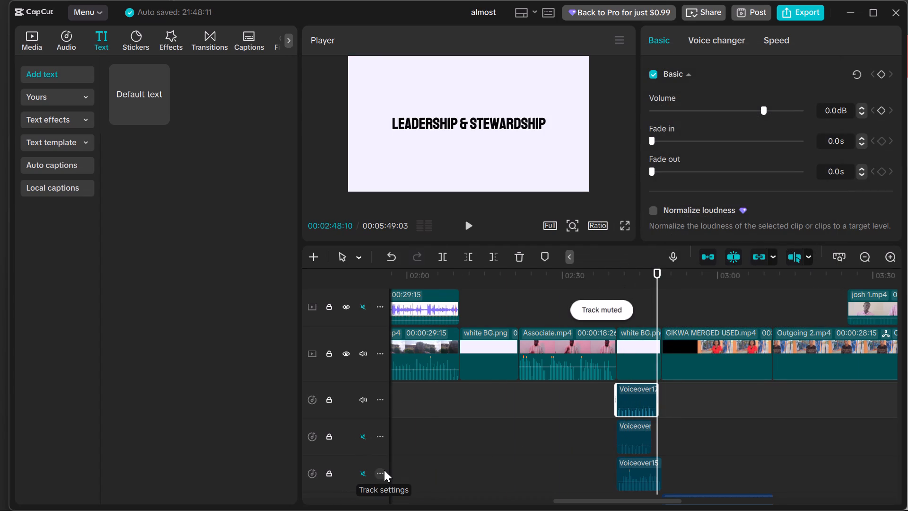
# Play the newest voiceover take from just before the Leadership & Stewardship title, muting the main video track's clip audio.
pyautogui.click(588, 439)
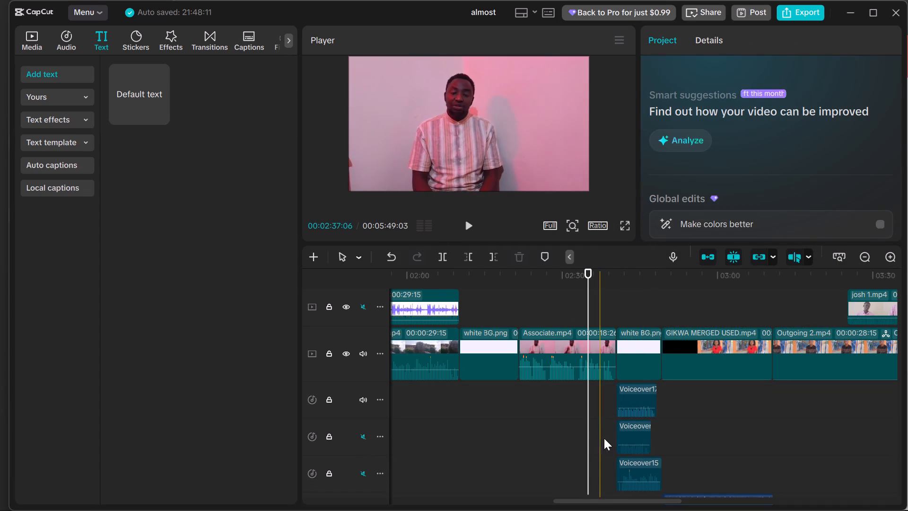
pyautogui.click(604, 438)
pyautogui.press('space')
pyautogui.click(361, 357)
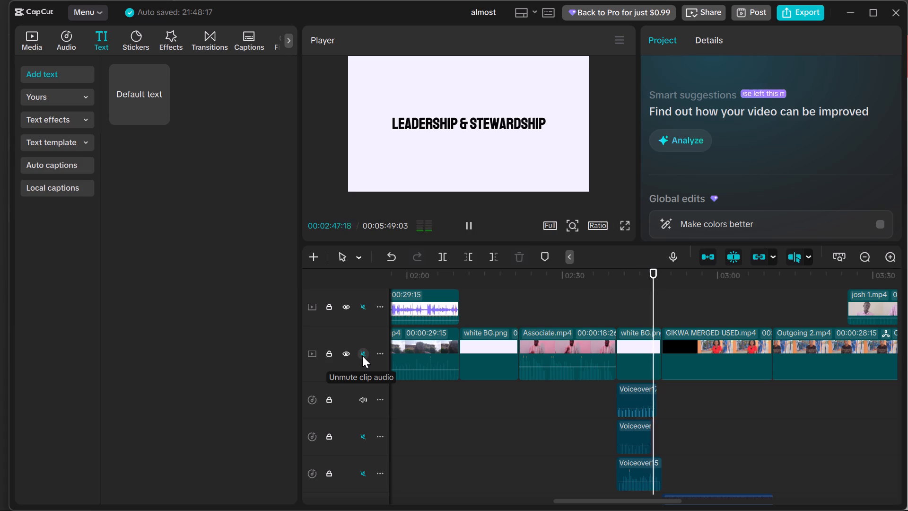
pyautogui.press('space')
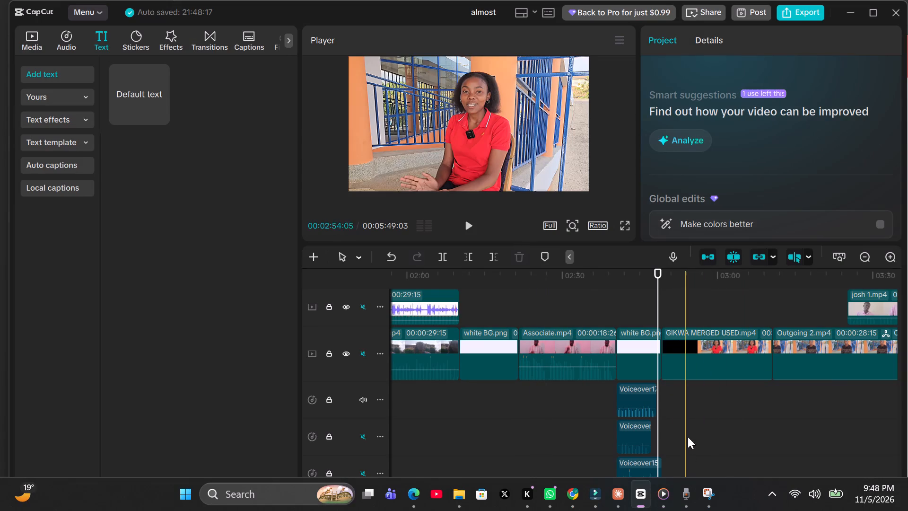
# Switch to the CUCU AGM script in Edge and read from section 4 through the Voiceover 7 line of section 5.
pyautogui.scroll(2, 689, 402)
pyautogui.scroll(-1, 667, 411)
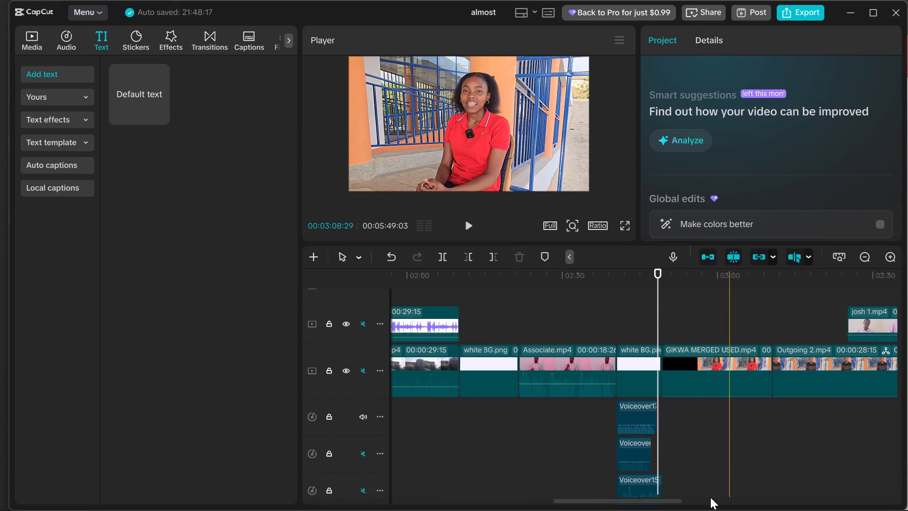
pyautogui.moveTo(668, 502); pyautogui.dragTo(674, 508)
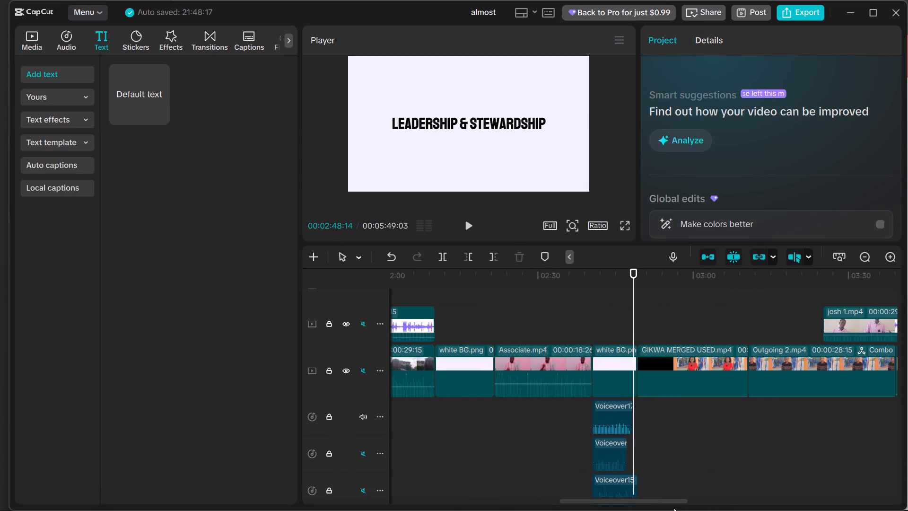
pyautogui.moveTo(674, 508); pyautogui.dragTo(728, 507)
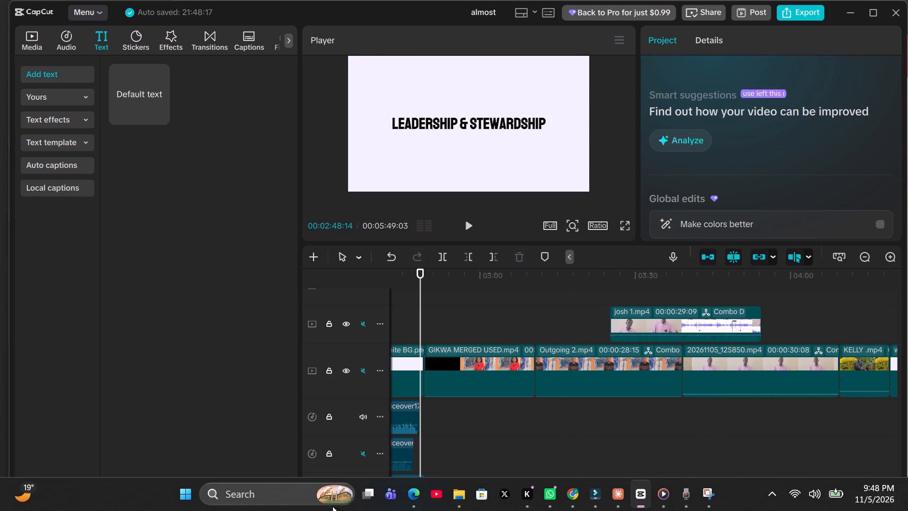
pyautogui.click(409, 500)
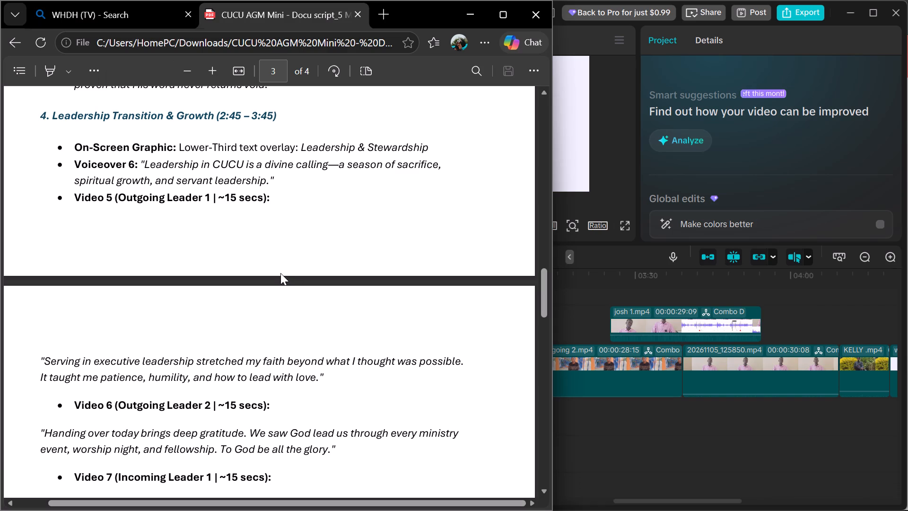
pyautogui.scroll(-4, 280, 273)
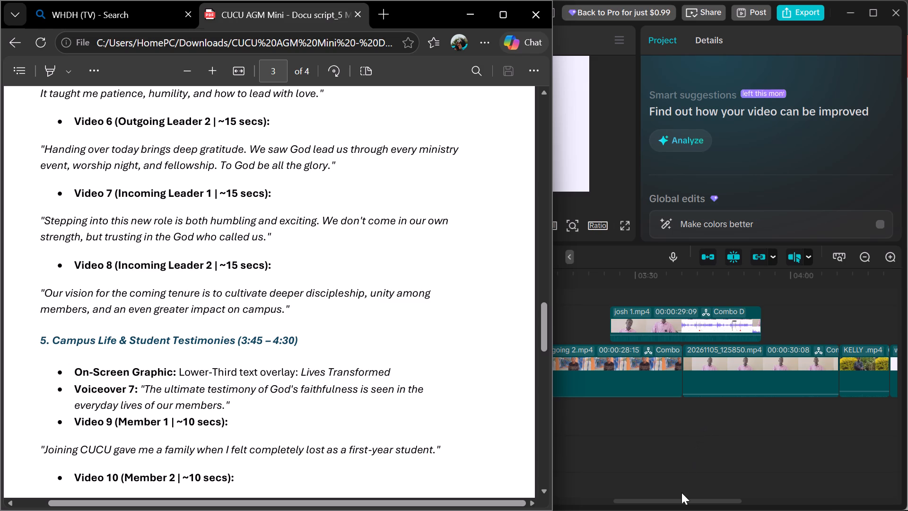
# Switch to CapCut and locate the start of the LIVES TRANSFORMED title card at 00:04:19:06.
pyautogui.click(687, 473)
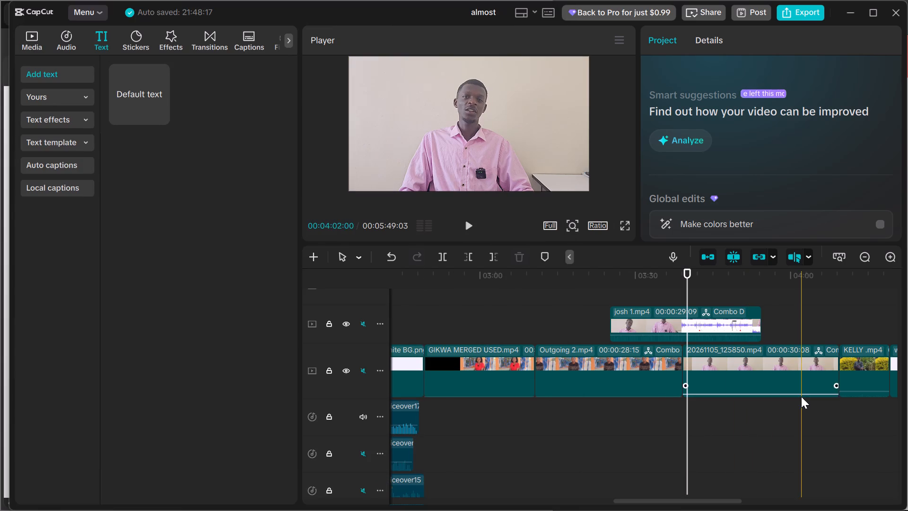
pyautogui.moveTo(678, 497); pyautogui.dragTo(696, 500)
pyautogui.moveTo(695, 500); pyautogui.dragTo(722, 495)
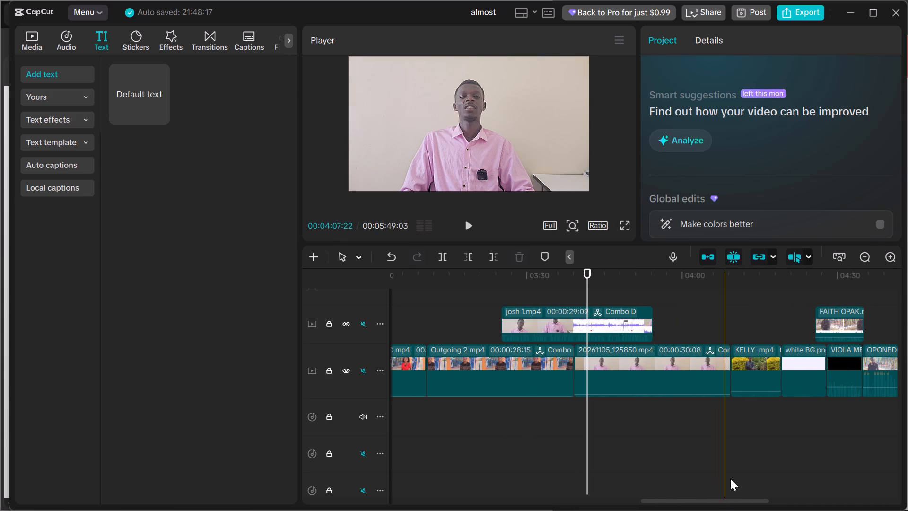
pyautogui.click(786, 336)
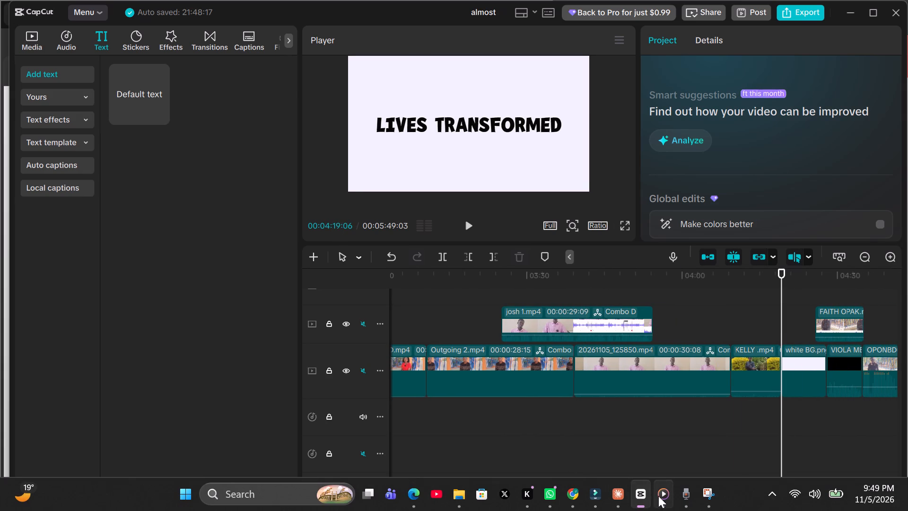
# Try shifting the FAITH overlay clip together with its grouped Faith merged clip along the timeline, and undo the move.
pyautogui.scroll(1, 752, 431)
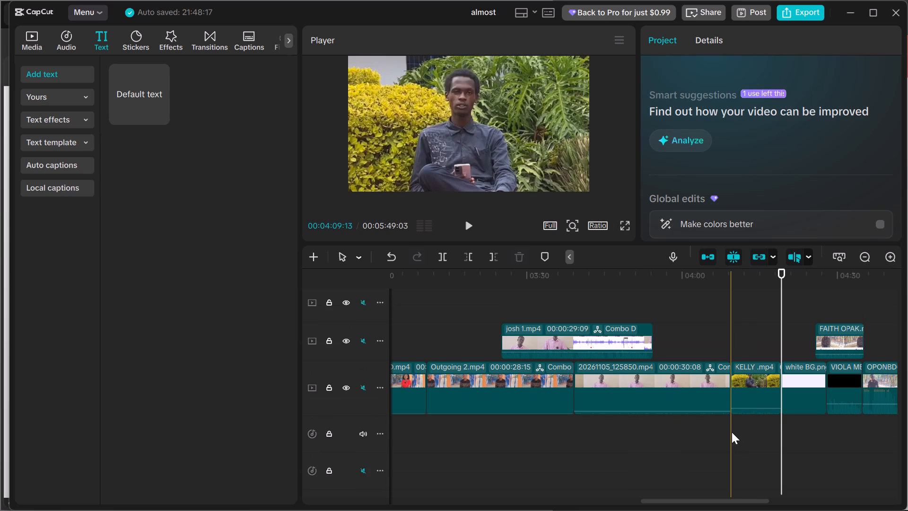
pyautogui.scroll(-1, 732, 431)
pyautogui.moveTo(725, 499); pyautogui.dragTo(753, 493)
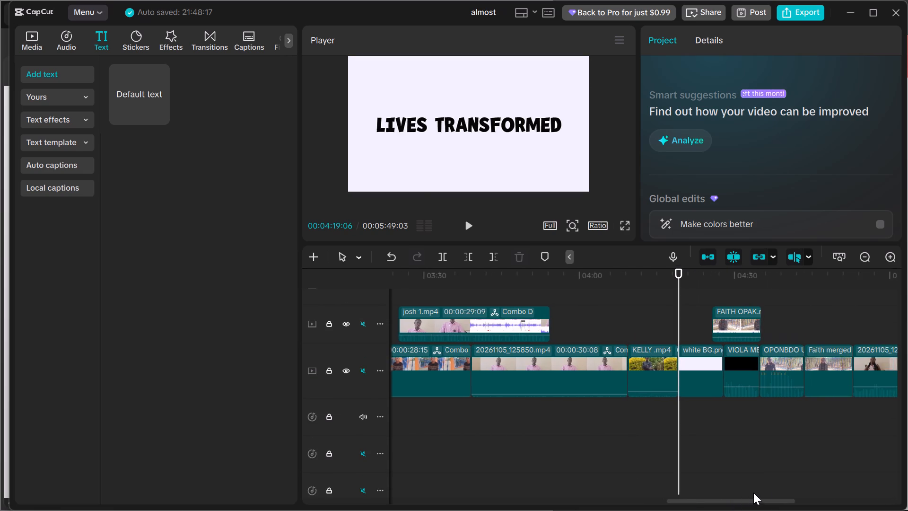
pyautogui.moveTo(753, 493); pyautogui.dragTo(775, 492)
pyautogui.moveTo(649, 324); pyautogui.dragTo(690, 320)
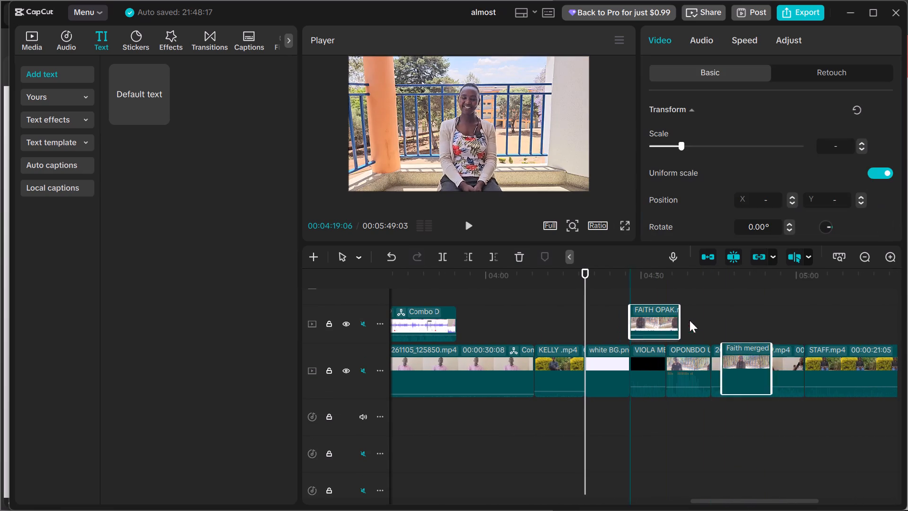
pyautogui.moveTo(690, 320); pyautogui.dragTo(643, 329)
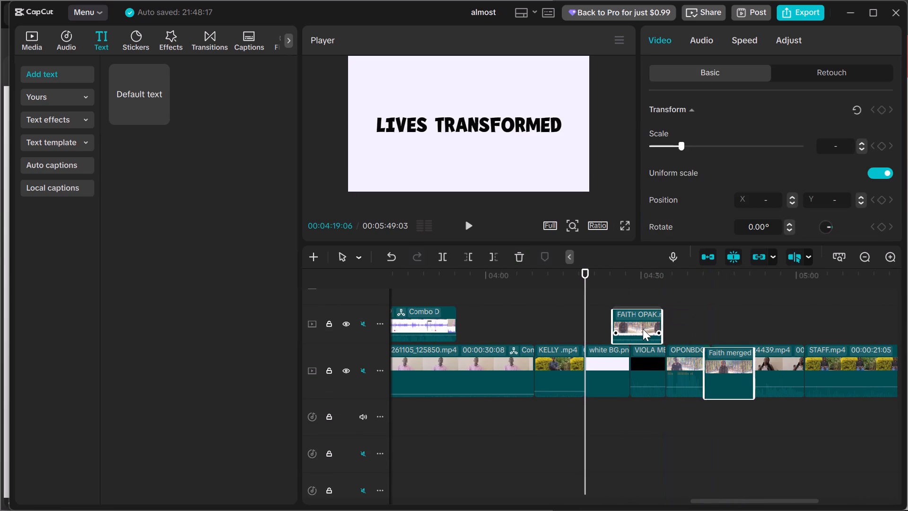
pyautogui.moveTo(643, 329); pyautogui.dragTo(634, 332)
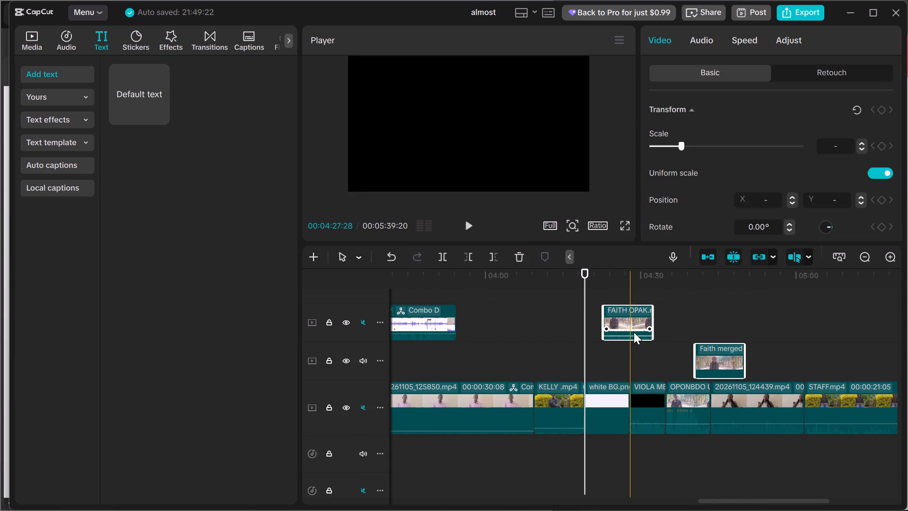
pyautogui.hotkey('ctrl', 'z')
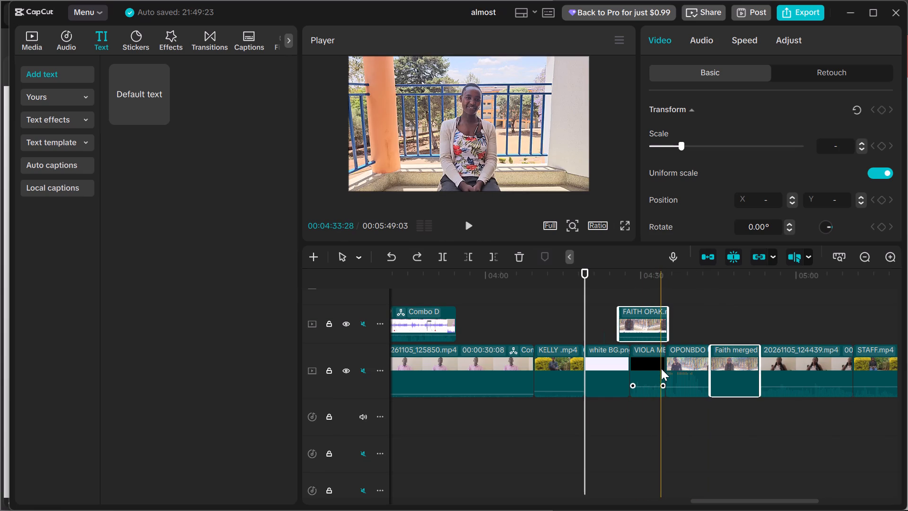
# Ungroup the FAITH overlay clip from the Faith merged clip and move the overlay directly above Faith merged.
pyautogui.hotkey('ctrl', 'shift', 'g')
pyautogui.click(683, 318)
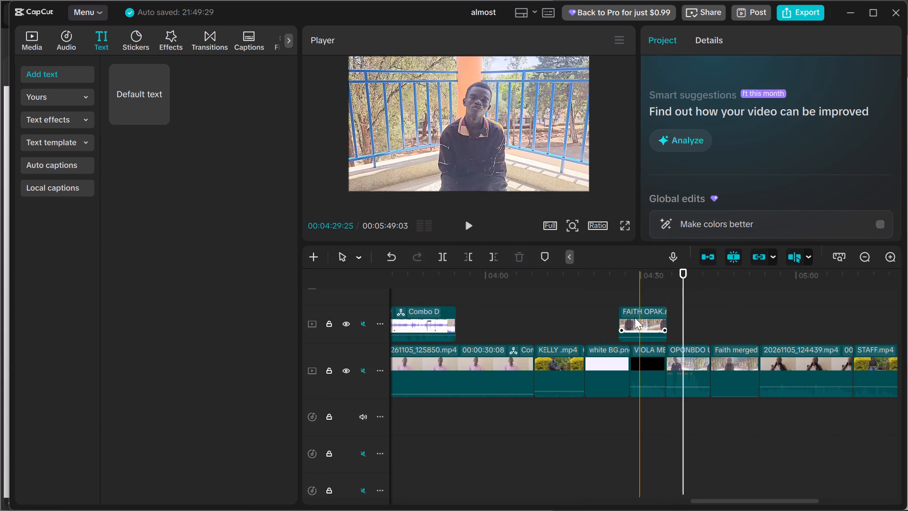
pyautogui.click(635, 318)
pyautogui.click(652, 321)
pyautogui.moveTo(645, 320); pyautogui.dragTo(646, 320)
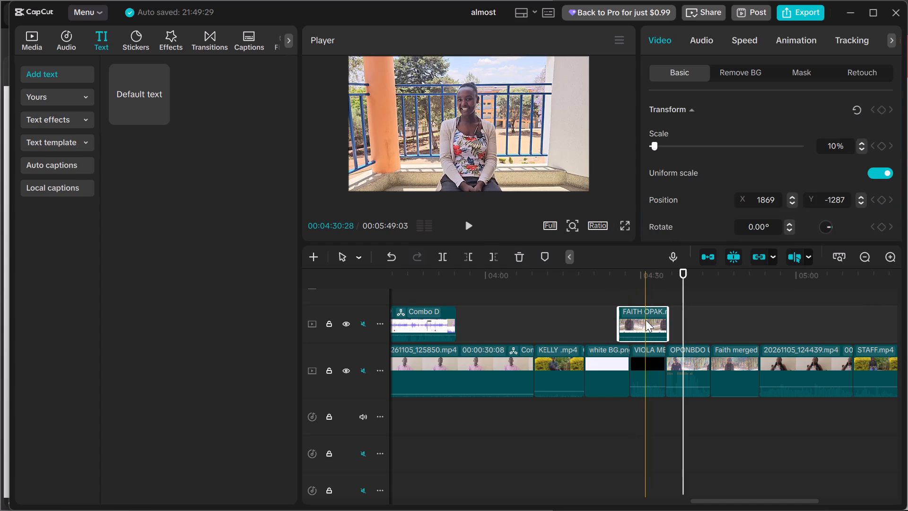
pyautogui.moveTo(646, 320); pyautogui.dragTo(735, 316)
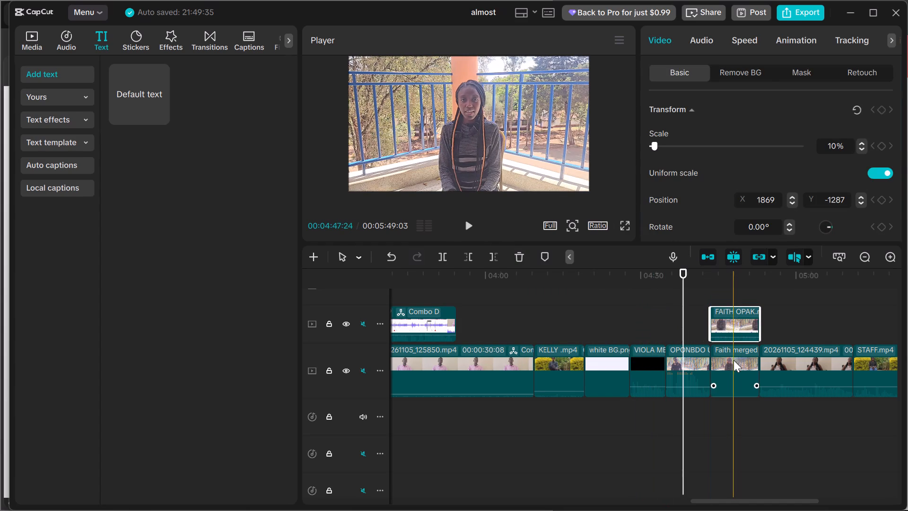
# Group the FAITH overlay clip with the Faith merged clip beneath it.
pyautogui.keyDown('ctrl'); pyautogui.click(733, 360); pyautogui.keyUp('ctrl')
pyautogui.rightClick(734, 361)
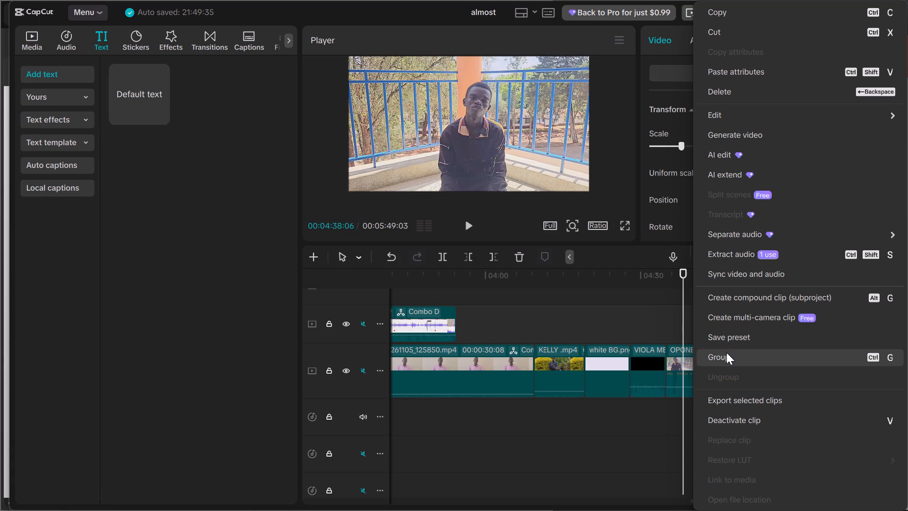
pyautogui.click(726, 352)
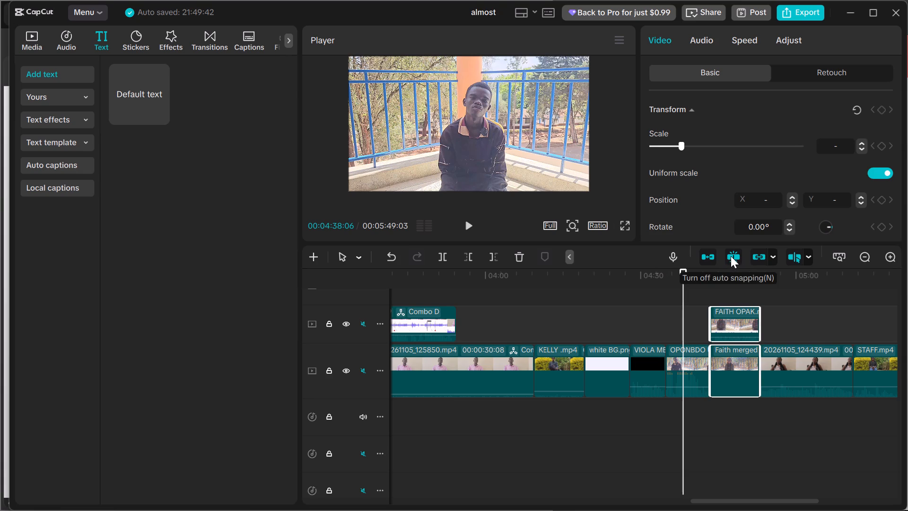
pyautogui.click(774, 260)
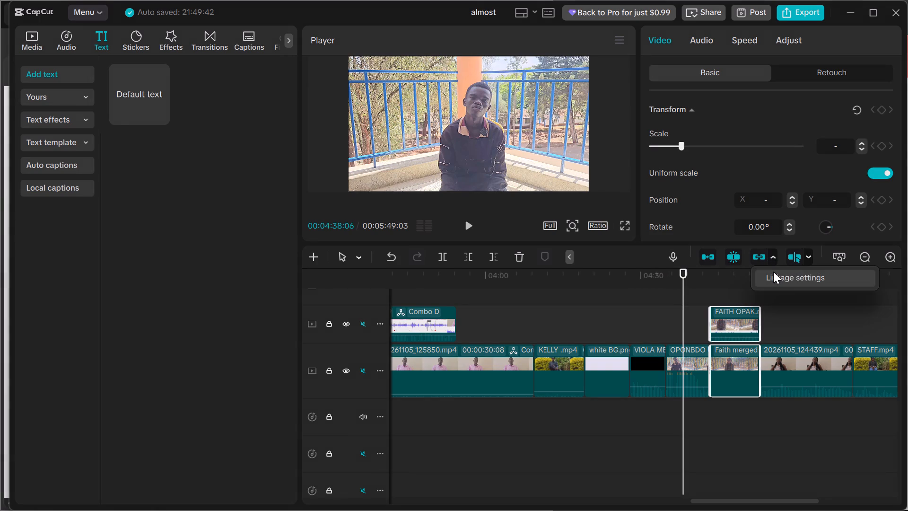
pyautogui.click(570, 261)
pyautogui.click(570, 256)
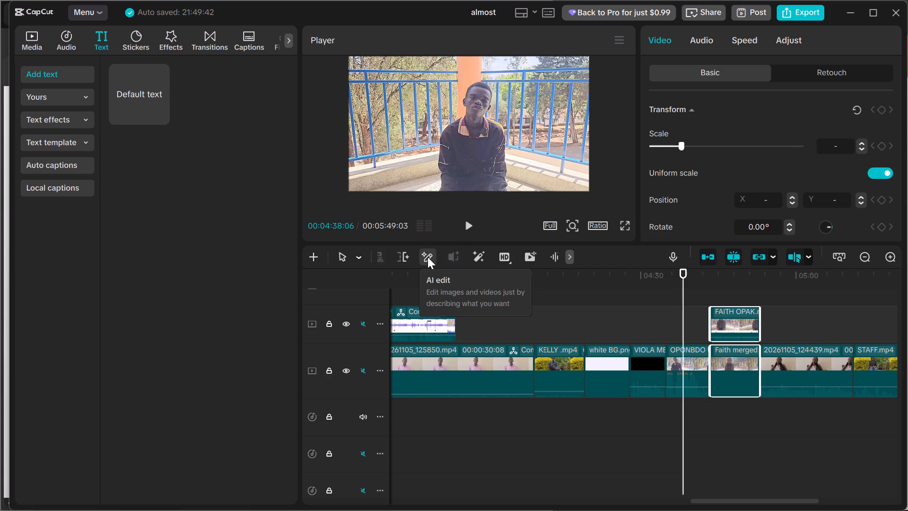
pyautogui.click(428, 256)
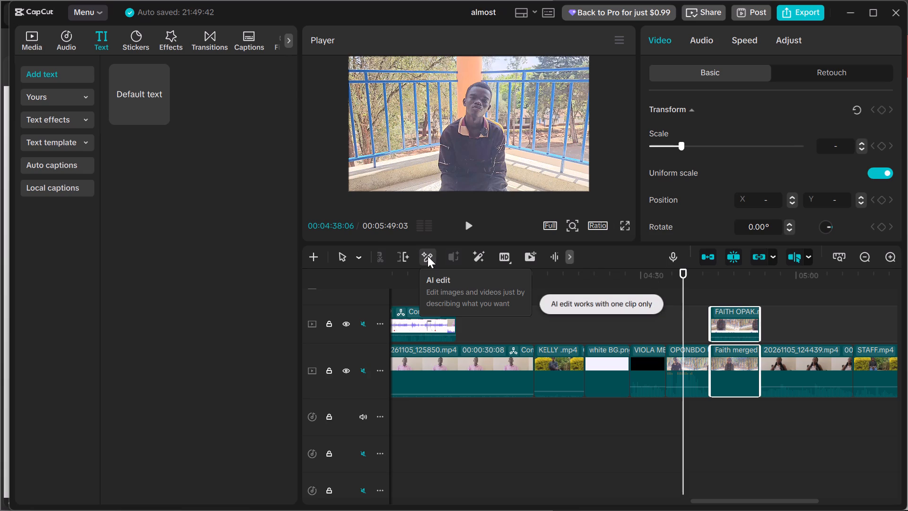
# Deselect the grouped clips and place the playhead at the start of the LIVES TRANSFORMED title, 00:04:19:06.
pyautogui.click(681, 318)
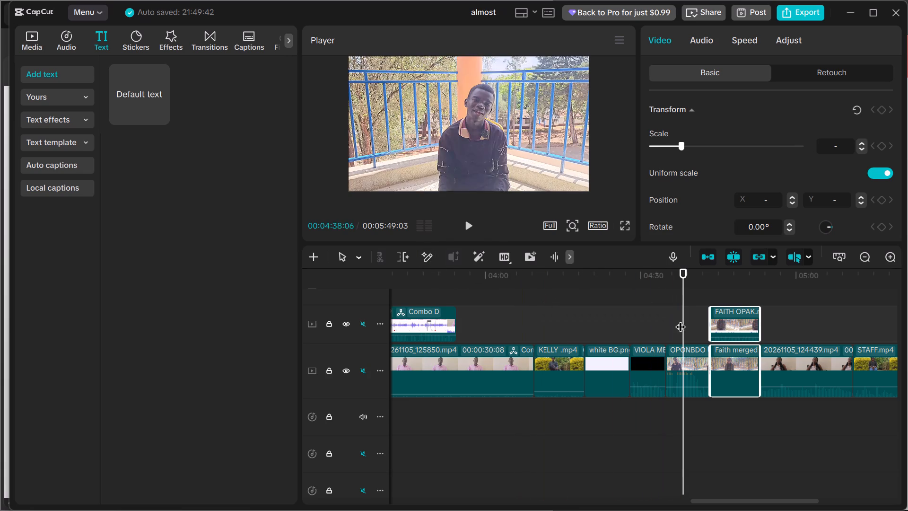
pyautogui.click(587, 320)
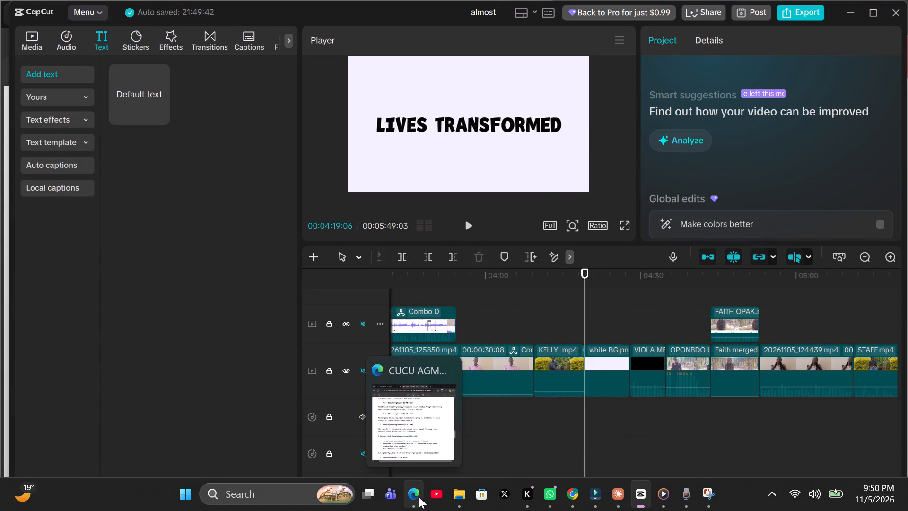
# Switch to the script in Edge and read section 5, Campus Life & Student Testimonies, and the Closing & Doxology section.
pyautogui.click(419, 496)
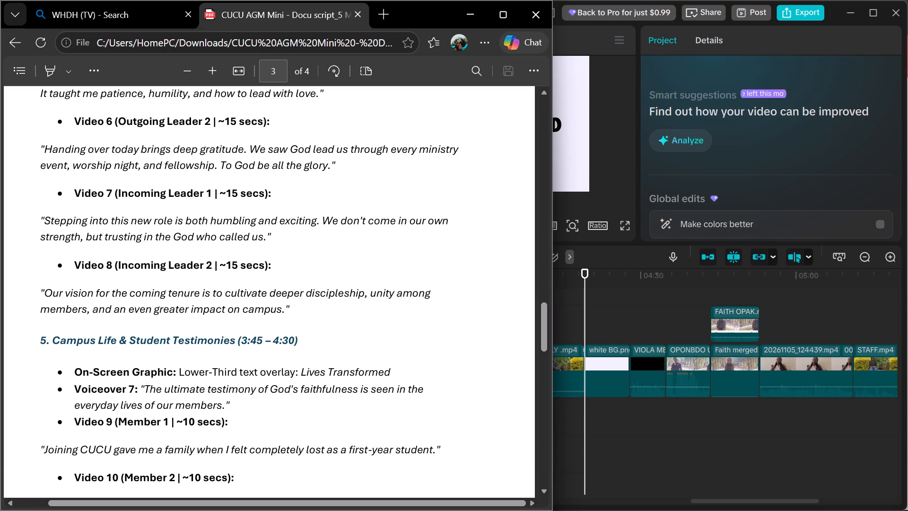
pyautogui.scroll(-1, 312, 291)
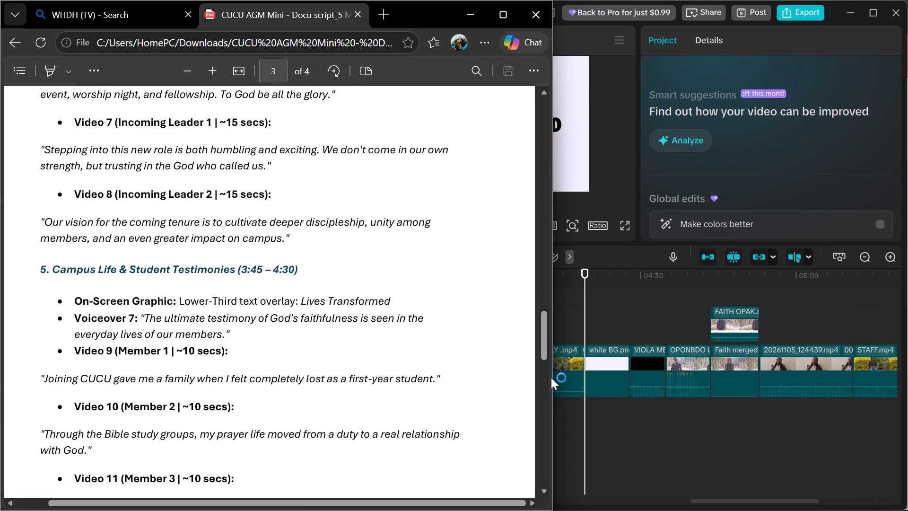
pyautogui.scroll(-2, 426, 398)
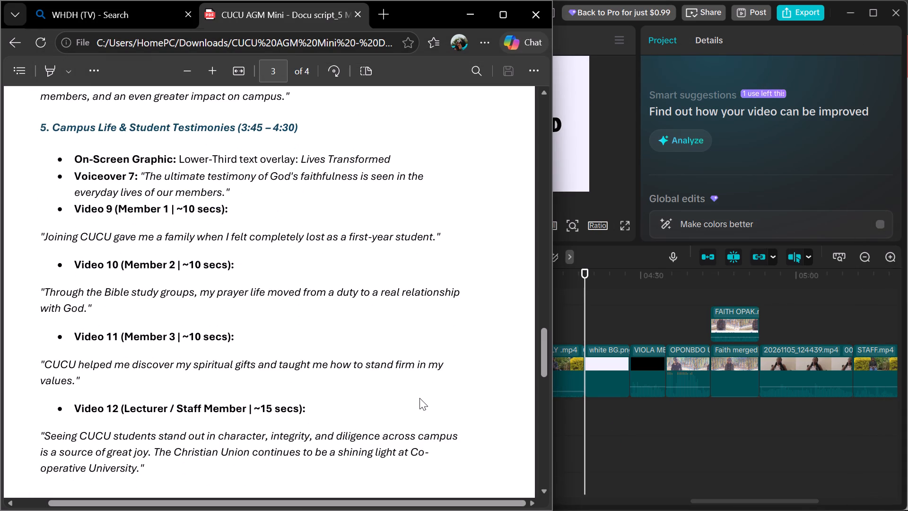
pyautogui.scroll(1, 416, 398)
pyautogui.scroll(-1, 405, 414)
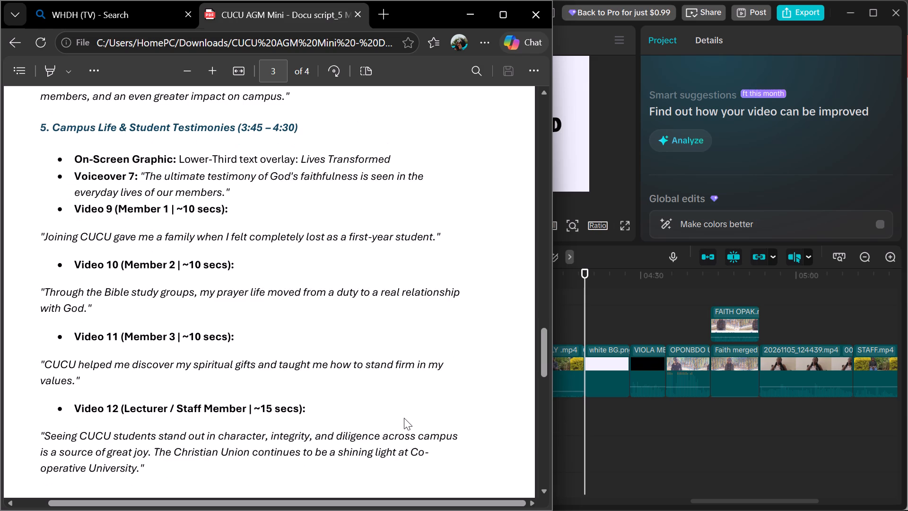
pyautogui.scroll(-5, 402, 420)
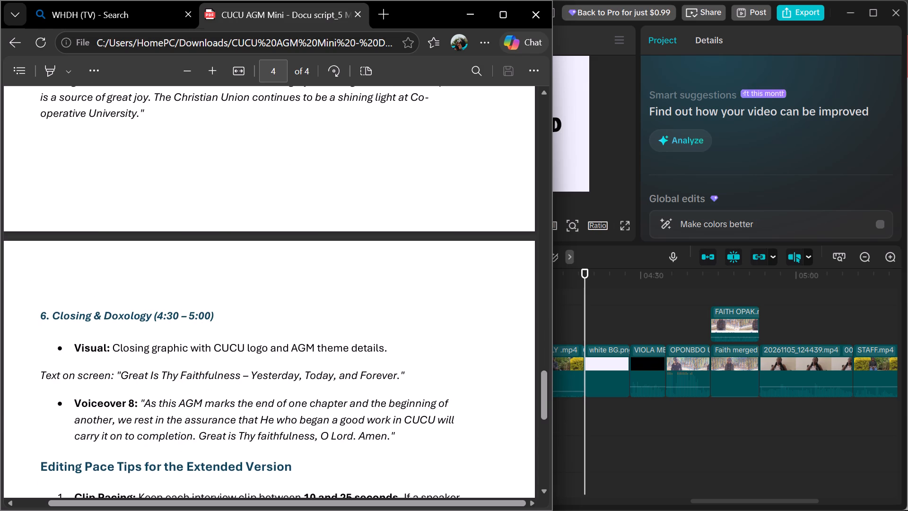
pyautogui.scroll(5, 402, 432)
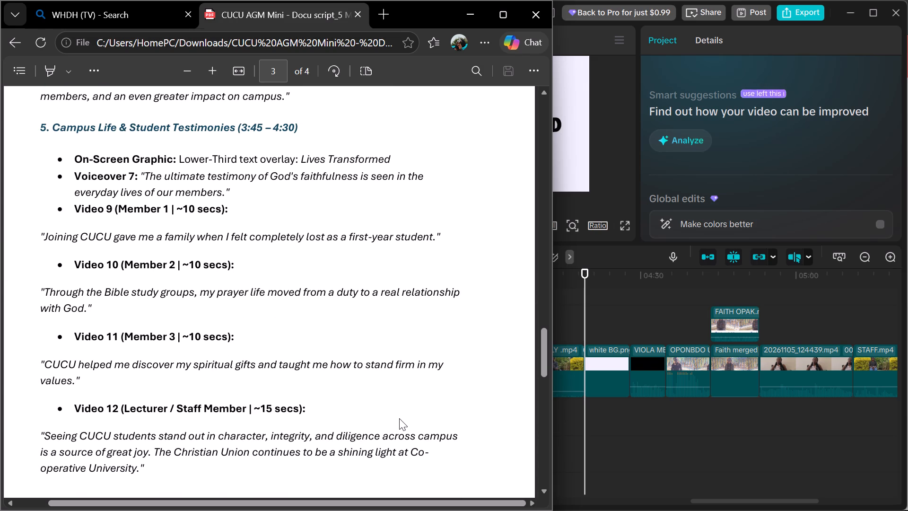
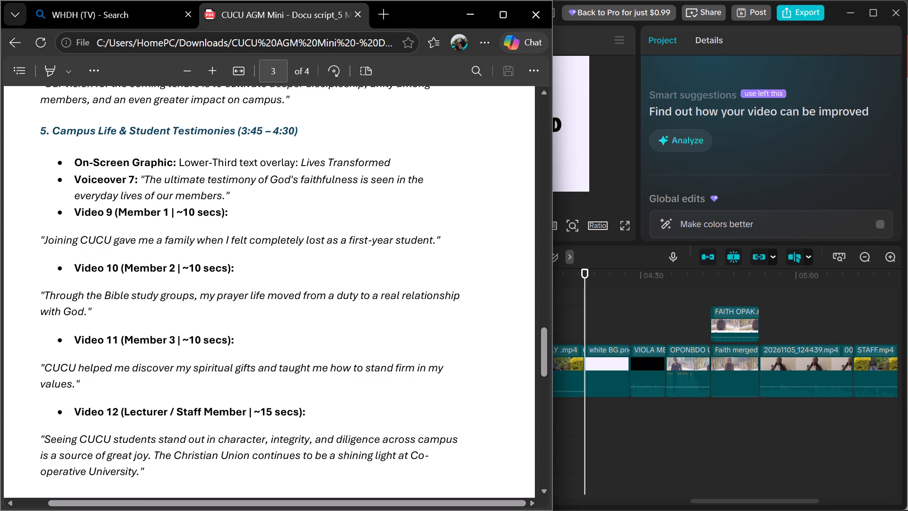
# Review the script from the incoming leaders' statements to the opening of section 5, Campus Life & Student Testimonies.
pyautogui.scroll(2, 127, 288)
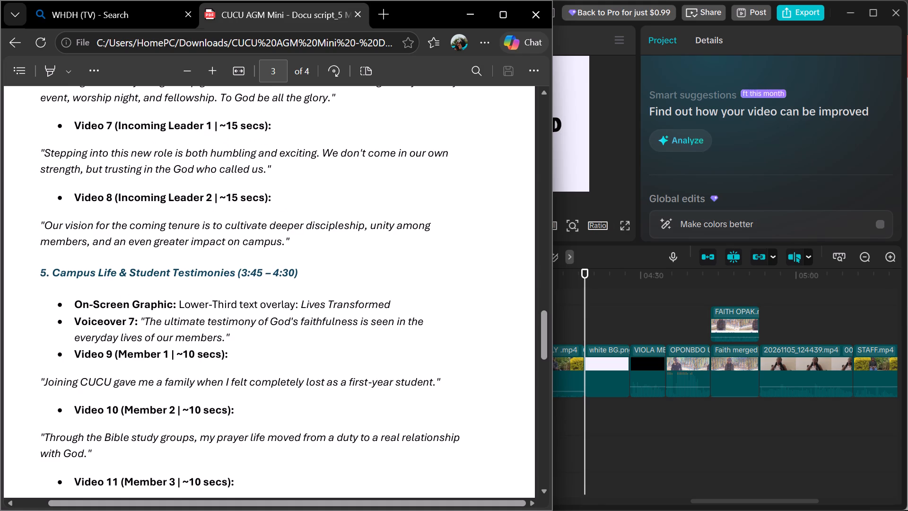
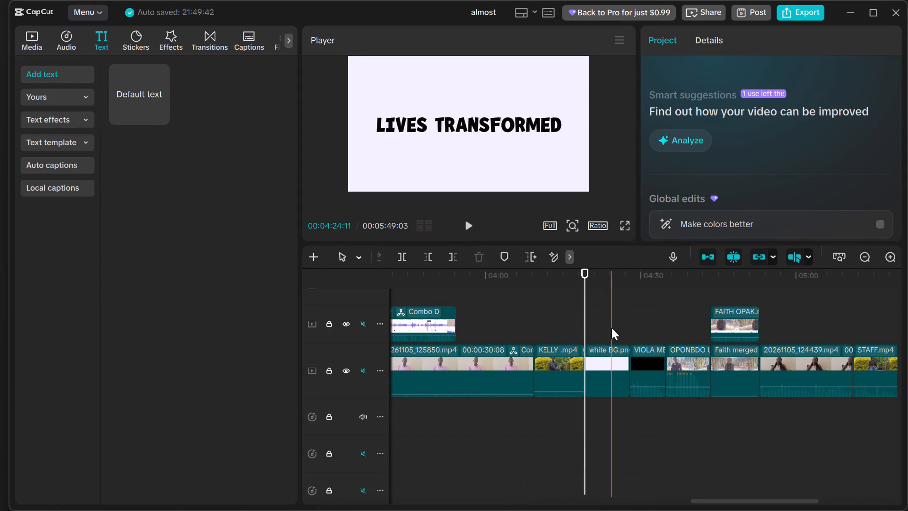
# Move the LIVES TRANSFORMED title down to a lower text track, keeping it aligned with the white BG clip beneath.
pyautogui.scroll(4, 608, 331)
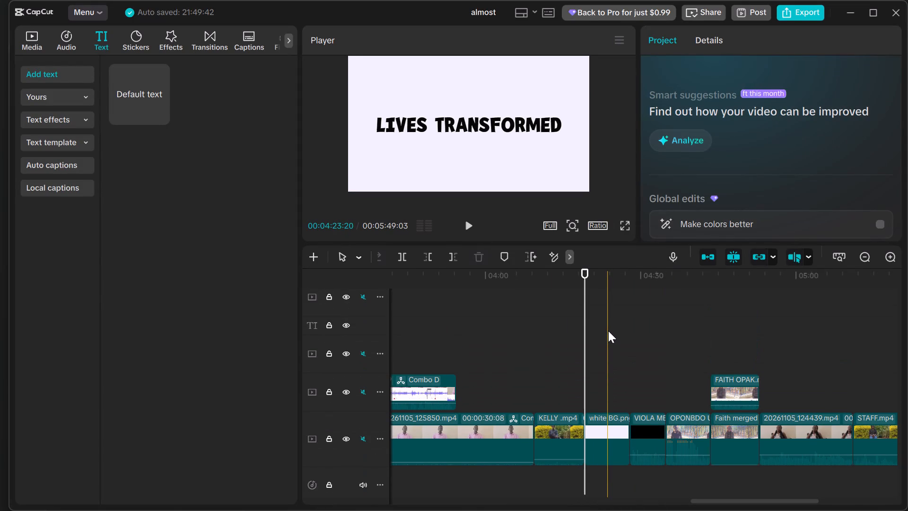
pyautogui.scroll(7, 608, 331)
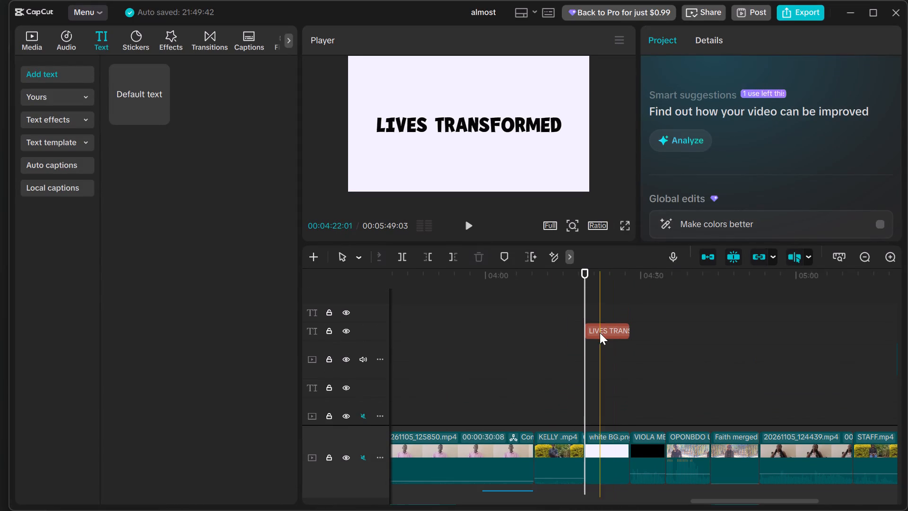
pyautogui.click(605, 326)
pyautogui.moveTo(605, 326); pyautogui.dragTo(614, 437)
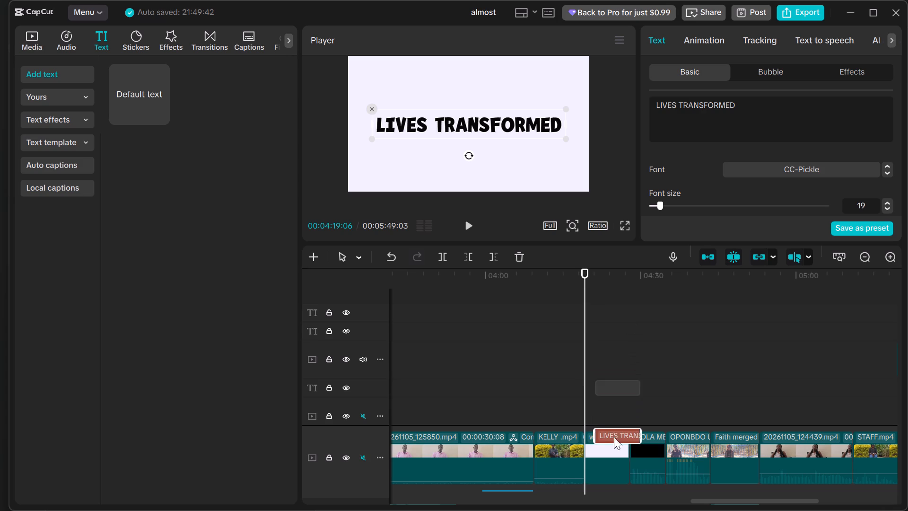
pyautogui.moveTo(614, 437); pyautogui.dragTo(602, 420)
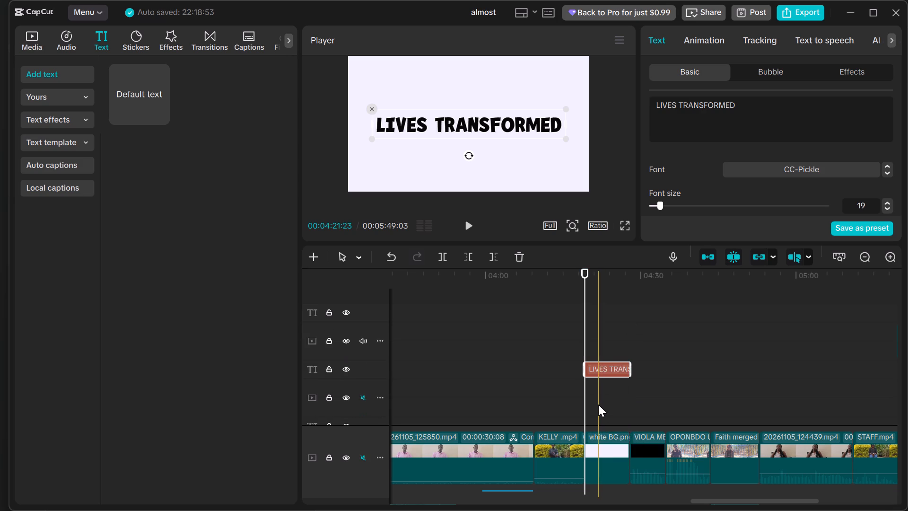
# Move the LIVES TRANSFORMED title down to the lowest existing text track, keeping its start at 00:04:19:06.
pyautogui.scroll(2, 598, 404)
pyautogui.scroll(-4, 599, 403)
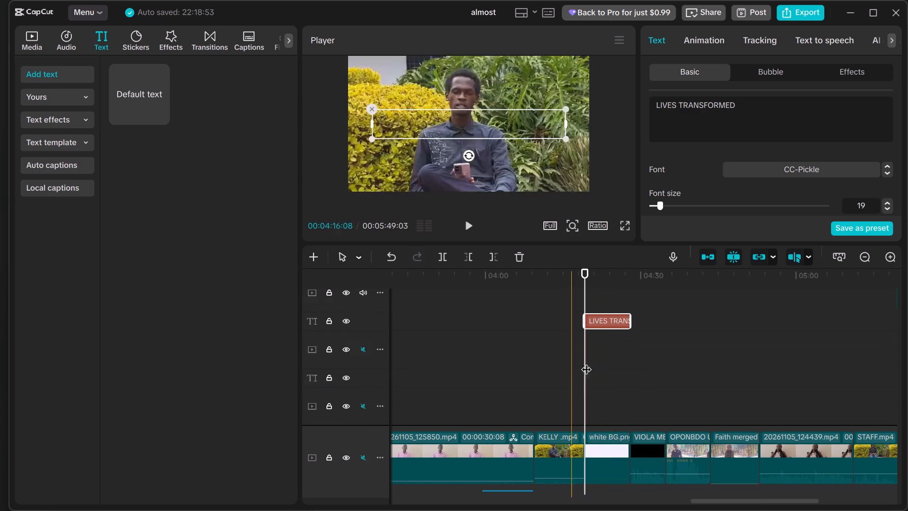
pyautogui.moveTo(607, 319); pyautogui.dragTo(607, 393)
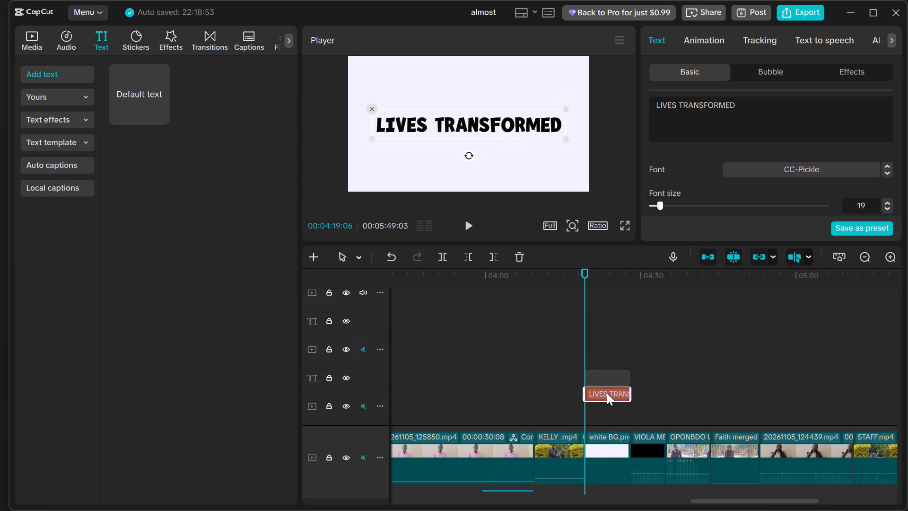
pyautogui.moveTo(607, 393); pyautogui.dragTo(605, 389)
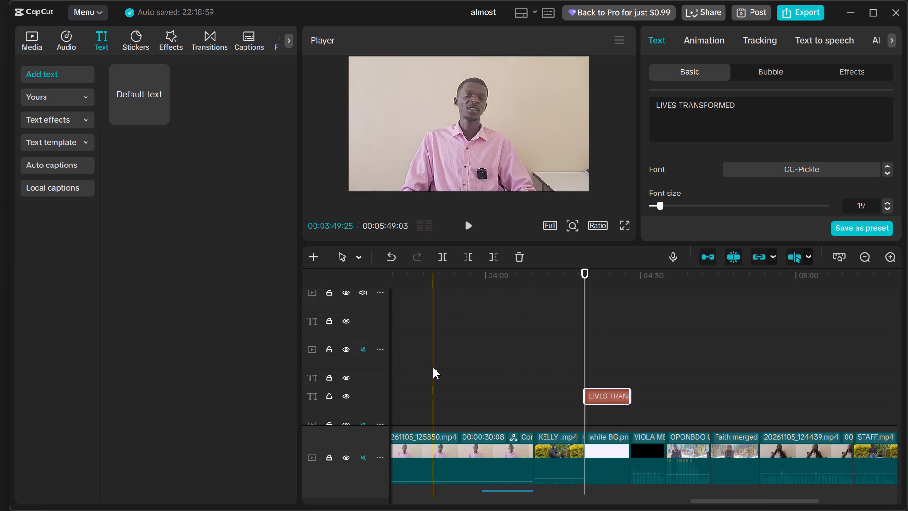
pyautogui.moveTo(608, 393); pyautogui.dragTo(609, 394)
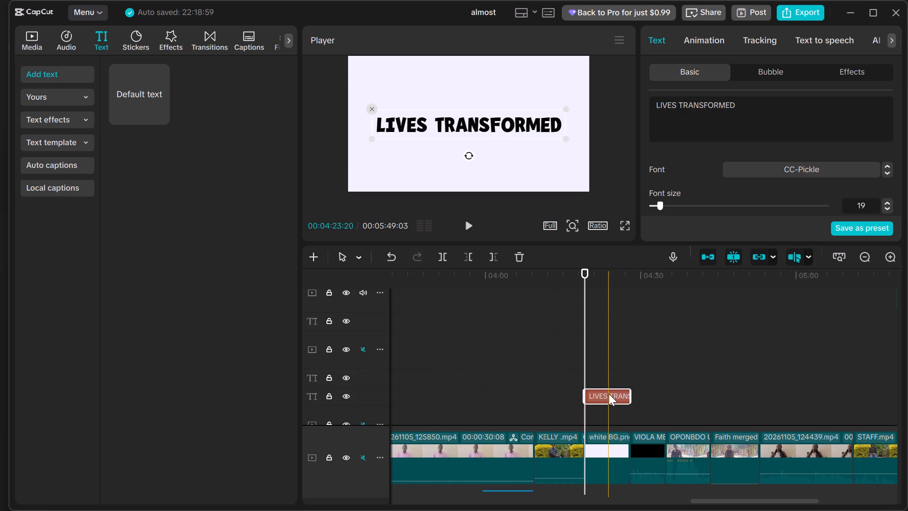
pyautogui.moveTo(609, 394); pyautogui.dragTo(606, 380)
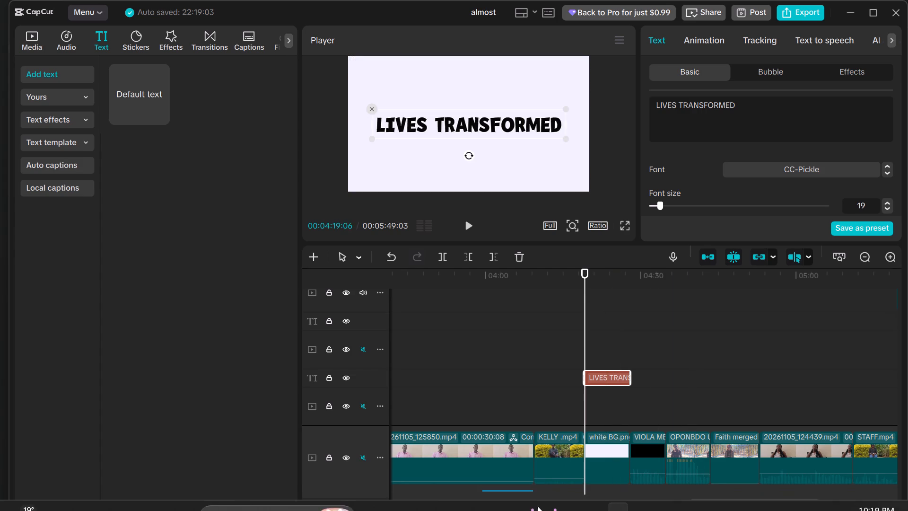
# Switch to the script in Edge and read the Voiceover 7 line in section 5, Campus Life & Student Testimonies.
pyautogui.click(409, 497)
pyautogui.click(414, 497)
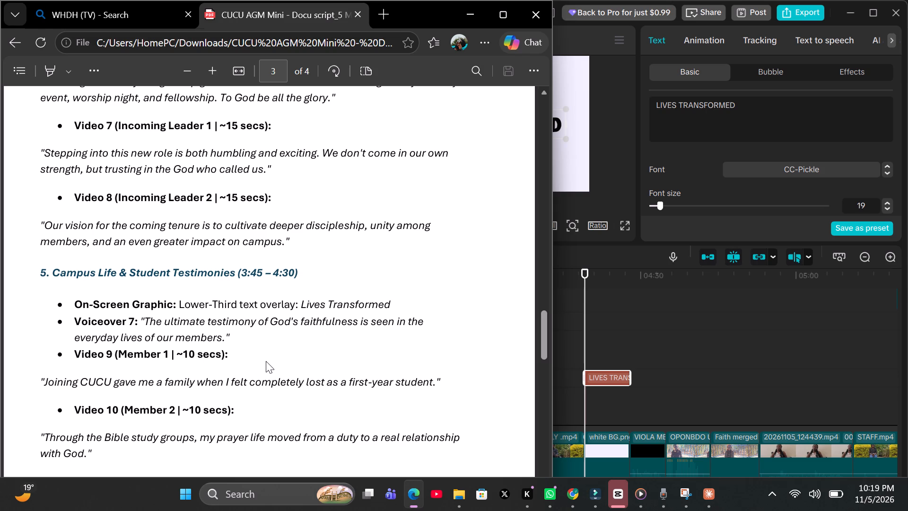
pyautogui.scroll(1, 432, 371)
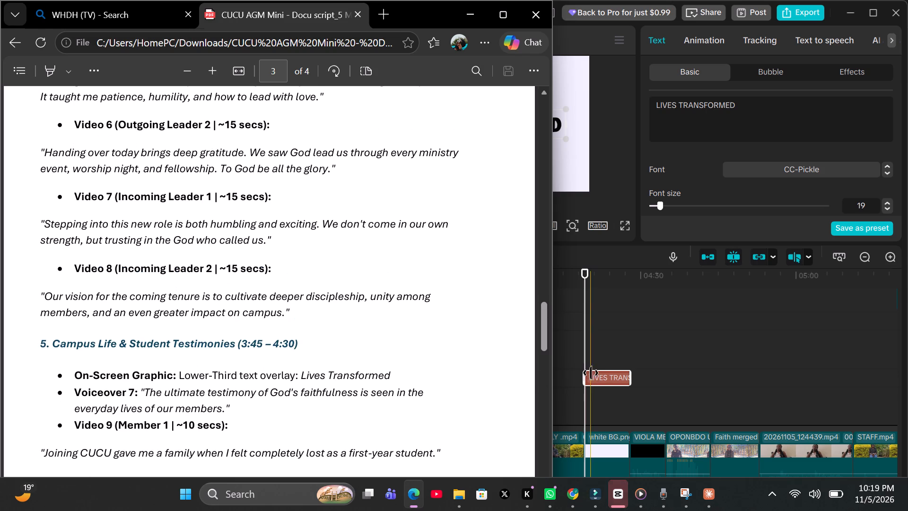
pyautogui.scroll(-1, 347, 378)
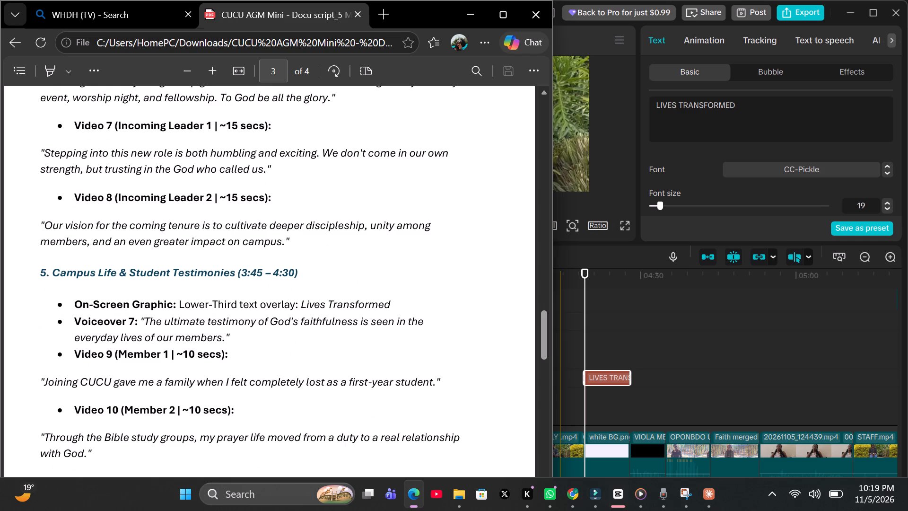
pyautogui.scroll(-1, 342, 382)
pyautogui.scroll(1, 337, 383)
pyautogui.scroll(-1, 338, 367)
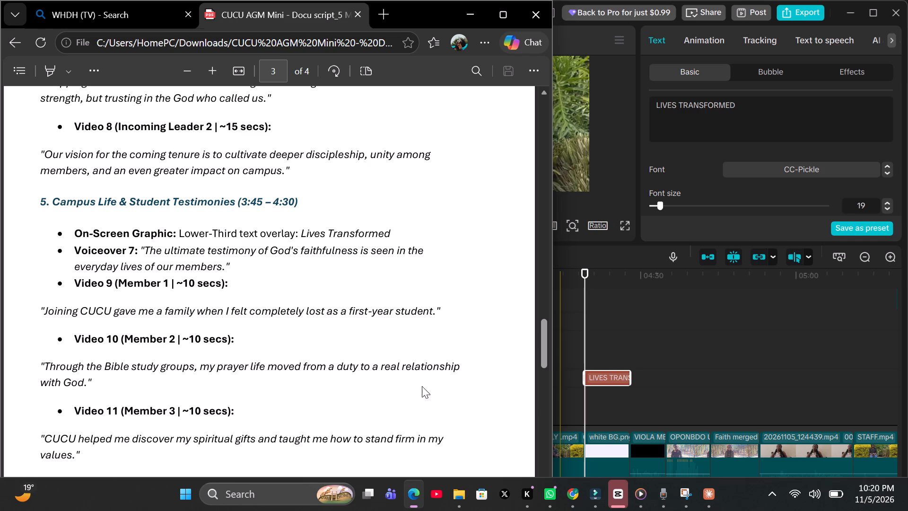
# Switch to CapCut and record a voiceover take of about 5 seconds from 00:04:19:06 over the LIVES TRANSFORMED title.
pyautogui.click(672, 256)
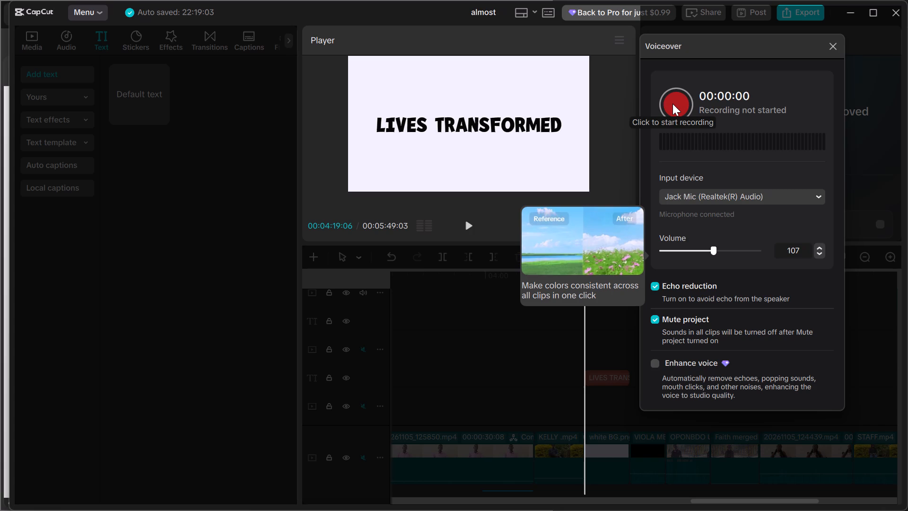
pyautogui.click(672, 104)
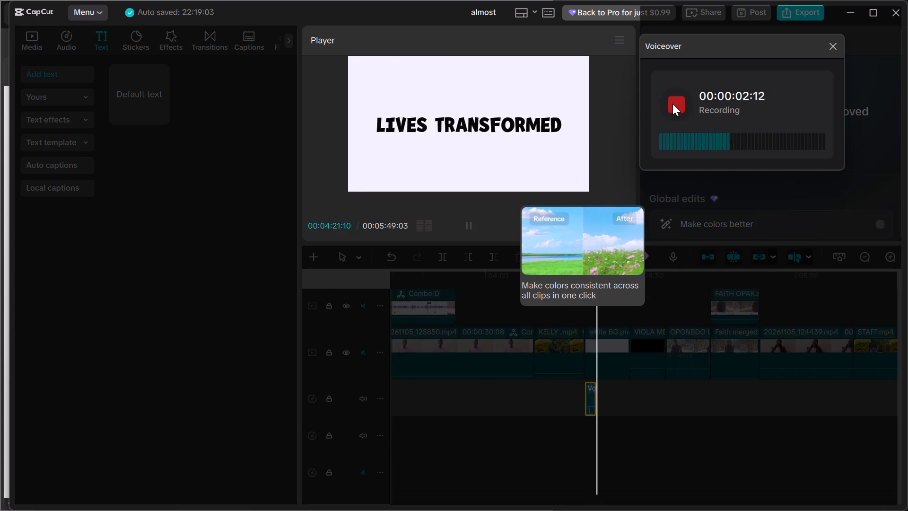
pyautogui.click(672, 104)
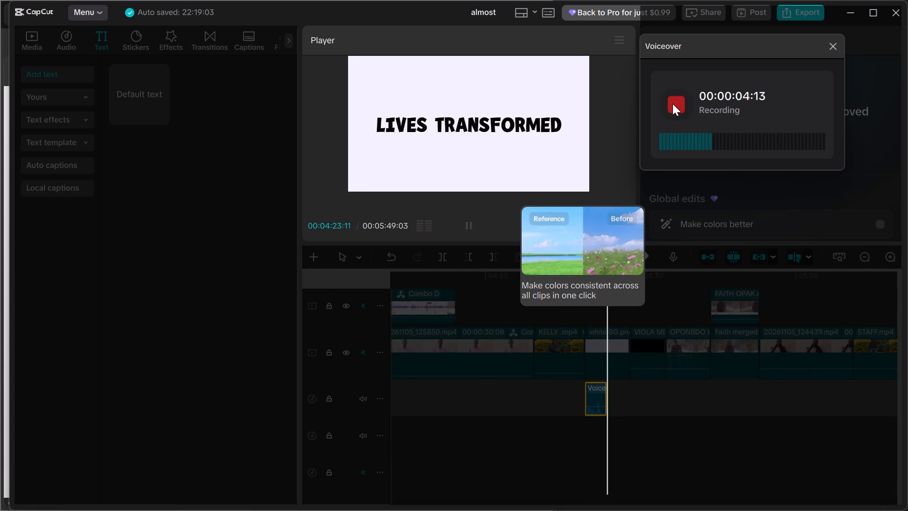
pyautogui.click(828, 46)
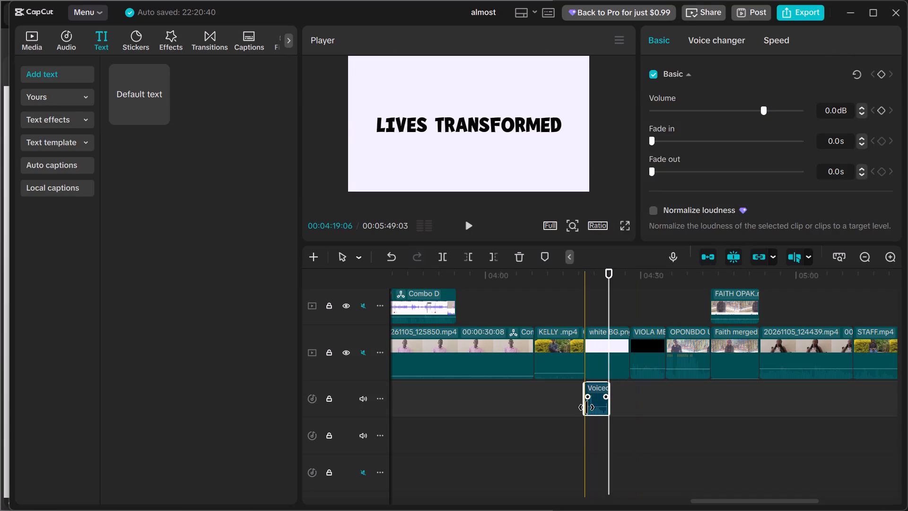
# Return the playhead to 00:04:19:06 and record a second voiceover take of about 8 seconds over the LIVES TRANSFORMED title.
pyautogui.click(586, 407)
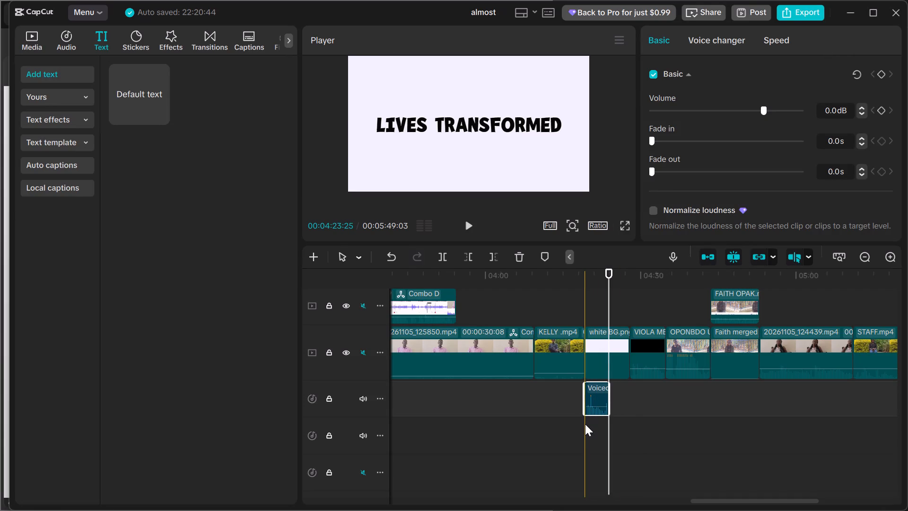
pyautogui.click(585, 424)
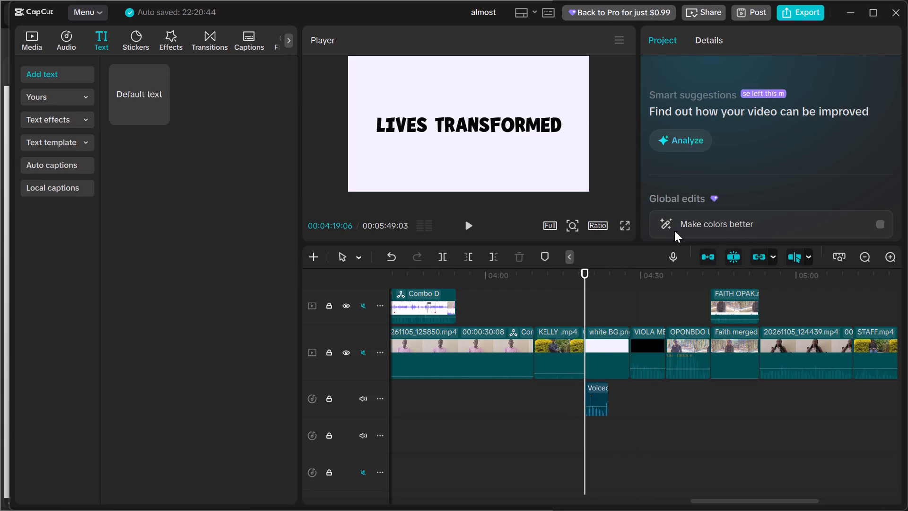
pyautogui.click(676, 255)
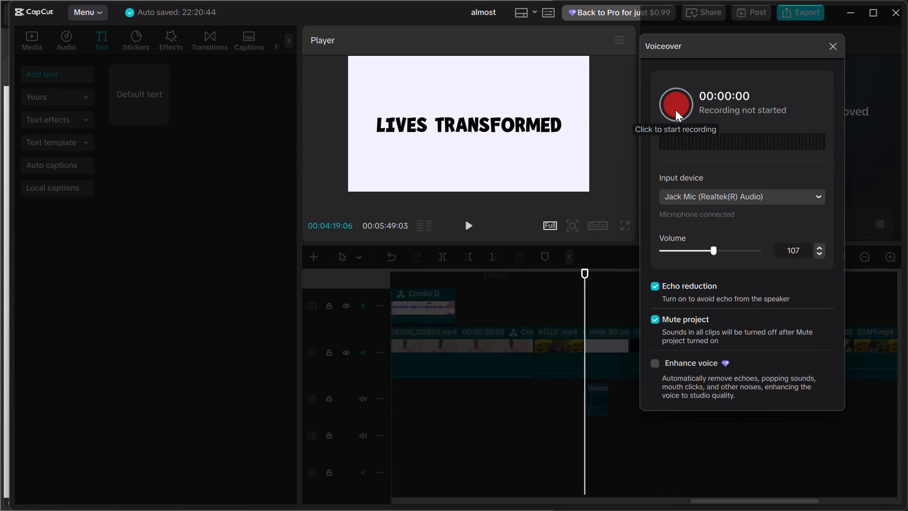
pyautogui.click(675, 110)
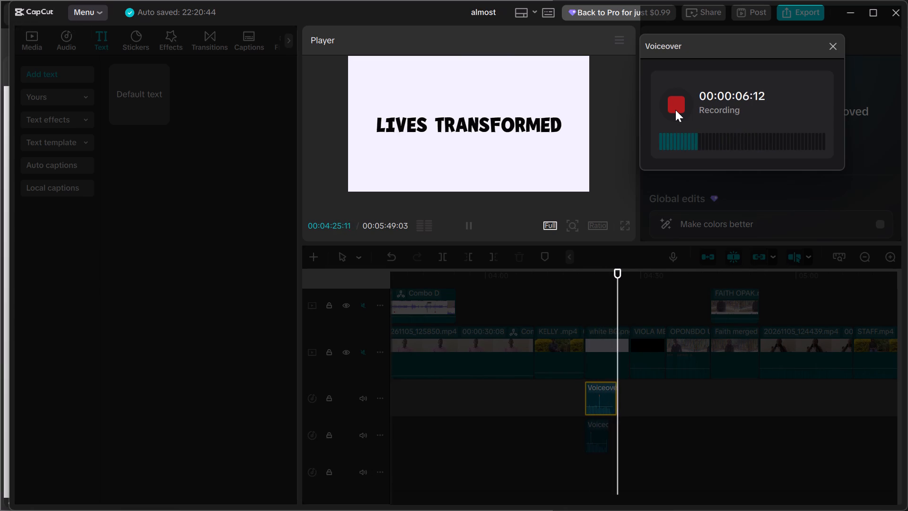
pyautogui.click(675, 110)
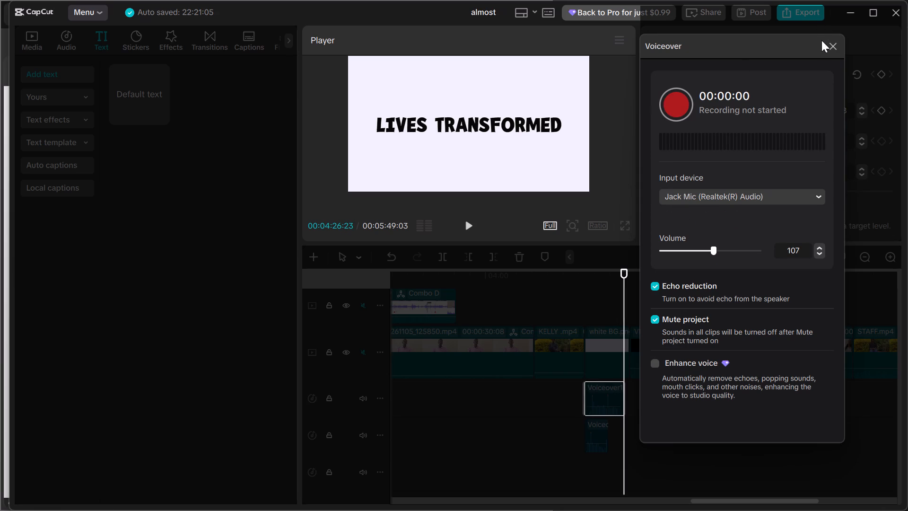
pyautogui.click(829, 46)
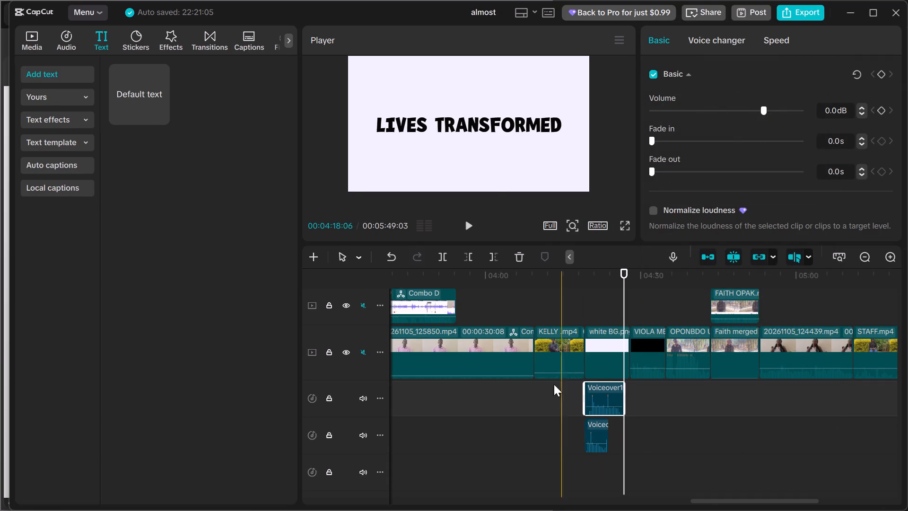
# Disable the shorter first voiceover take beneath the second one, with the playhead placed just before both clips.
pyautogui.click(574, 422)
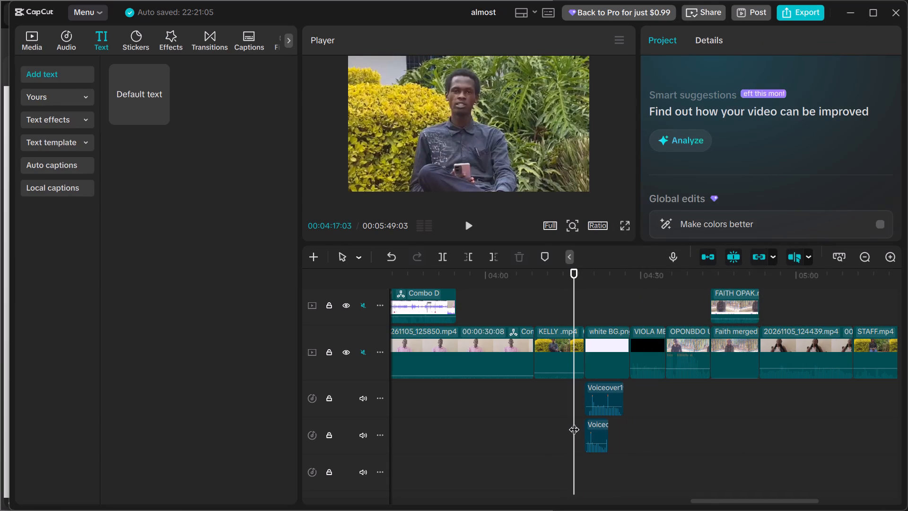
pyautogui.click(598, 433)
pyautogui.press('v')
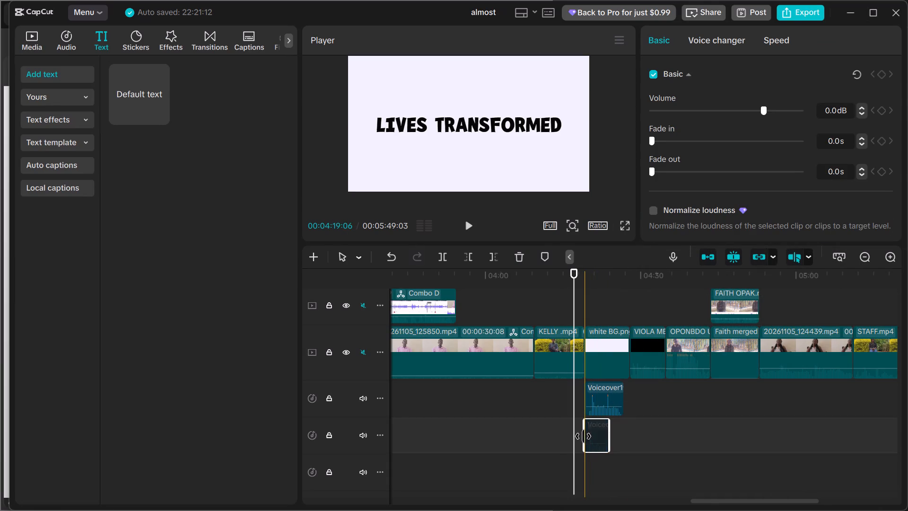
# Set the second voiceover take's volume to -3.5 dB.
pyautogui.click(599, 404)
pyautogui.click(600, 404)
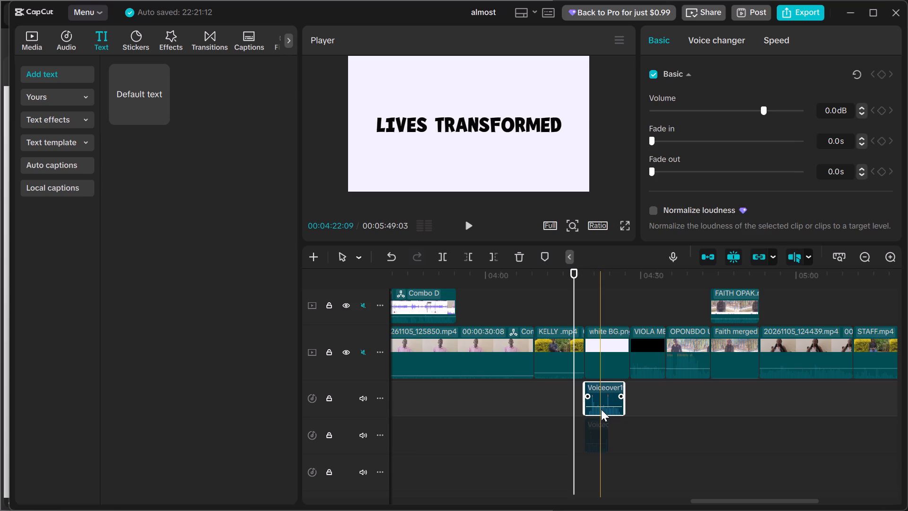
pyautogui.click(602, 407)
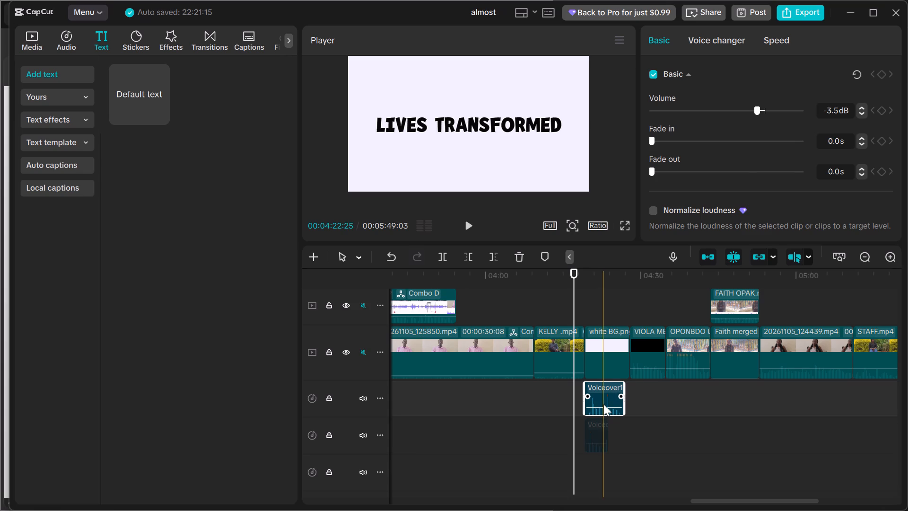
# Play back the LIVES TRANSFORMED section and replay its opening to listen to the second voiceover take.
pyautogui.press('space')
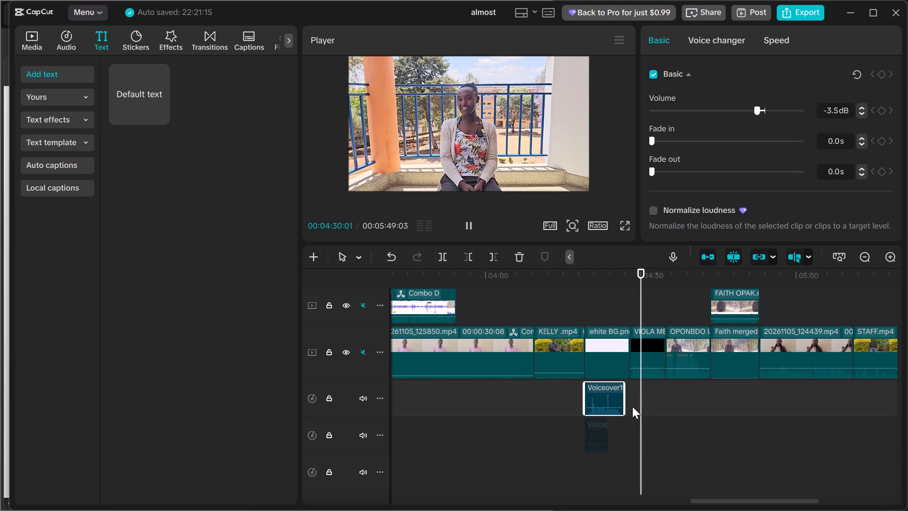
pyautogui.click(632, 440)
pyautogui.click(589, 475)
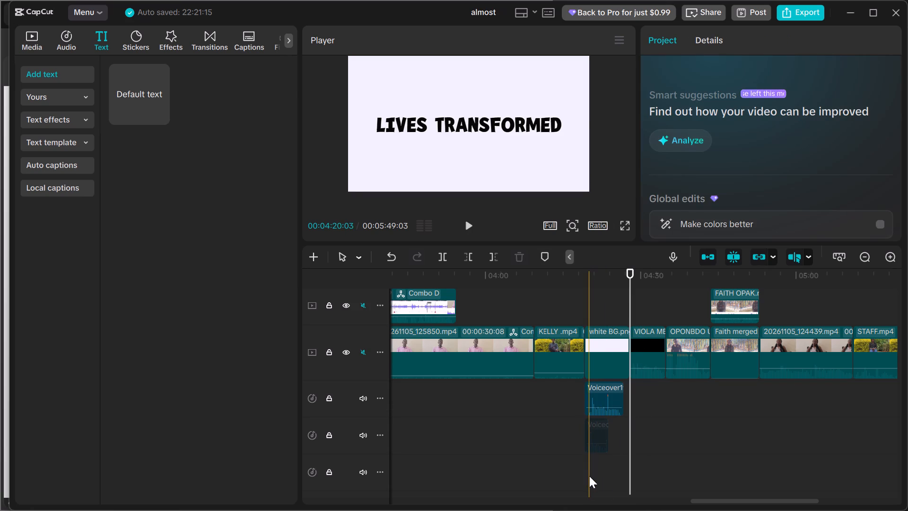
pyautogui.press('space')
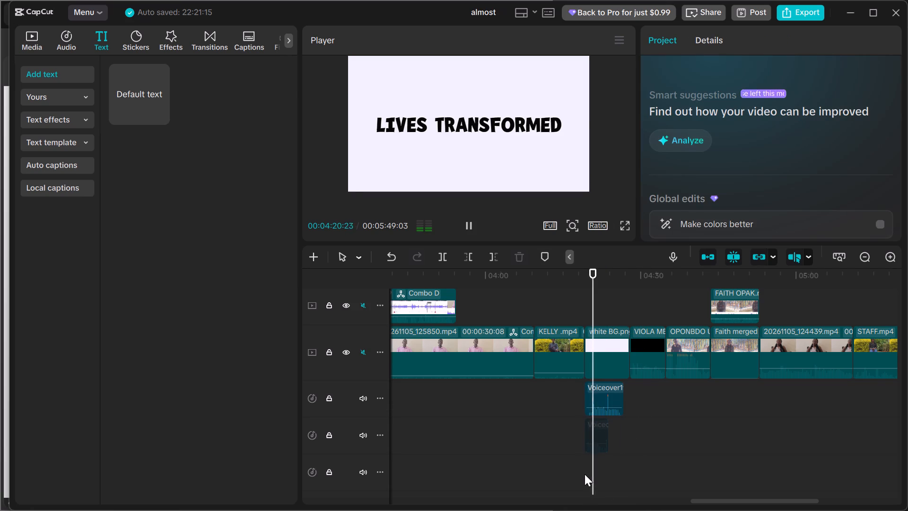
pyautogui.press('space')
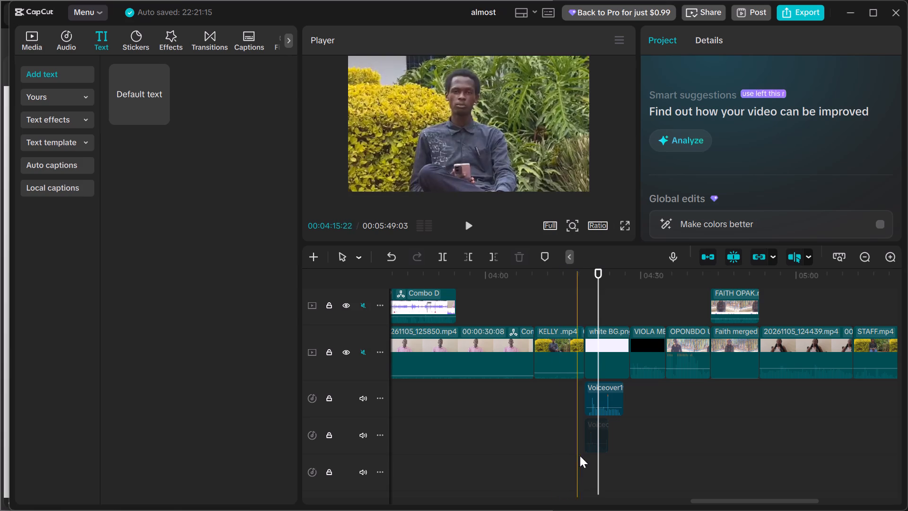
# Record a third voiceover take of about 8 seconds from 00:04:19:06 using the Jack Mic (Realtek(R) Audio) input.
pyautogui.click(582, 467)
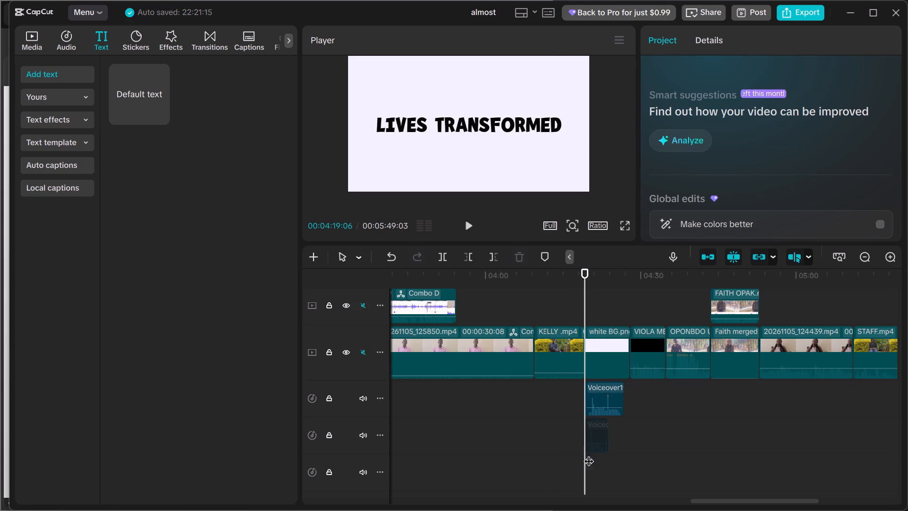
pyautogui.click(669, 258)
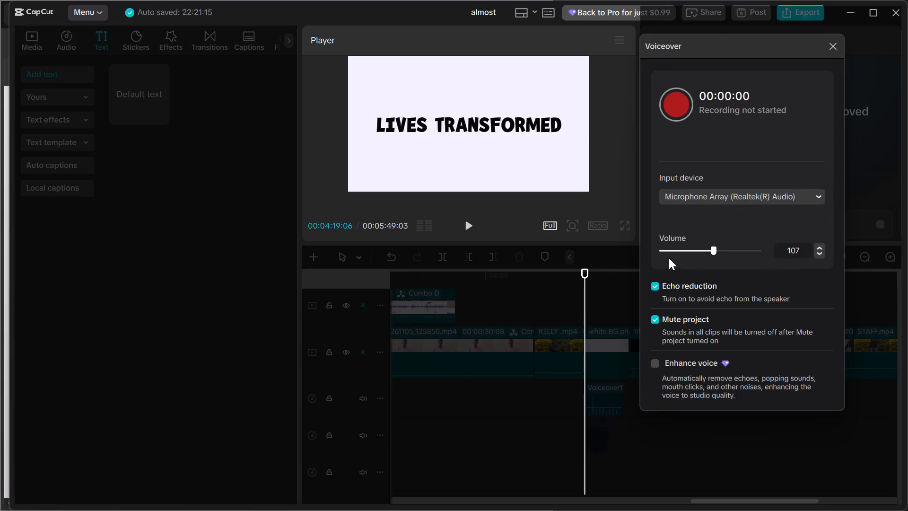
pyautogui.click(744, 202)
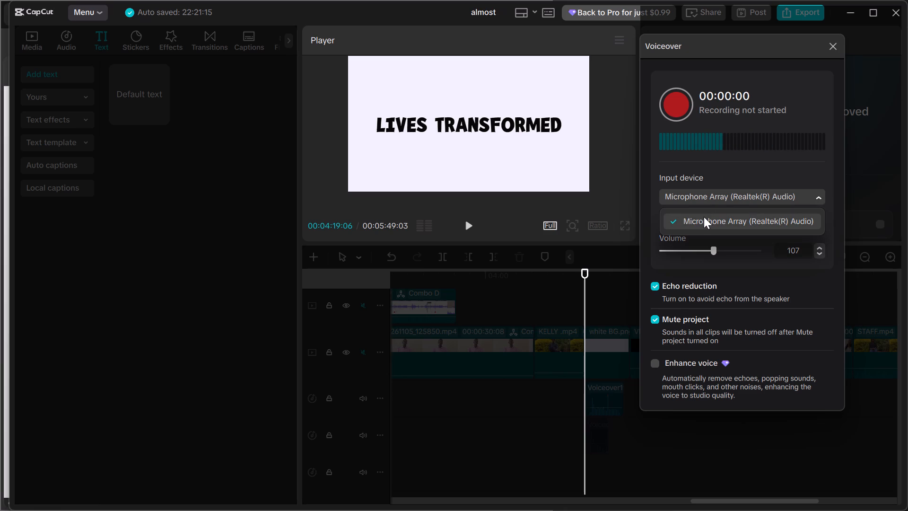
pyautogui.click(704, 217)
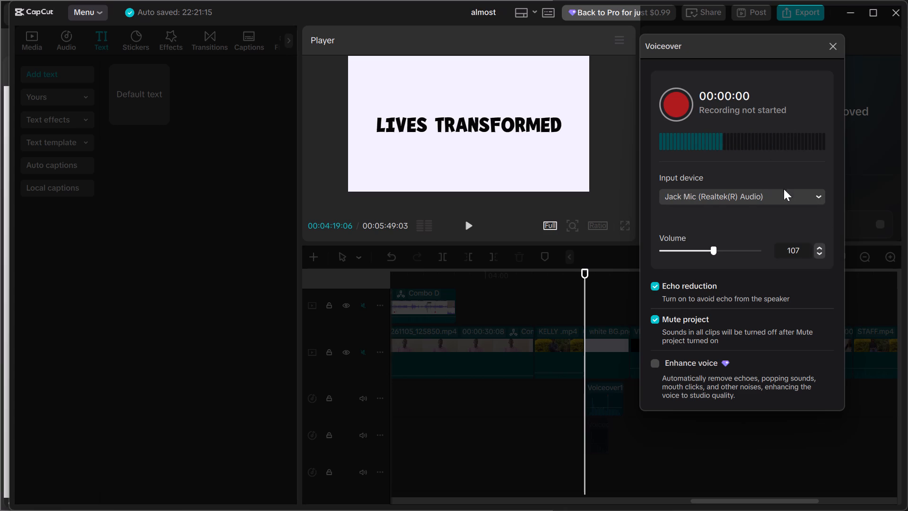
pyautogui.click(669, 106)
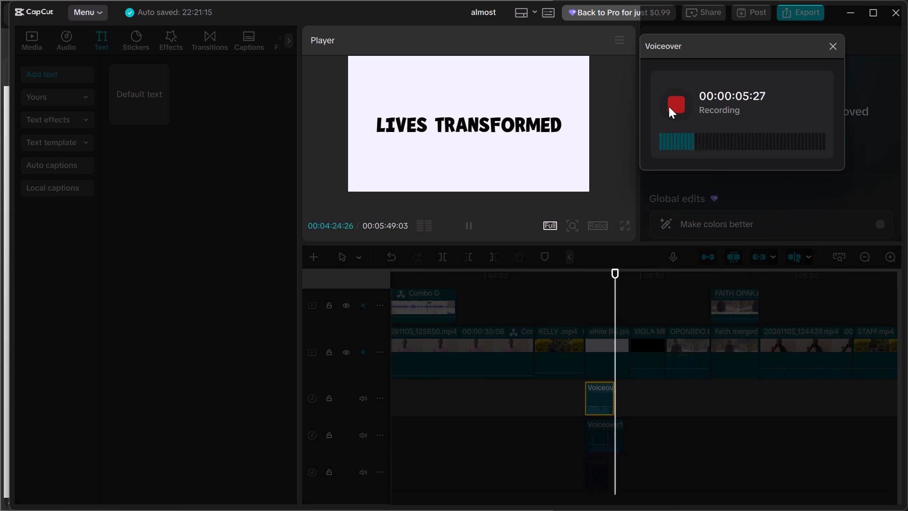
pyautogui.click(669, 106)
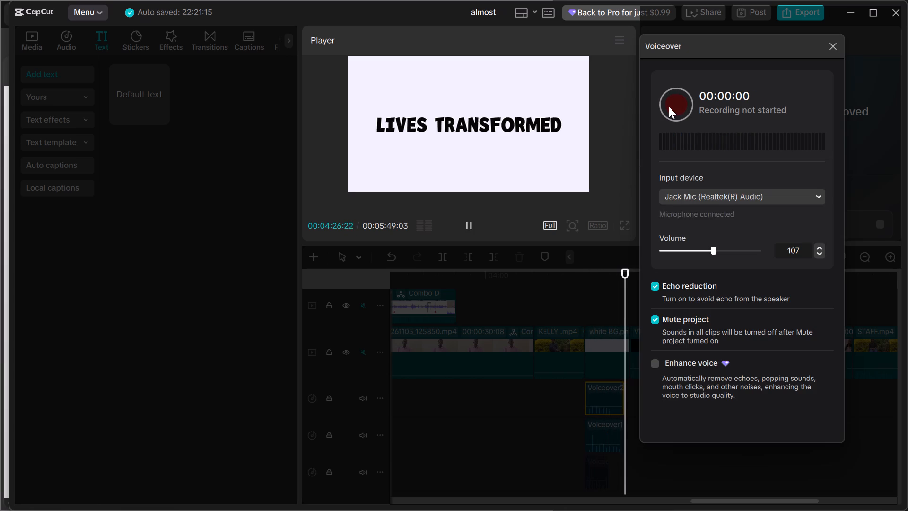
pyautogui.click(834, 36)
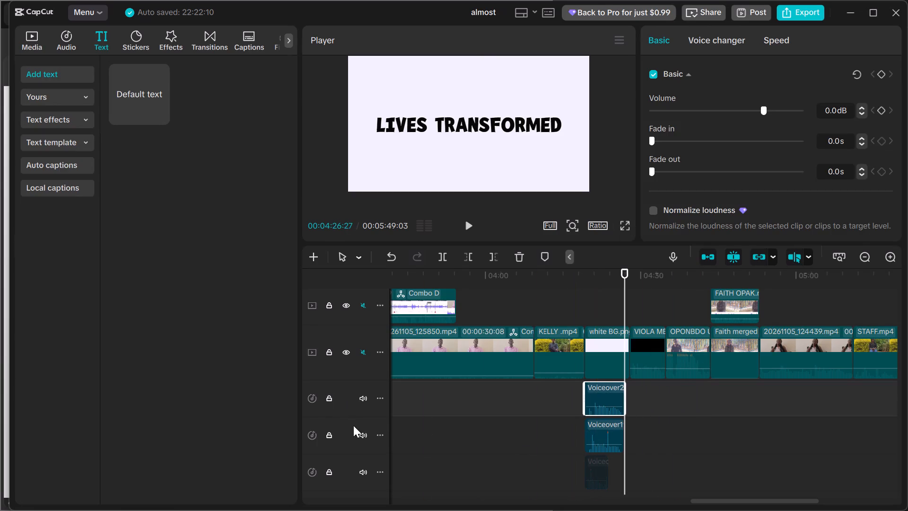
# Mute the audio track holding the second voiceover take, directly below the newest recording.
pyautogui.click(362, 432)
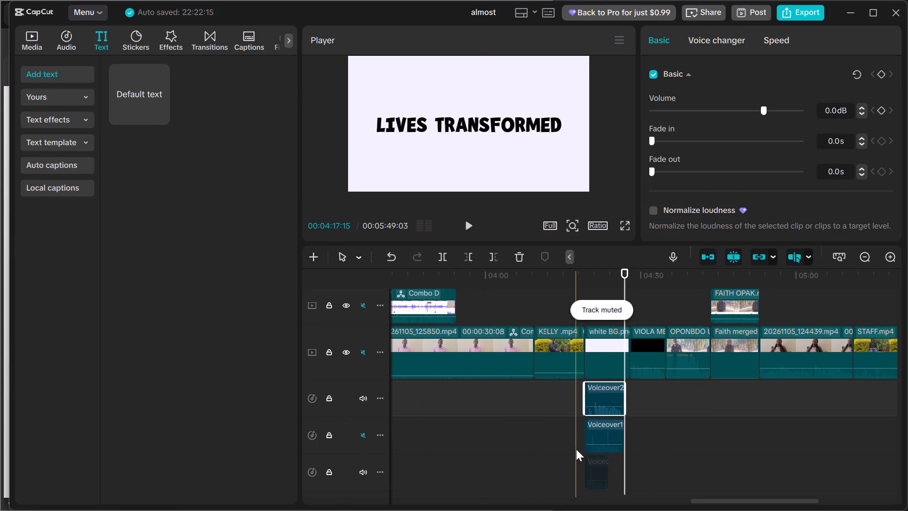
# Play back the LIVES TRANSFORMED section from just before it to listen to the third voiceover take.
pyautogui.click(576, 449)
pyautogui.press('space')
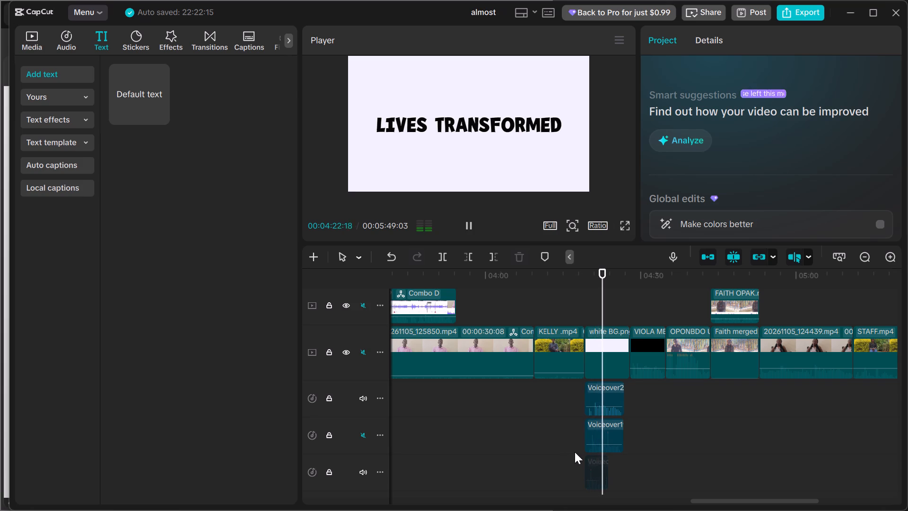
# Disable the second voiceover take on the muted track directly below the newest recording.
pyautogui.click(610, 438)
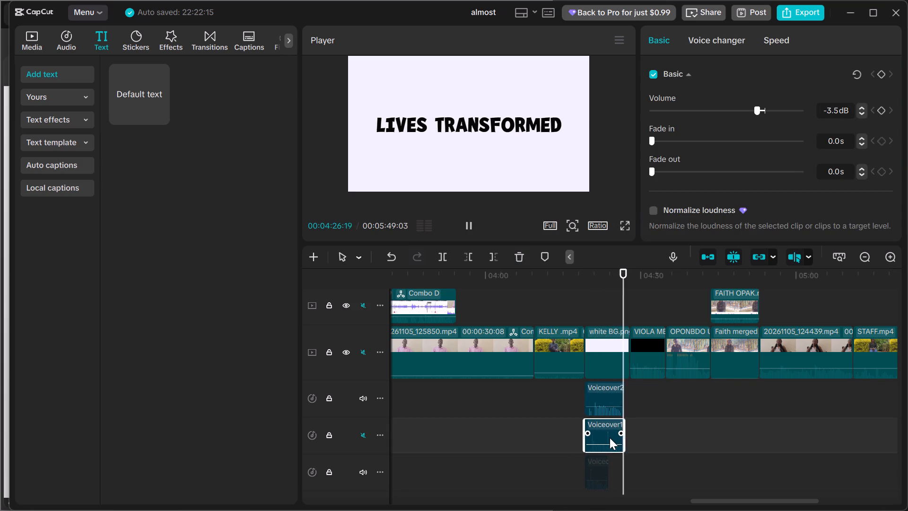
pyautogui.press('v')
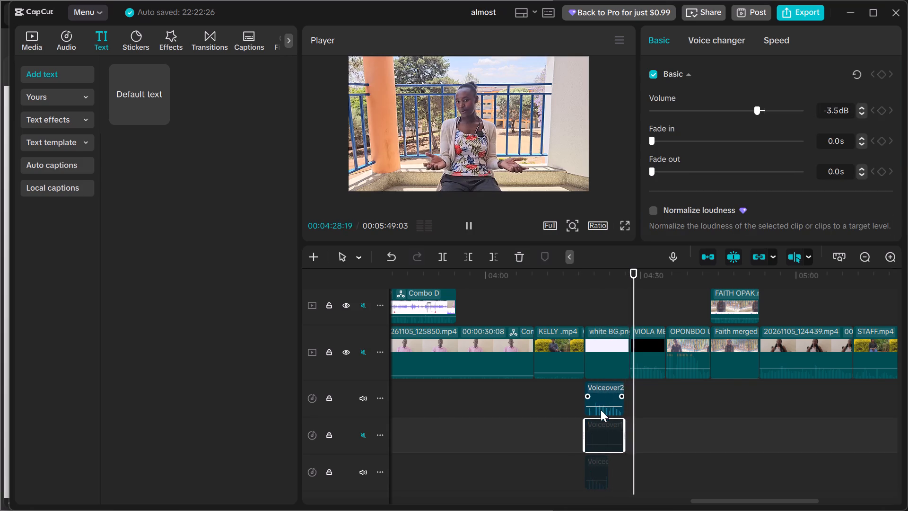
# Raise the third voiceover take's volume to 9.1 dB.
pyautogui.moveTo(603, 406); pyautogui.dragTo(604, 402)
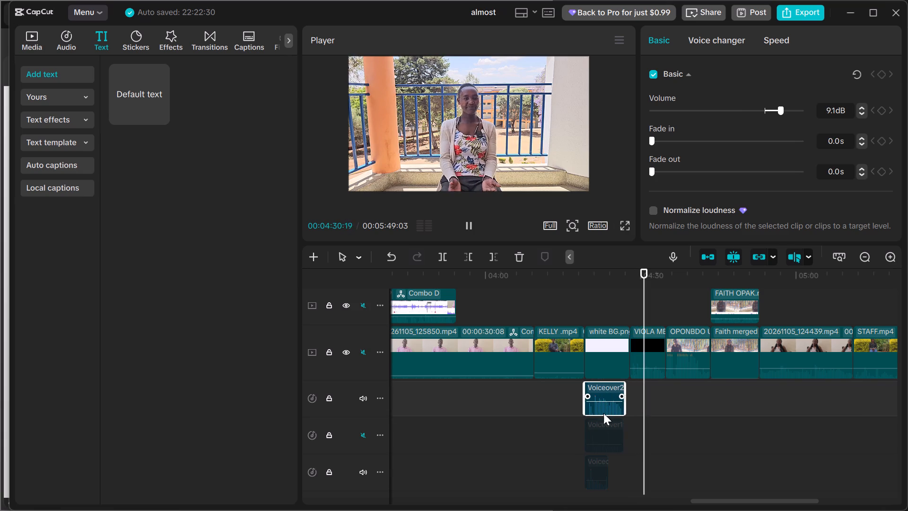
# Replay the LIVES TRANSFORMED section to check the third voiceover take at its new volume.
pyautogui.click(573, 437)
pyautogui.press('space')
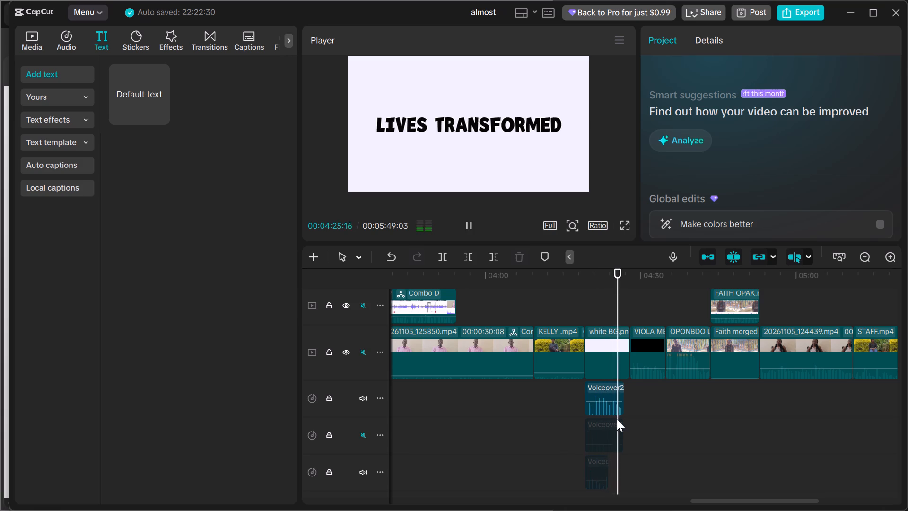
pyautogui.press('space')
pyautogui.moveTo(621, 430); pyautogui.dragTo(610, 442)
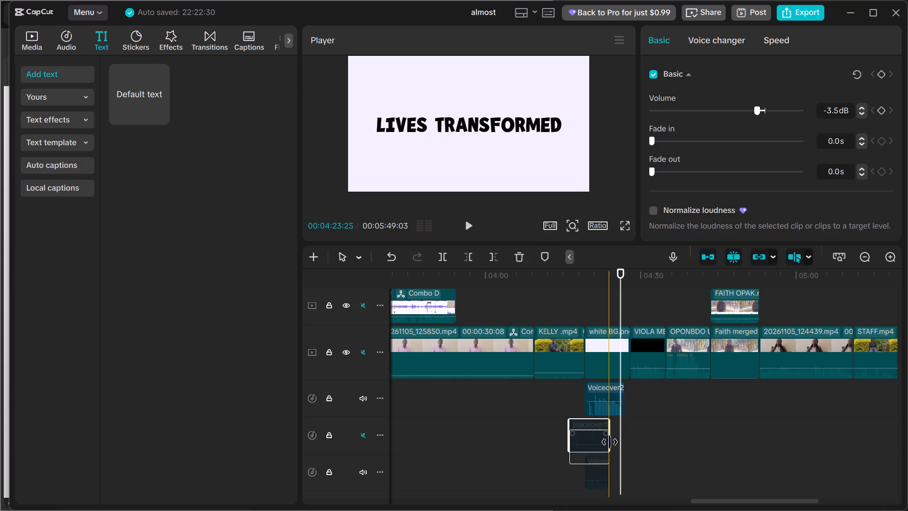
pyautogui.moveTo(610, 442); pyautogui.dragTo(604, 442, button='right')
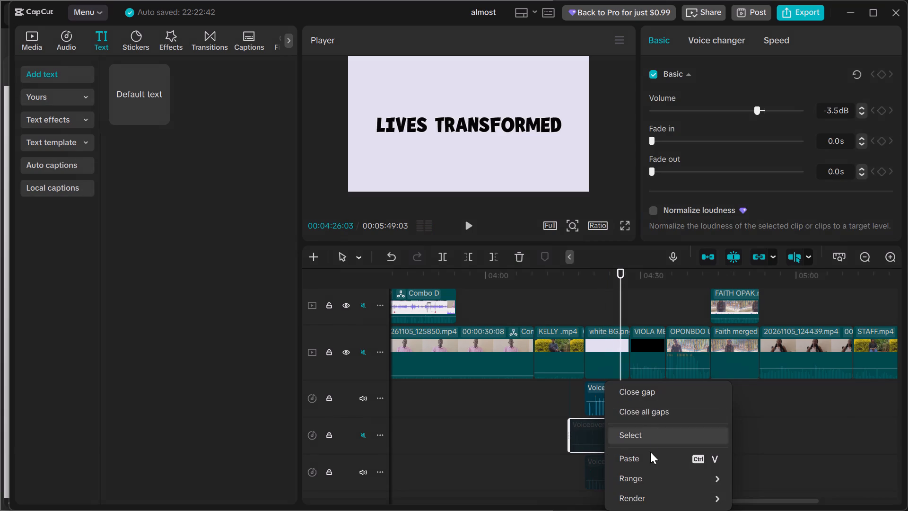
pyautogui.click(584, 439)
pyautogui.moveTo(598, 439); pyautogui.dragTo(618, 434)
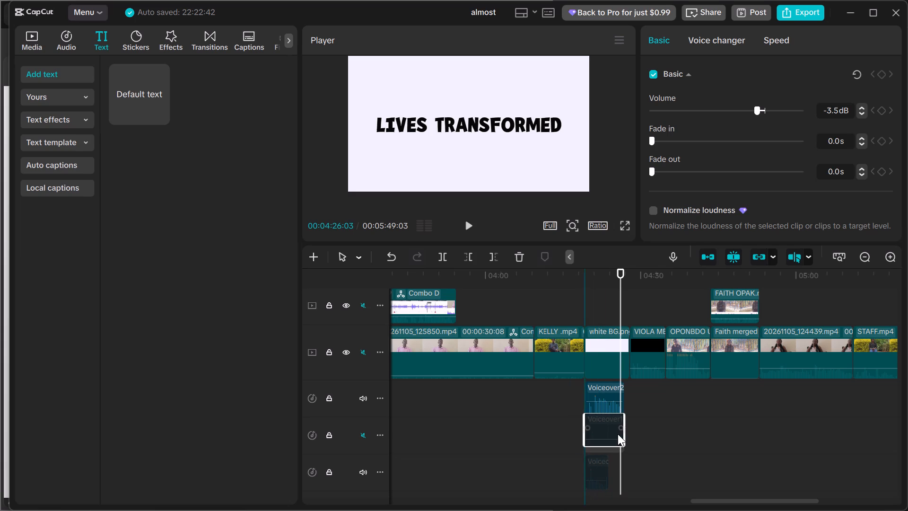
# Delete the second and first voiceover takes beneath the third, keeping only the newest recording.
pyautogui.moveTo(618, 434); pyautogui.dragTo(616, 441)
pyautogui.press('BackSpace')
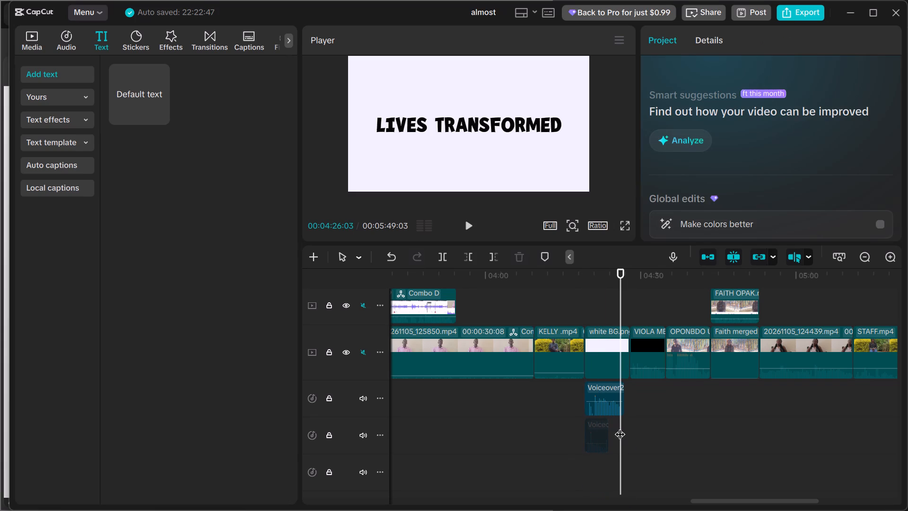
pyautogui.click(594, 434)
pyautogui.press('BackSpace')
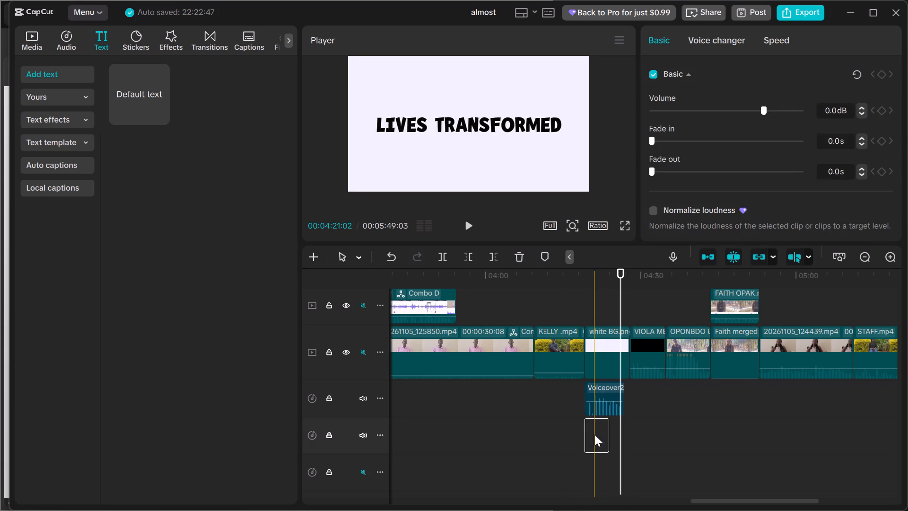
# Trim the end of the white BG clip by about 1 second so it finishes close to the end of the voiceover.
pyautogui.click(620, 370)
pyautogui.moveTo(634, 361); pyautogui.dragTo(629, 370)
pyautogui.click(612, 352)
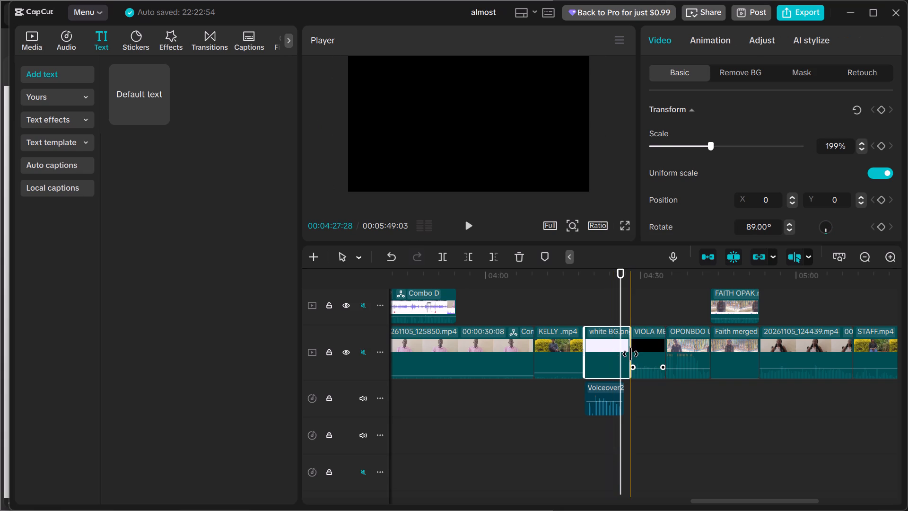
pyautogui.moveTo(630, 354); pyautogui.dragTo(626, 368)
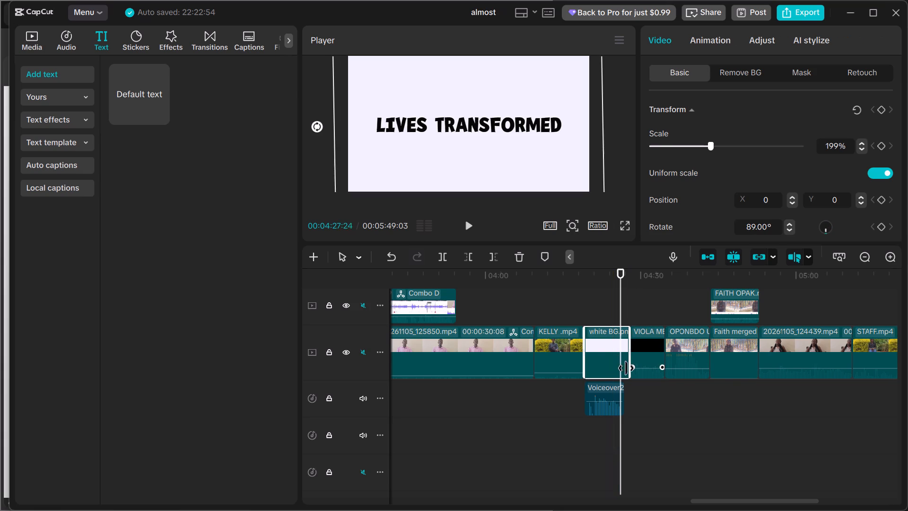
pyautogui.moveTo(626, 368); pyautogui.dragTo(623, 382)
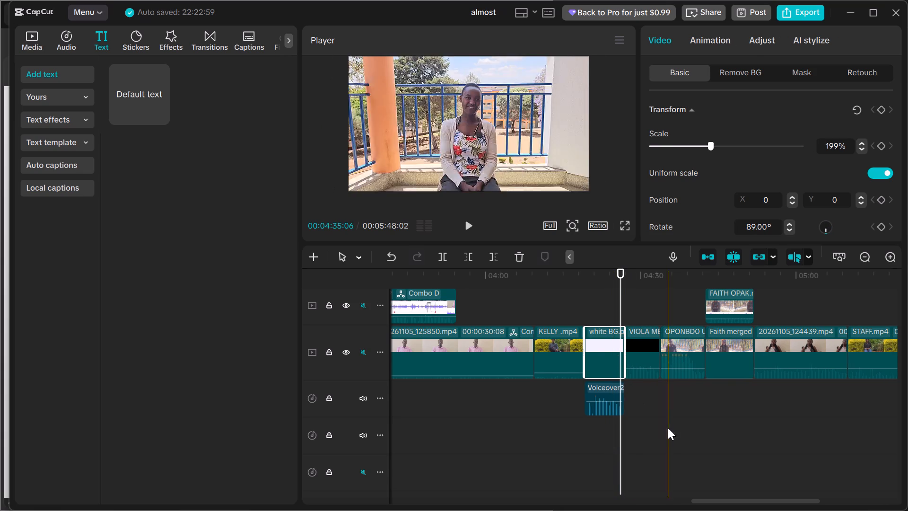
pyautogui.click(668, 428)
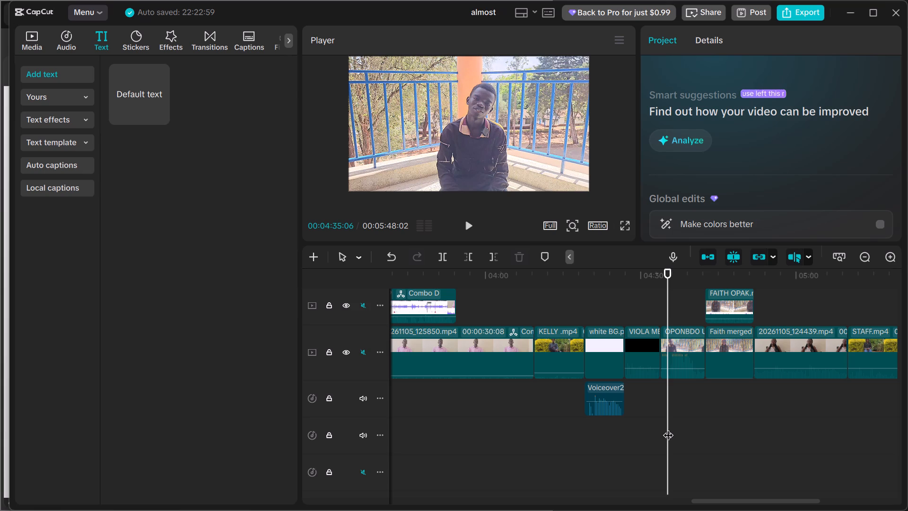
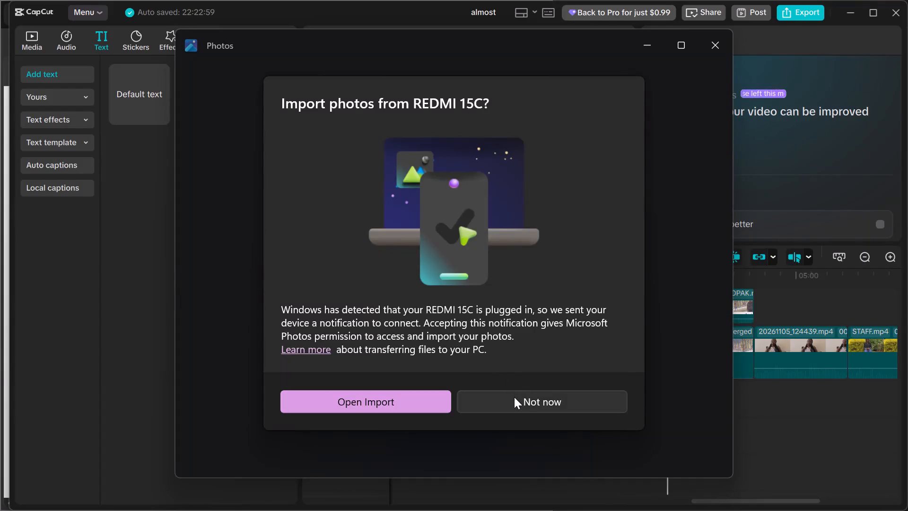
# Decline the Photos prompt to import pictures from the REDMI 15C phone.
pyautogui.click(514, 397)
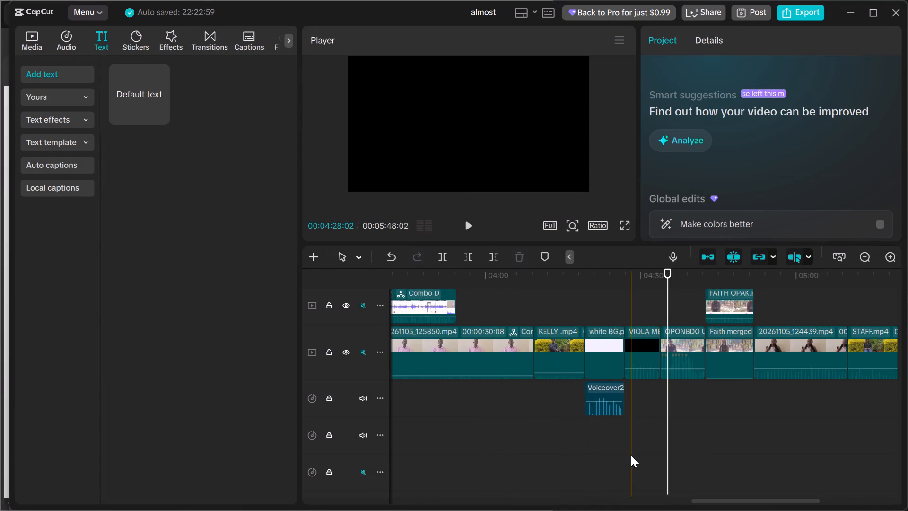
# Look over the VIOLA and OPONBDO interview clips that follow the LIVES TRANSFORMED voiceover on the timeline.
pyautogui.click(620, 447)
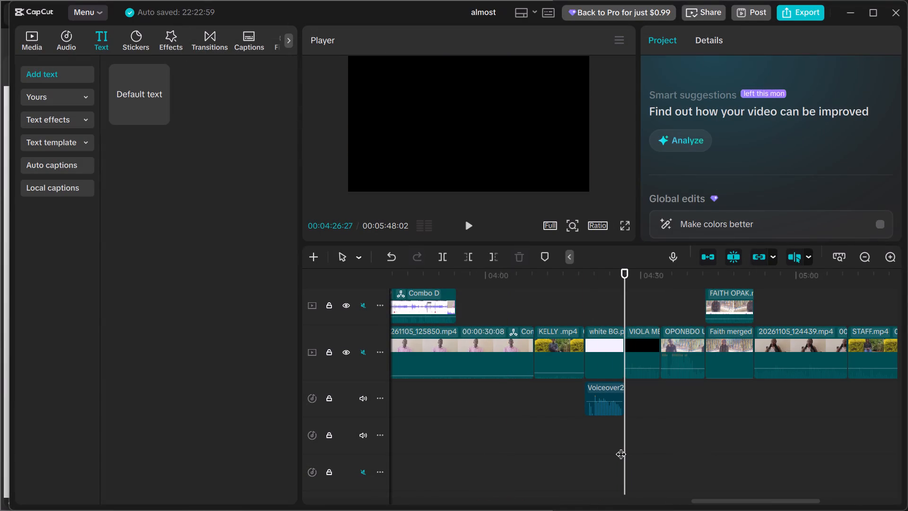
pyautogui.click(641, 442)
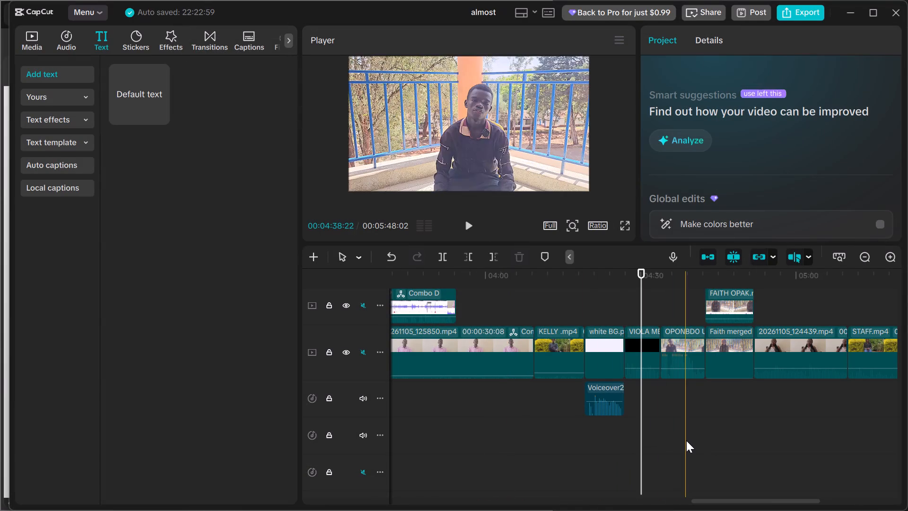
pyautogui.hscroll(-1, 686, 441)
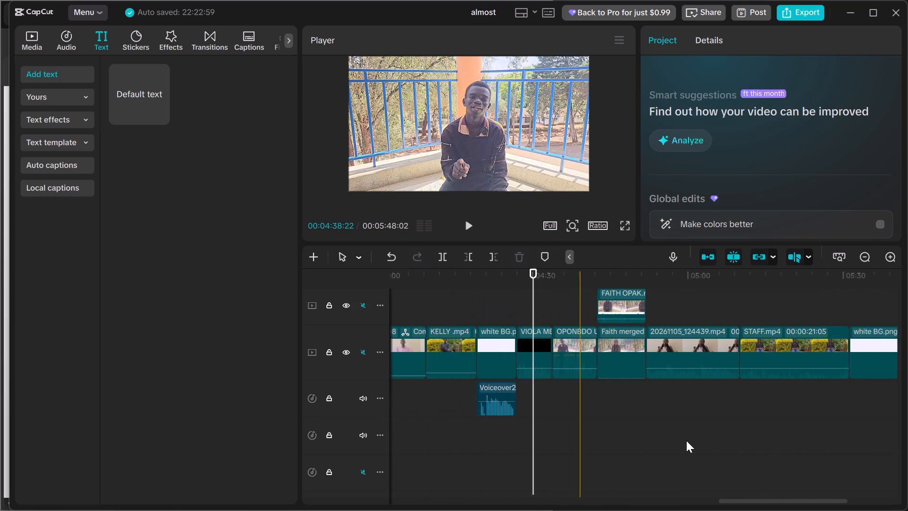
pyautogui.hscroll(-1, 686, 441)
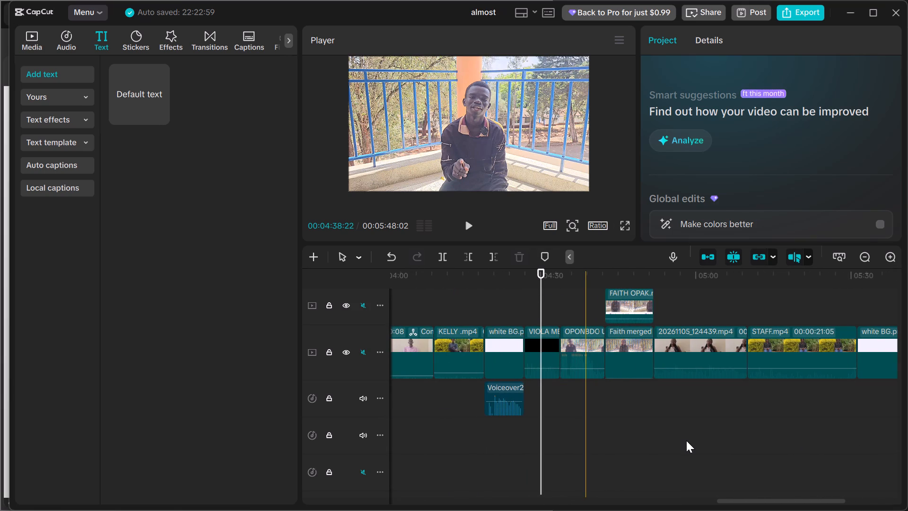
pyautogui.click(545, 357)
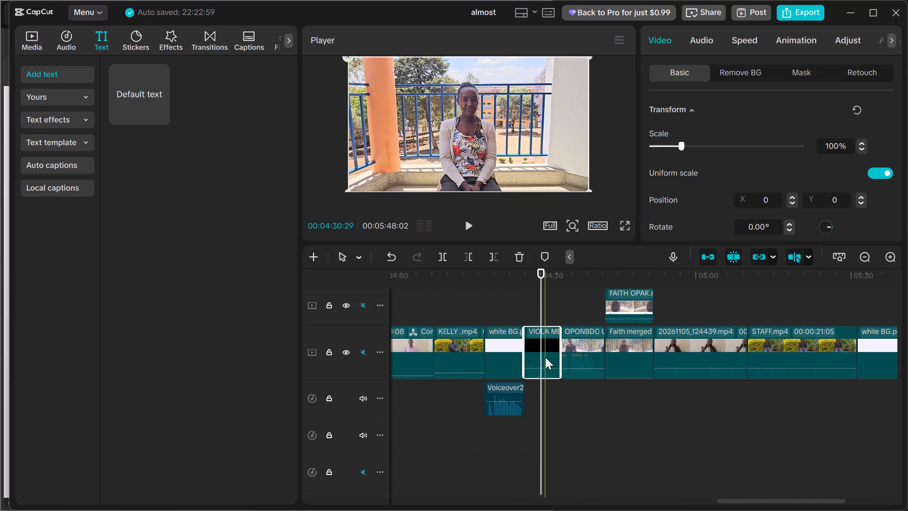
pyautogui.click(578, 360)
pyautogui.click(579, 394)
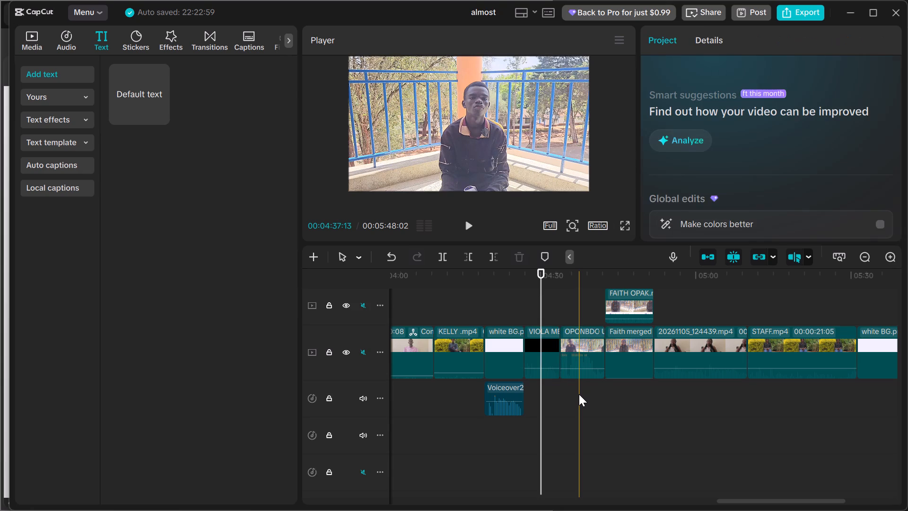
# Examine the basic video settings of the OPONBDO clip, from Transform and Blend through to Canvas.
pyautogui.click(583, 367)
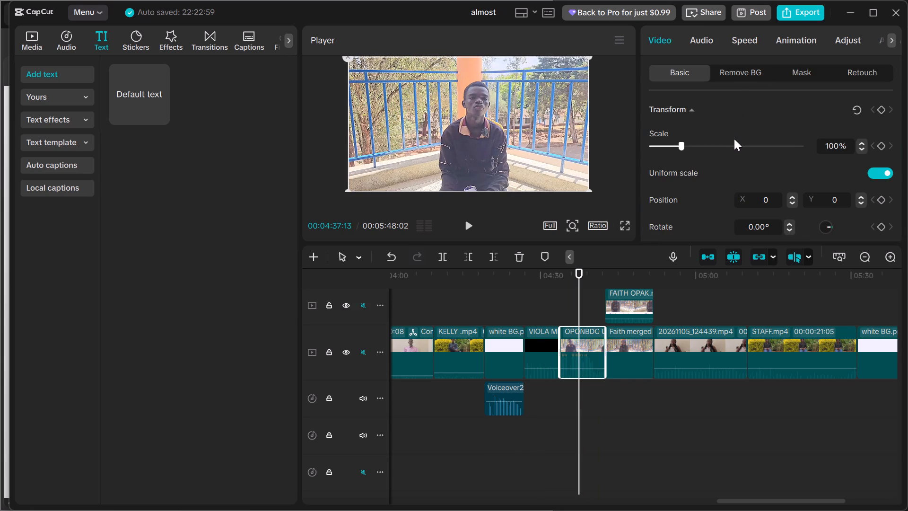
pyautogui.scroll(-2, 750, 183)
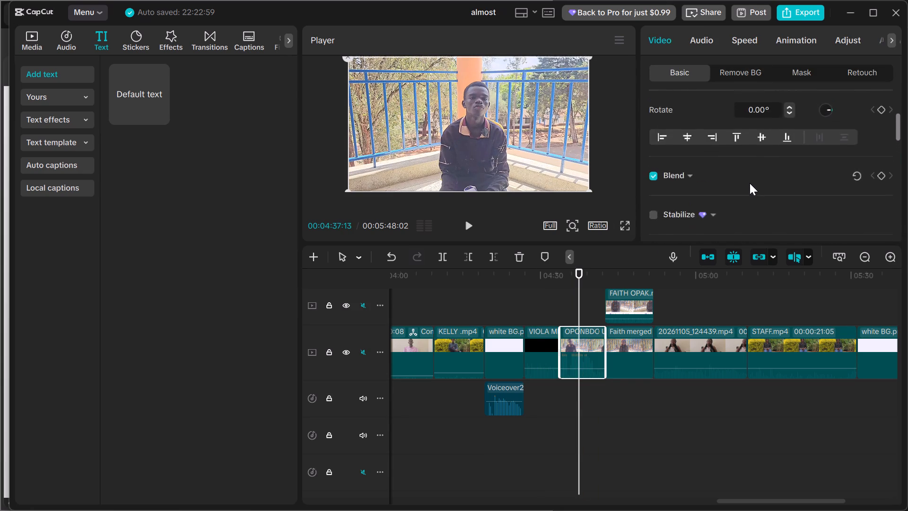
pyautogui.scroll(-4, 750, 183)
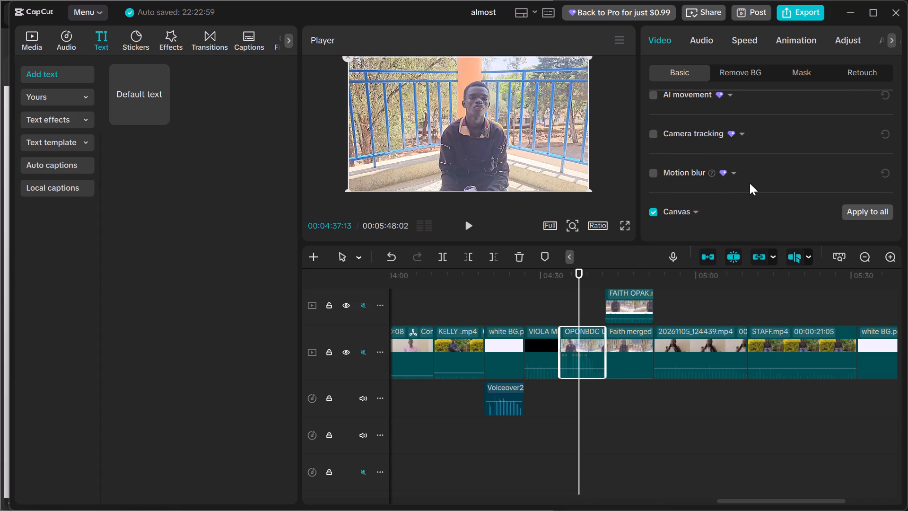
pyautogui.scroll(5, 750, 183)
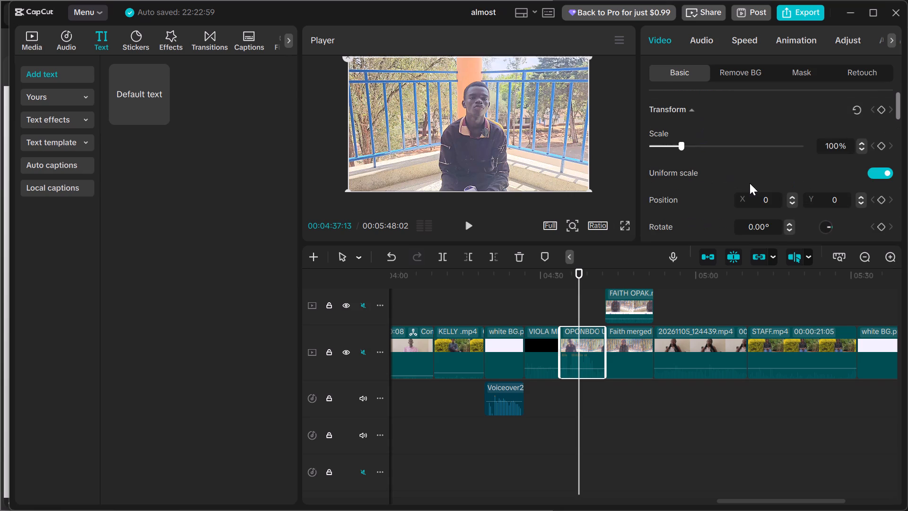
pyautogui.scroll(-1, 733, 187)
pyautogui.scroll(1, 733, 187)
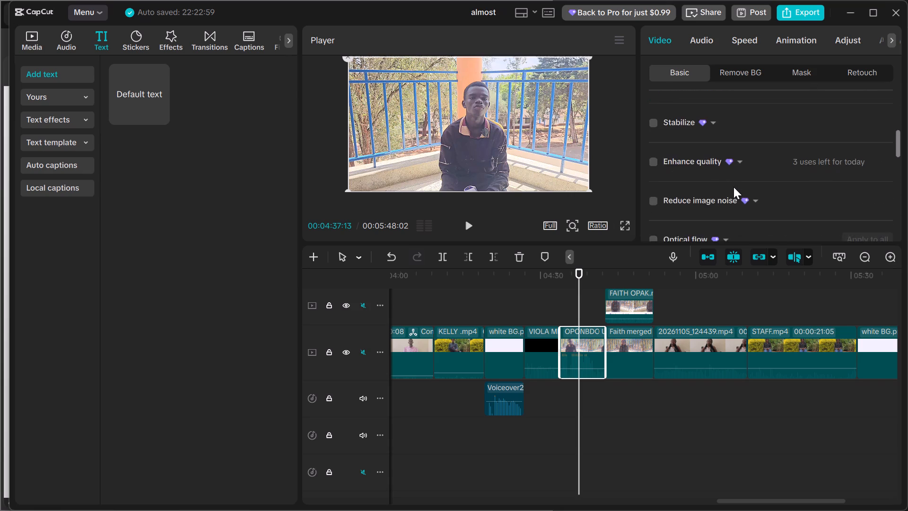
pyautogui.scroll(1, 733, 187)
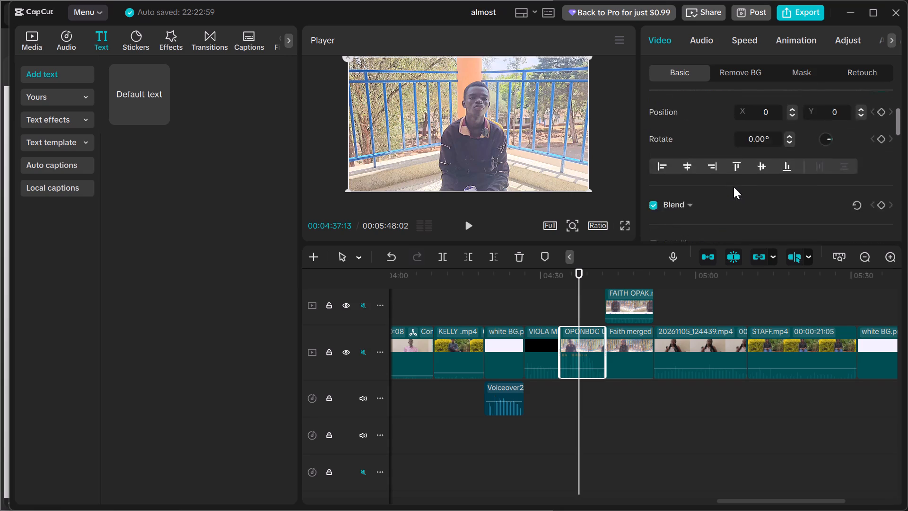
pyautogui.scroll(1, 733, 187)
# Examine the basic colour, lightness and effects adjustments for the OPONBDO clip.
pyautogui.click(838, 42)
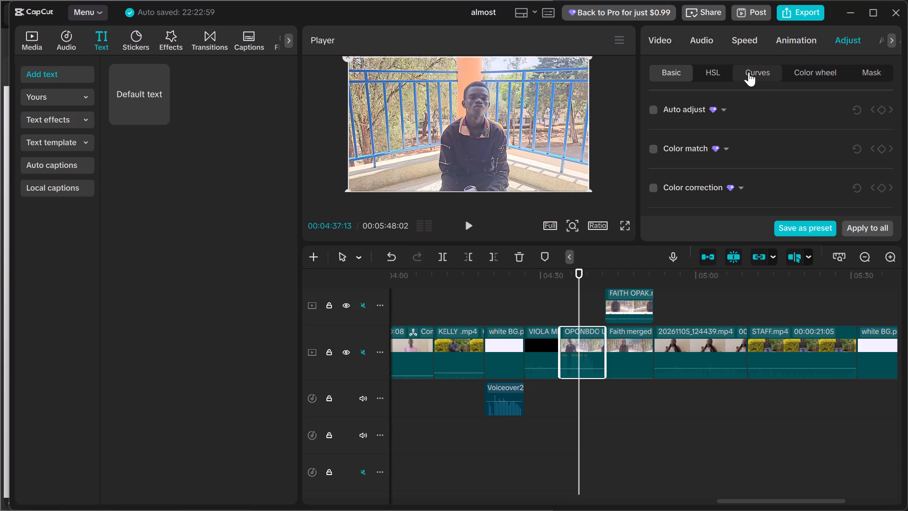
pyautogui.scroll(-3, 747, 133)
pyautogui.scroll(1, 747, 133)
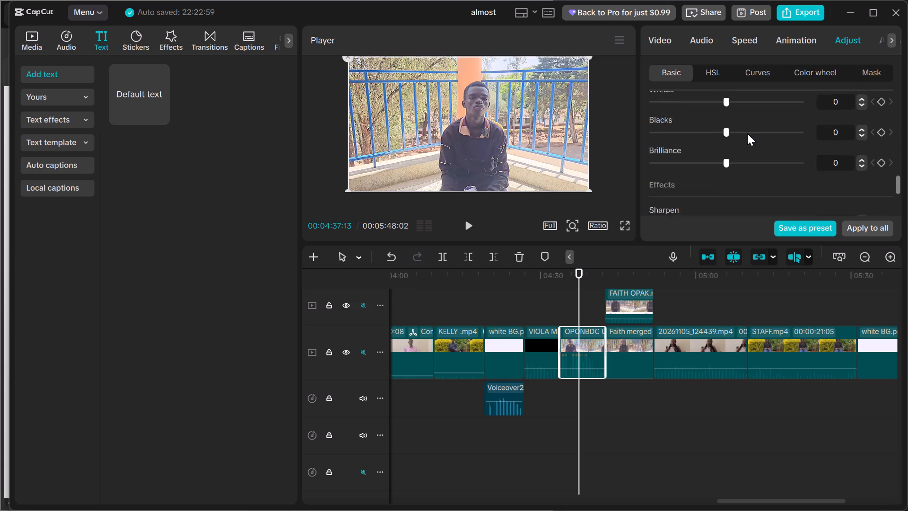
pyautogui.scroll(1, 747, 133)
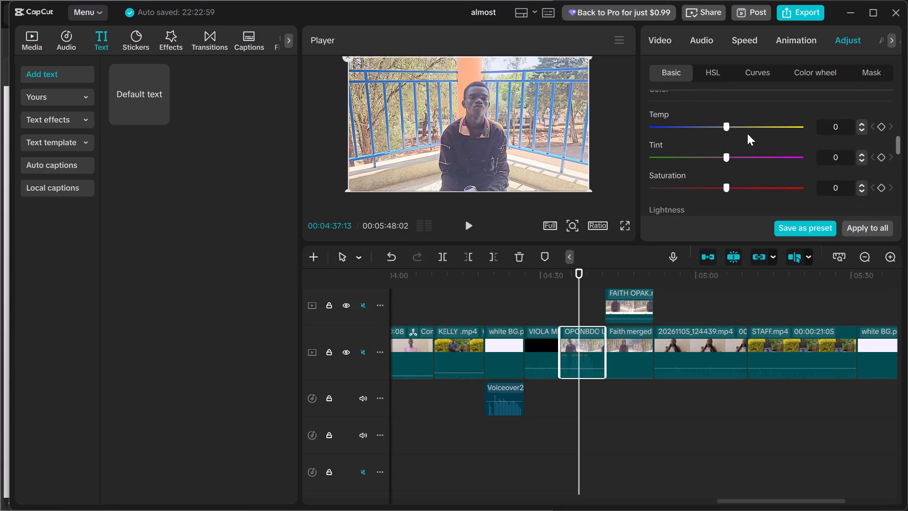
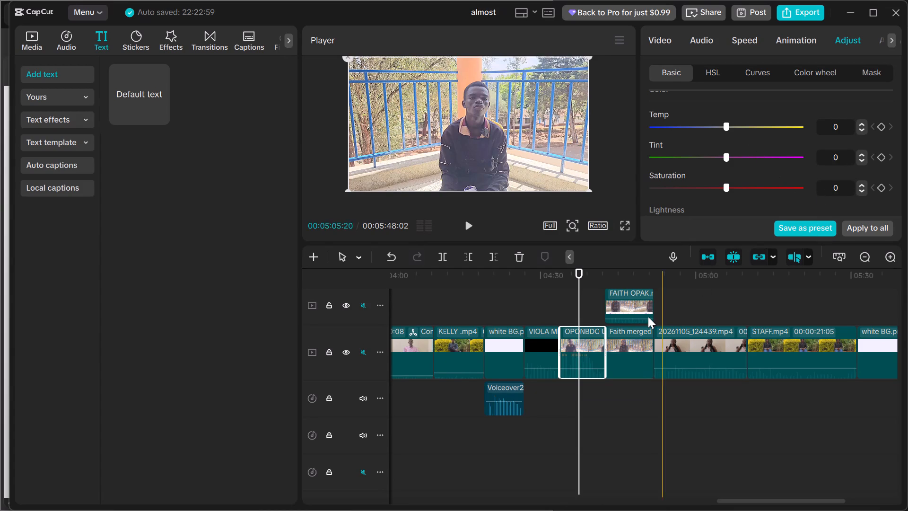
# Set the colour temperature of the Faith merged interview clip and its linked overlay to 10.
pyautogui.click(653, 402)
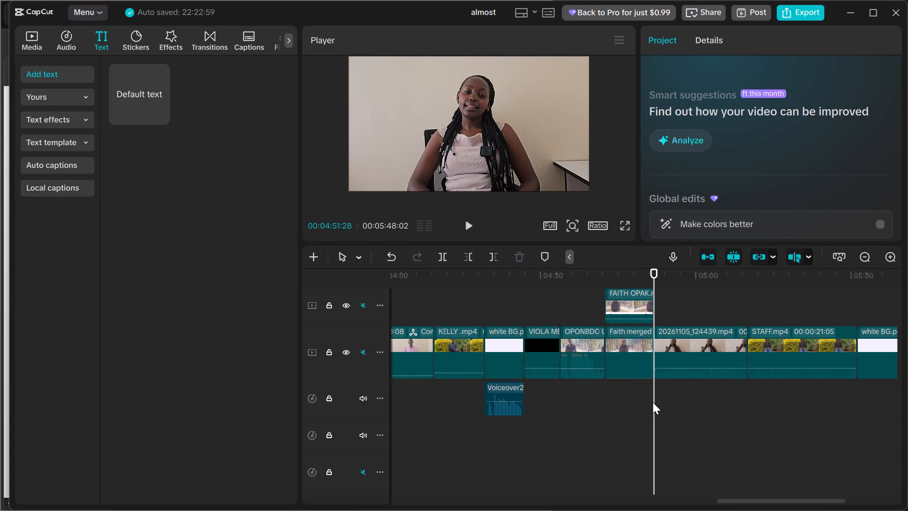
pyautogui.click(623, 391)
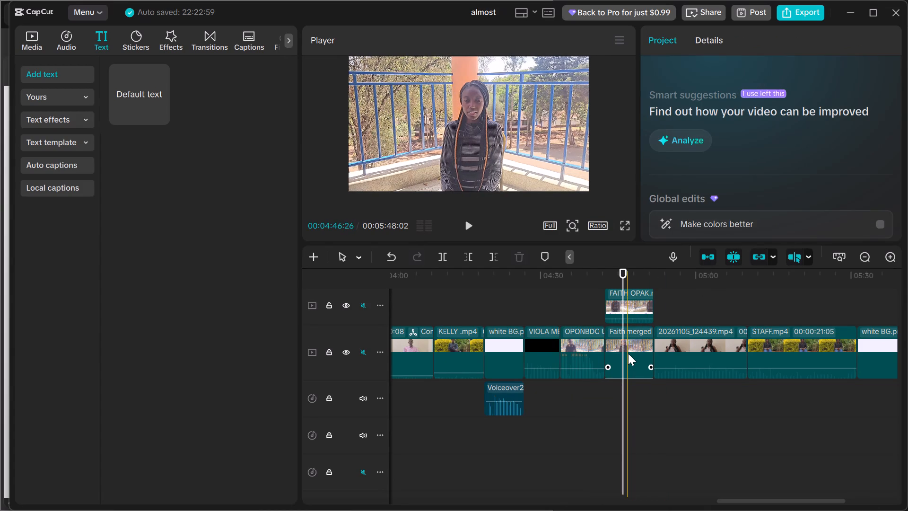
pyautogui.click(628, 353)
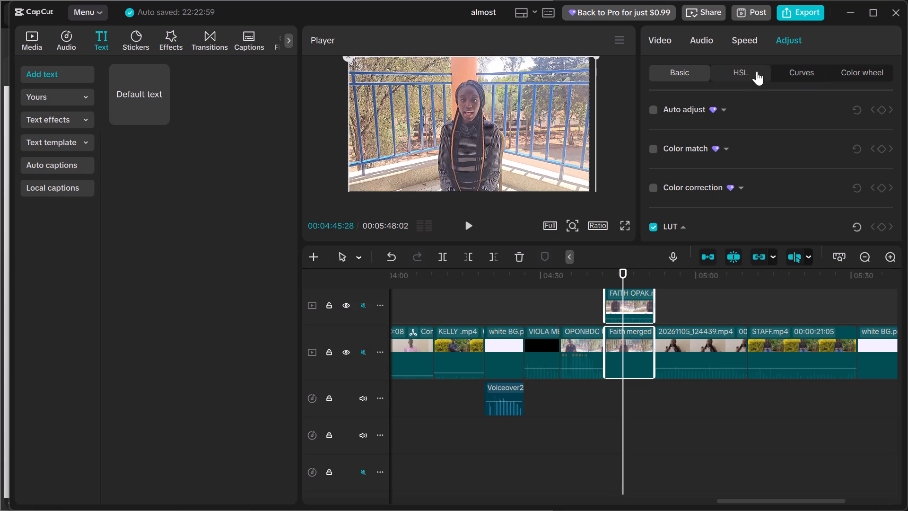
pyautogui.scroll(-1, 747, 143)
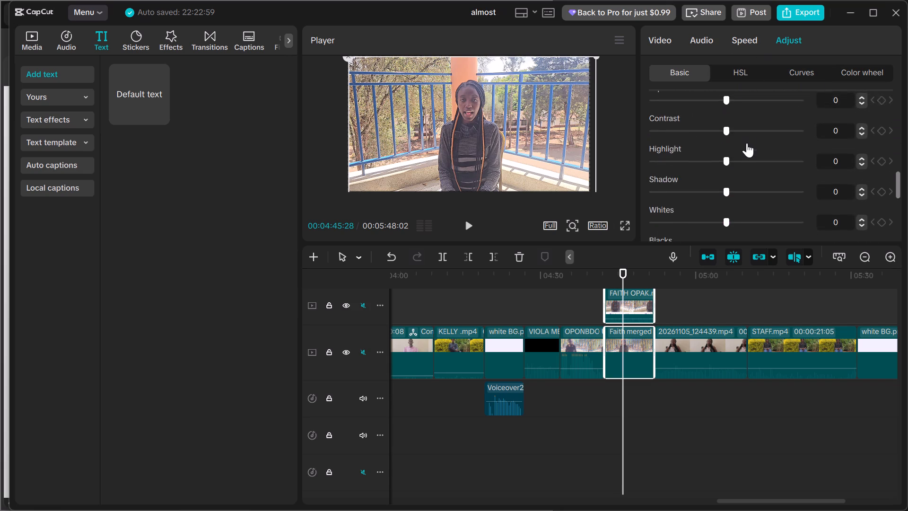
pyautogui.scroll(-1, 747, 143)
pyautogui.moveTo(725, 144); pyautogui.dragTo(723, 144)
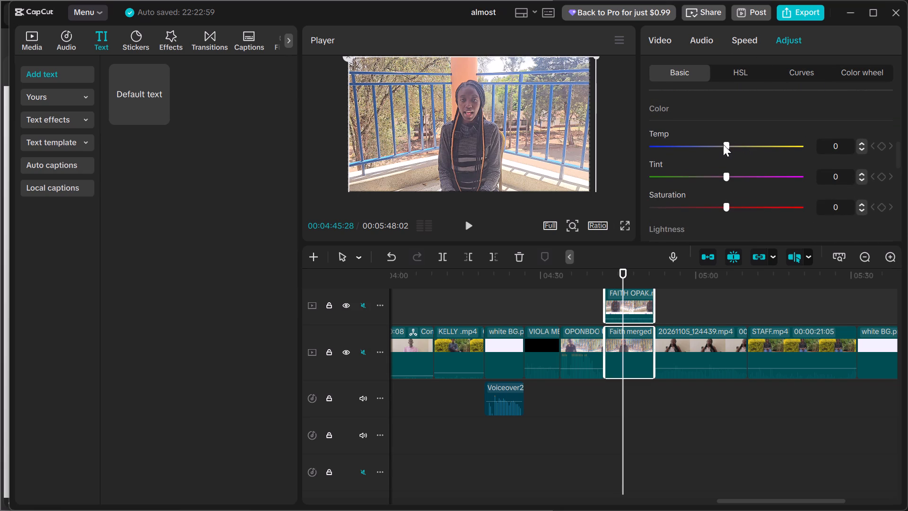
pyautogui.moveTo(723, 144); pyautogui.dragTo(710, 153)
pyautogui.click(751, 144)
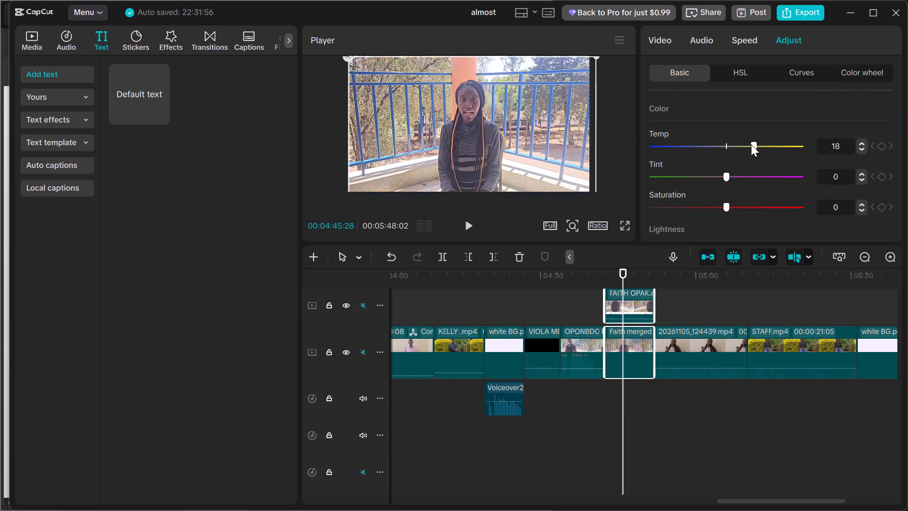
pyautogui.click(681, 147)
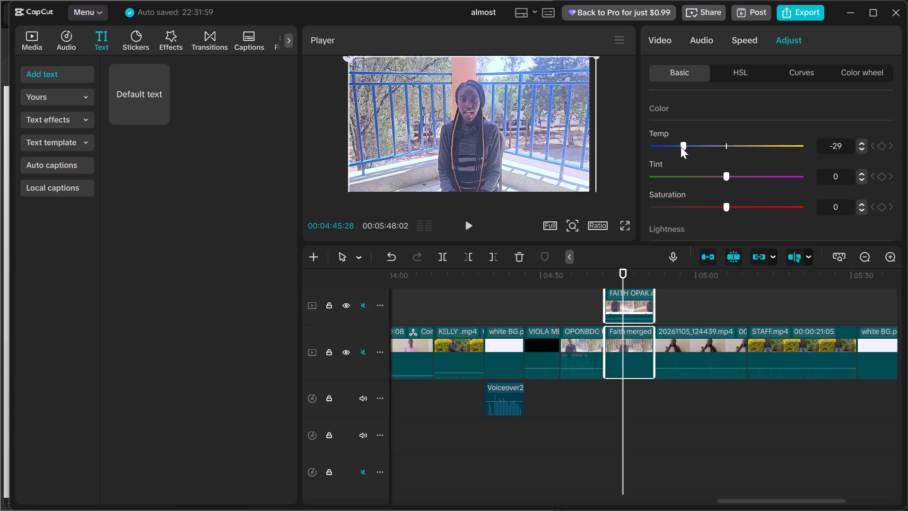
pyautogui.click(723, 147)
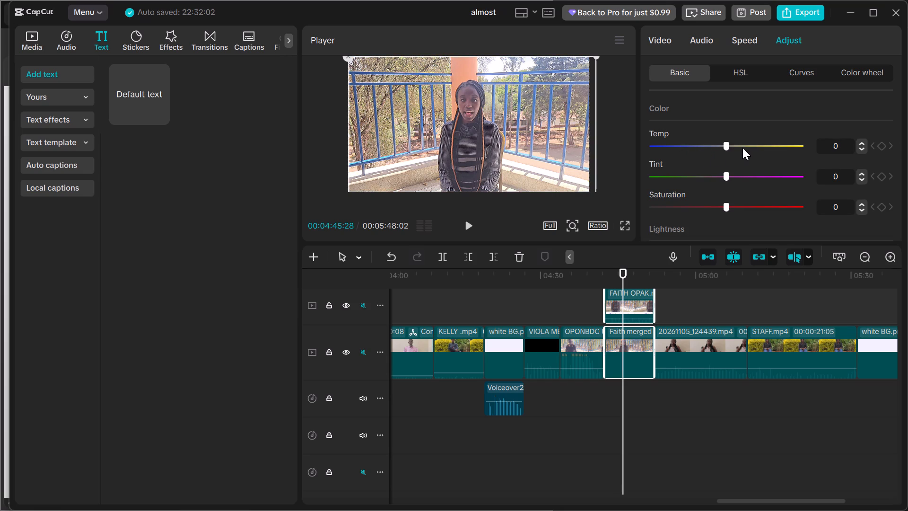
pyautogui.click(742, 148)
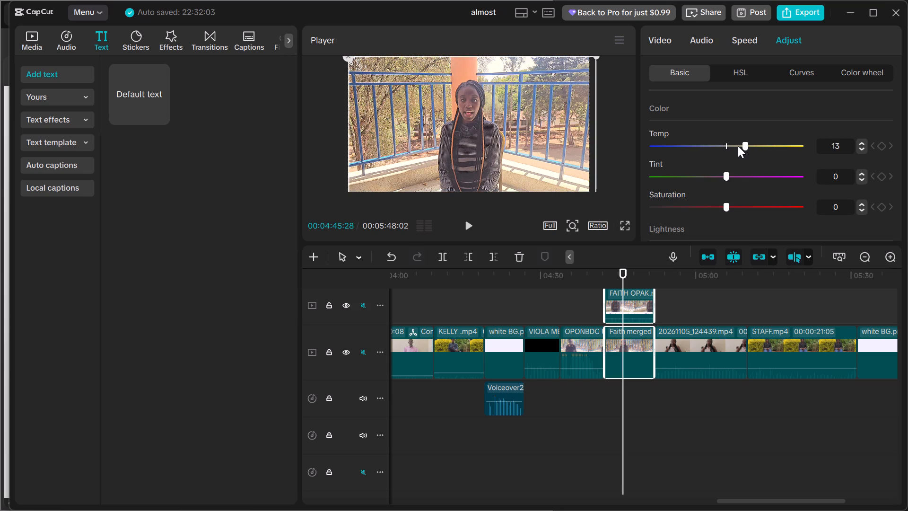
pyautogui.click(738, 145)
# Set the tint of the Faith merged clip to -8.
pyautogui.click(718, 176)
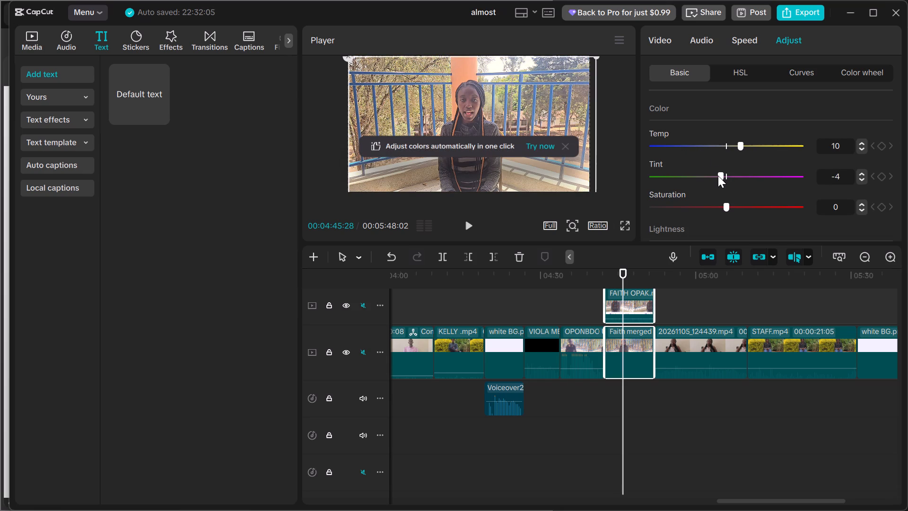
pyautogui.click(690, 175)
pyautogui.click(677, 175)
pyautogui.click(712, 178)
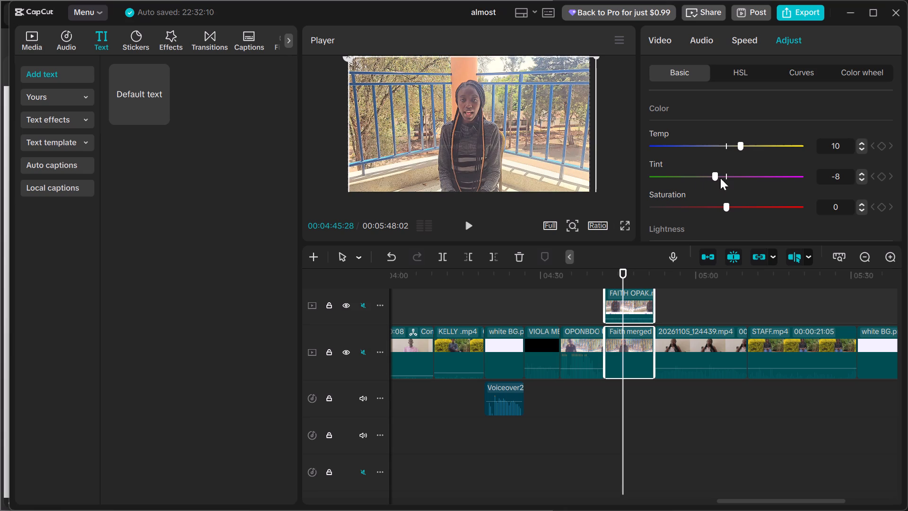
# Lower the Faith merged clip's exposure to -5 and its highlight to -12.
pyautogui.scroll(-1, 743, 198)
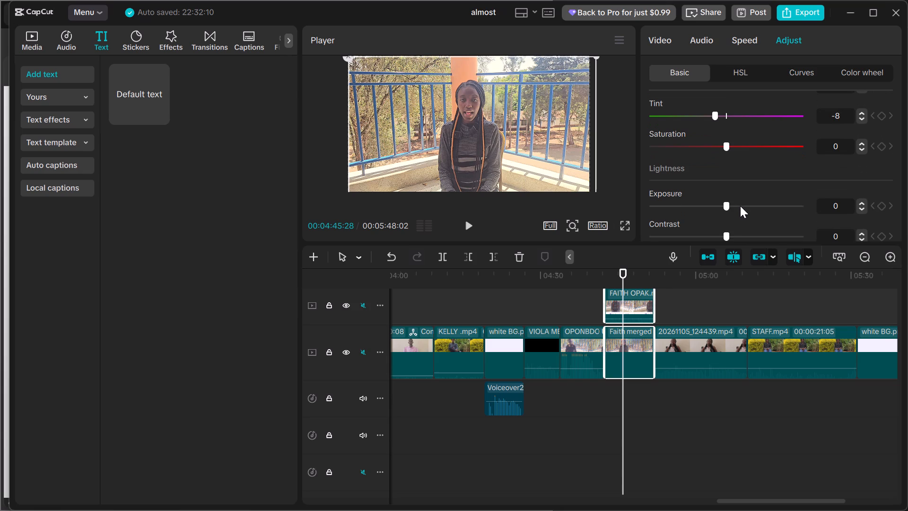
pyautogui.click(740, 206)
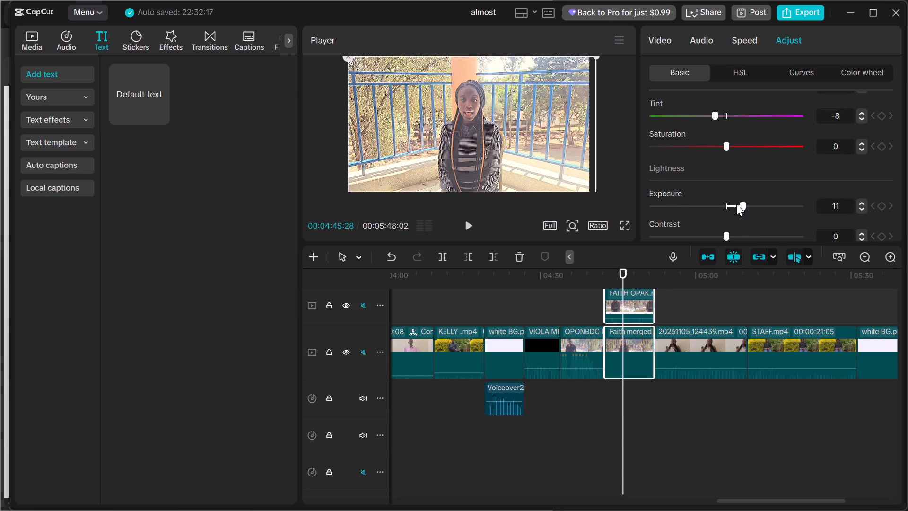
pyautogui.click(736, 204)
pyautogui.click(716, 203)
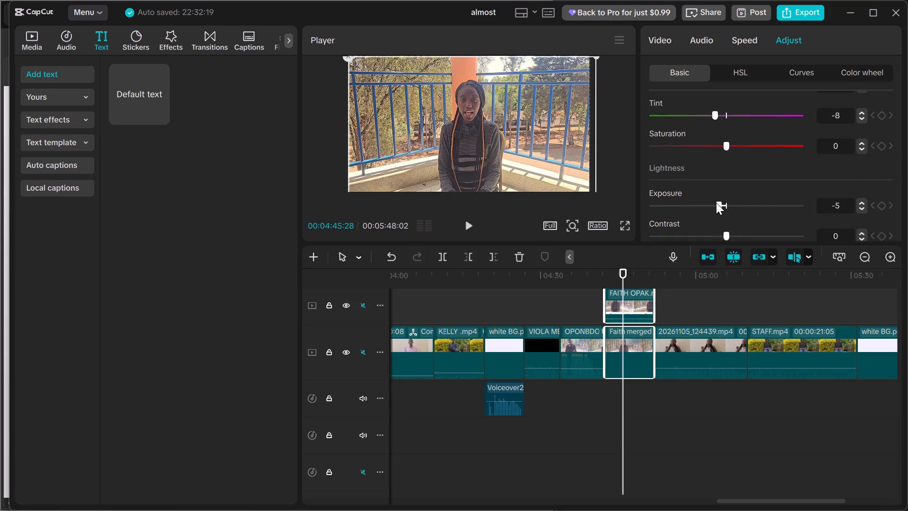
pyautogui.scroll(-1, 728, 212)
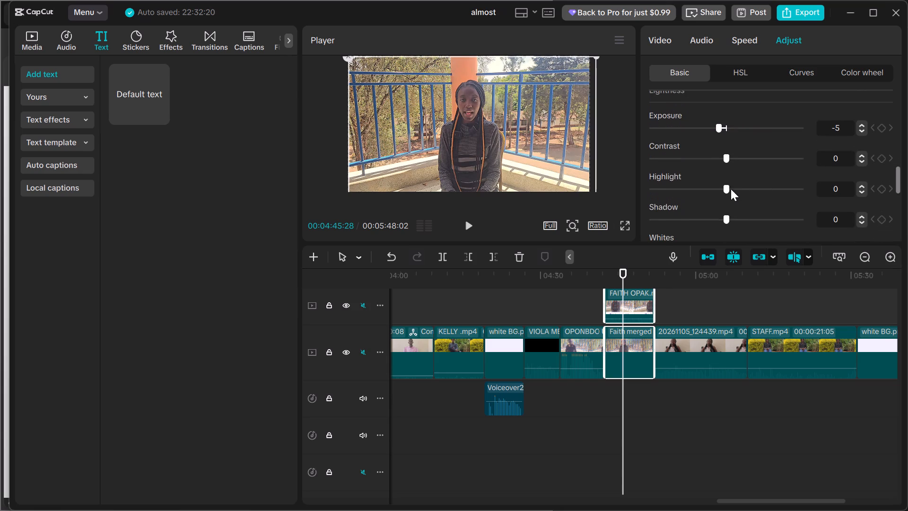
pyautogui.click(705, 184)
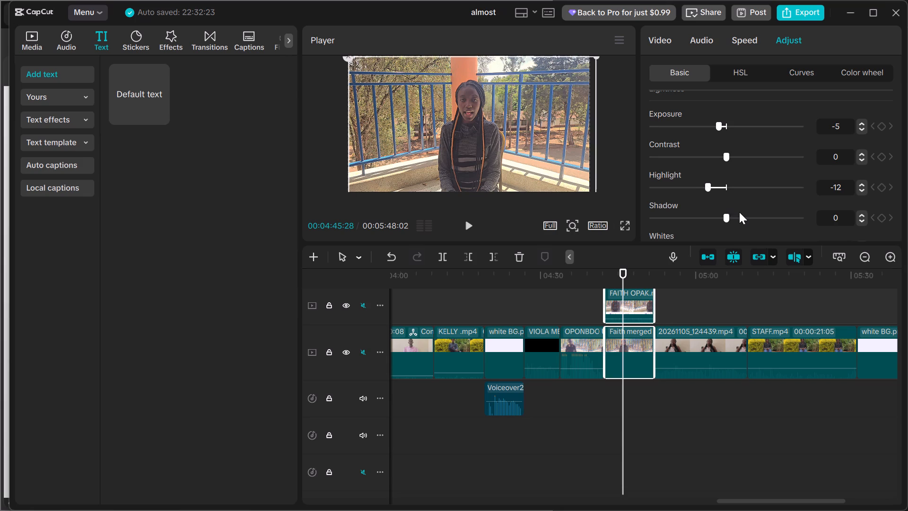
# Set the brilliance of the Faith merged clip to -20.
pyautogui.scroll(-1, 739, 212)
pyautogui.click(699, 176)
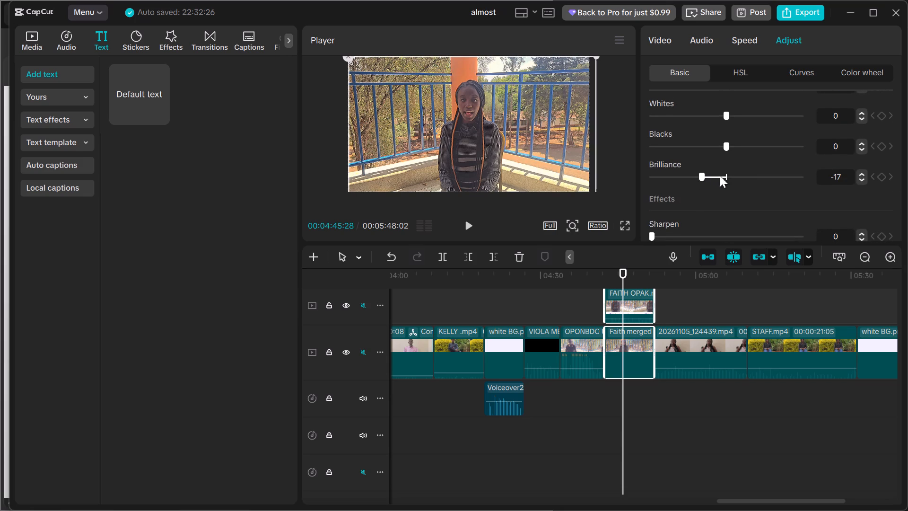
pyautogui.click(743, 177)
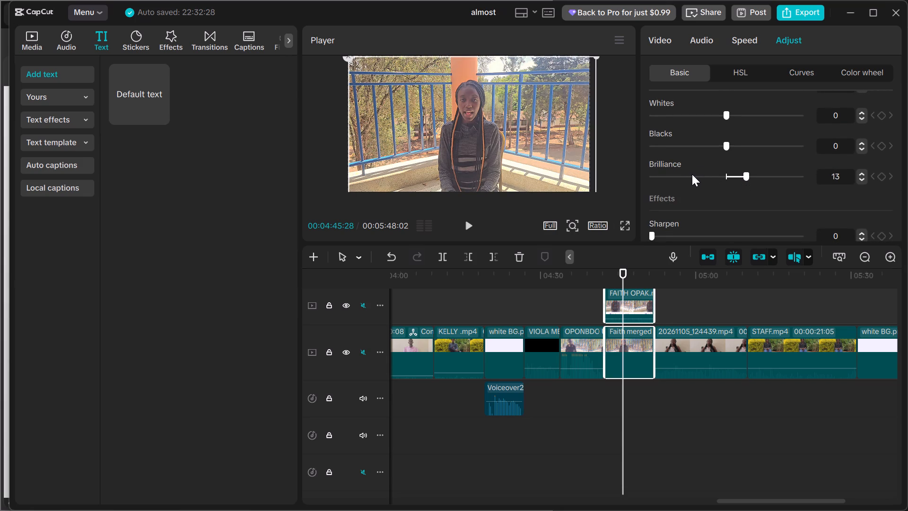
pyautogui.click(694, 178)
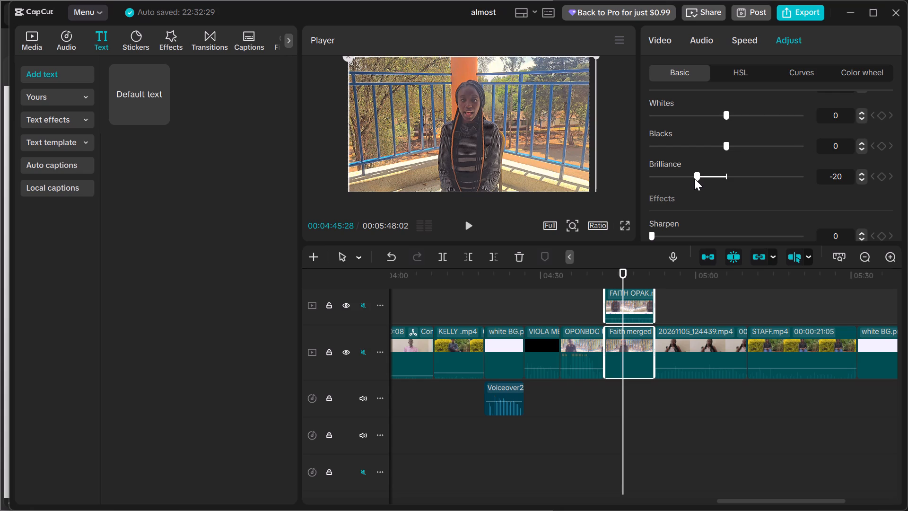
# Sample a custom HSL colour from the forehead of the speaker in the Faith merged clip.
pyautogui.scroll(-1, 694, 178)
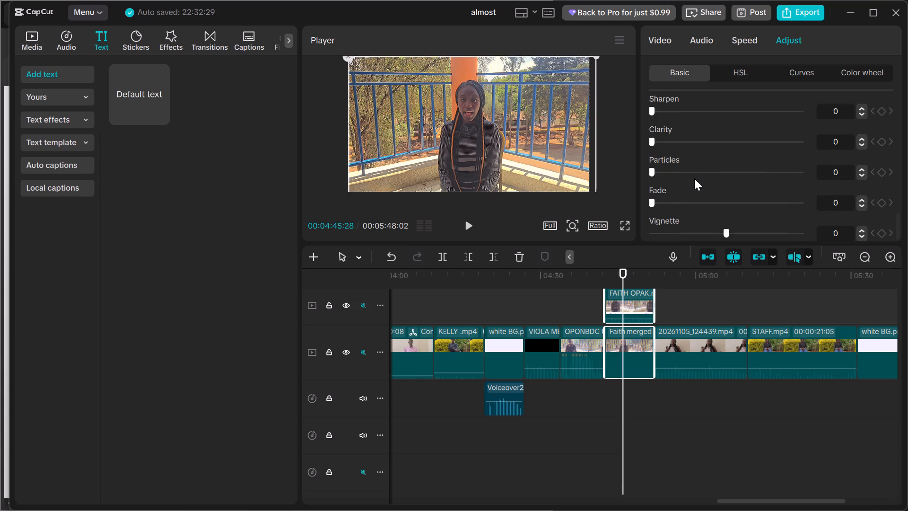
pyautogui.click(752, 75)
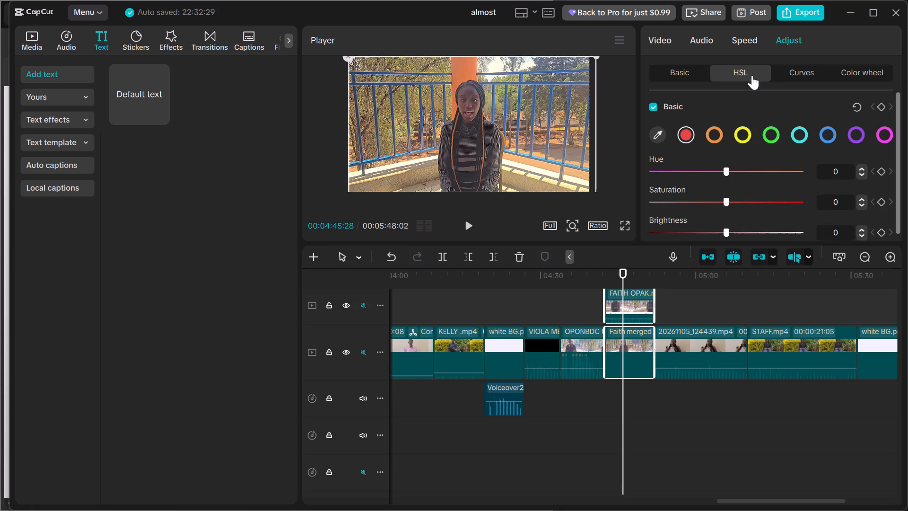
pyautogui.click(659, 134)
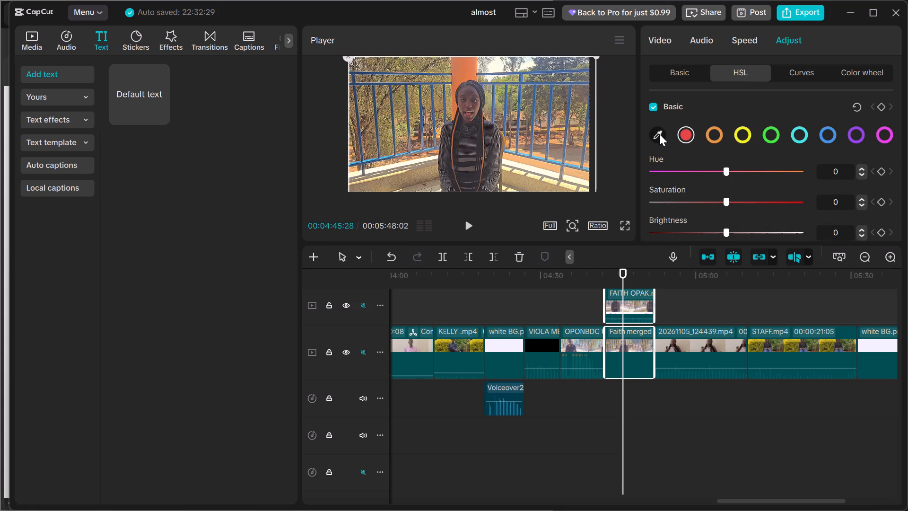
pyautogui.click(659, 134)
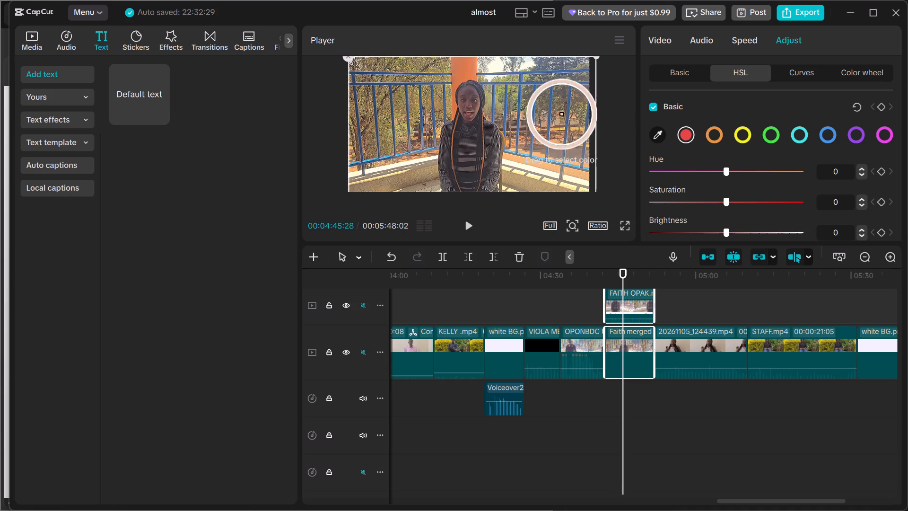
pyautogui.click(471, 96)
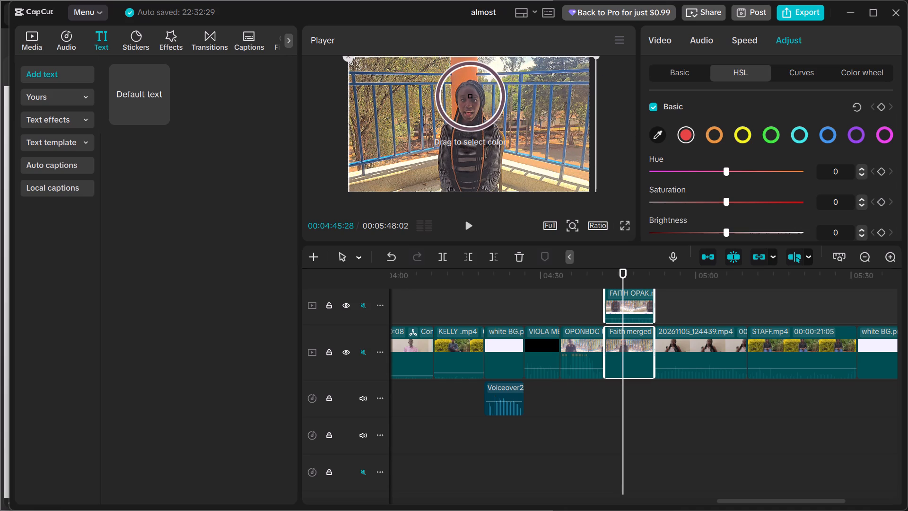
# Set the HSL hue of the sampled skin colour to -24.
pyautogui.scroll(-1, 743, 190)
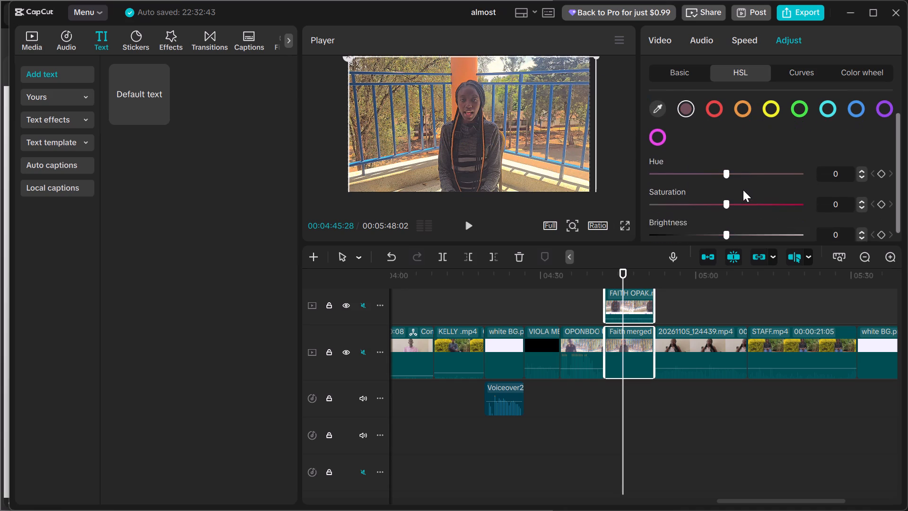
pyautogui.scroll(-1, 743, 190)
pyautogui.moveTo(724, 166); pyautogui.dragTo(702, 163)
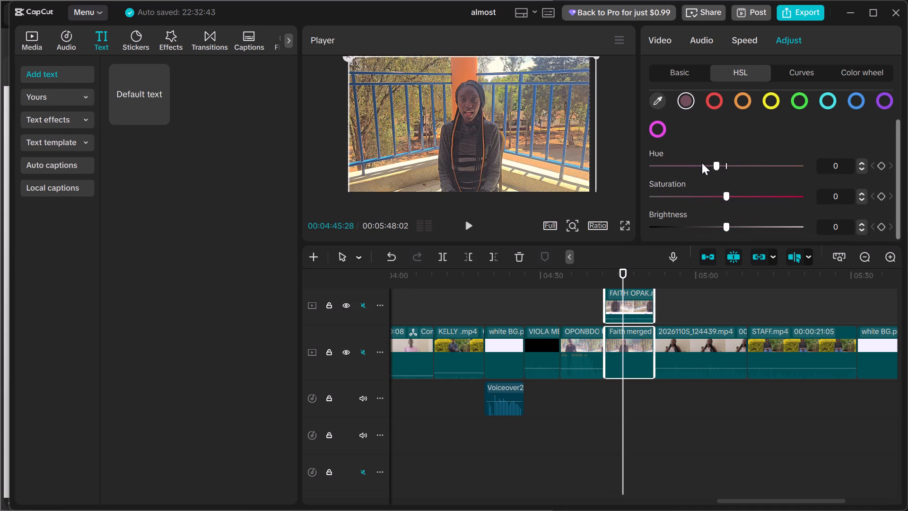
pyautogui.moveTo(702, 163); pyautogui.dragTo(727, 174)
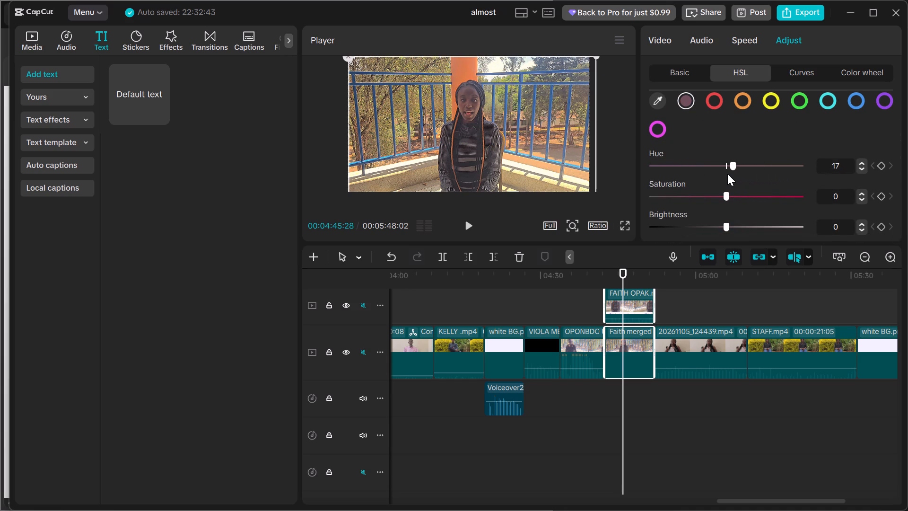
pyautogui.moveTo(727, 174); pyautogui.dragTo(706, 171)
# Raise the HSL brightness of the sampled skin colour to 62.
pyautogui.moveTo(724, 226); pyautogui.dragTo(765, 225)
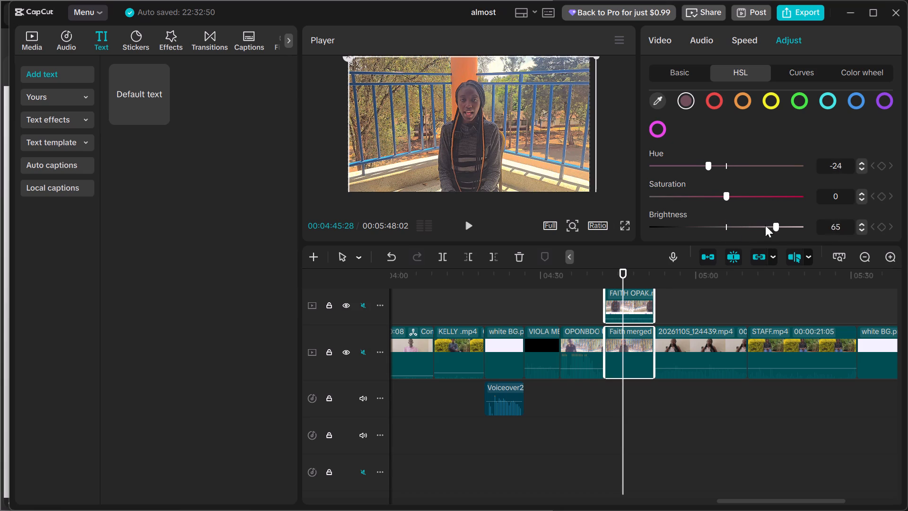
pyautogui.moveTo(765, 225); pyautogui.dragTo(695, 229)
pyautogui.moveTo(695, 229); pyautogui.dragTo(762, 233)
pyautogui.moveTo(762, 233); pyautogui.dragTo(770, 231)
# Set the HSL saturation of the sampled skin colour to 17 on the Faith merged clip.
pyautogui.click(747, 199)
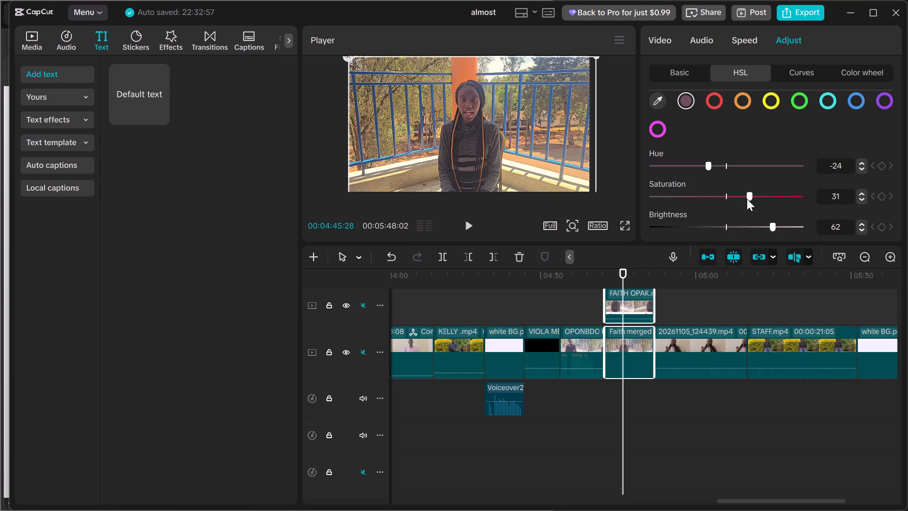
pyautogui.moveTo(751, 198); pyautogui.dragTo(743, 194)
pyautogui.moveTo(743, 194); pyautogui.dragTo(736, 195)
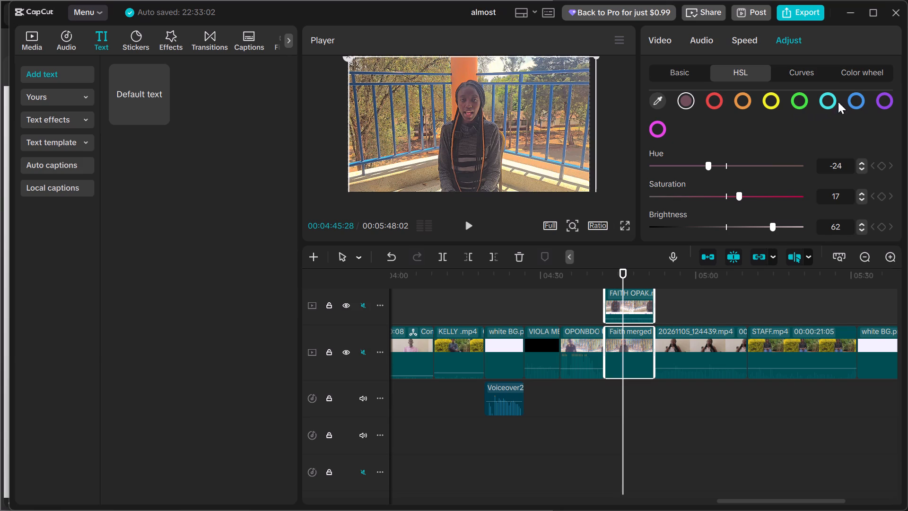
# Sample two more HSL colours from the ledge beside the Faith merged speaker, and set the white sample's saturation to 50.
pyautogui.click(656, 99)
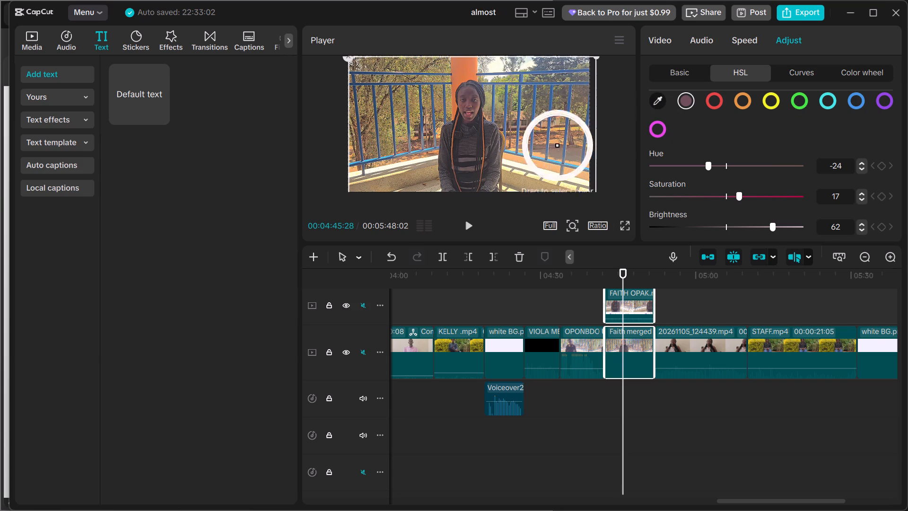
pyautogui.click(526, 179)
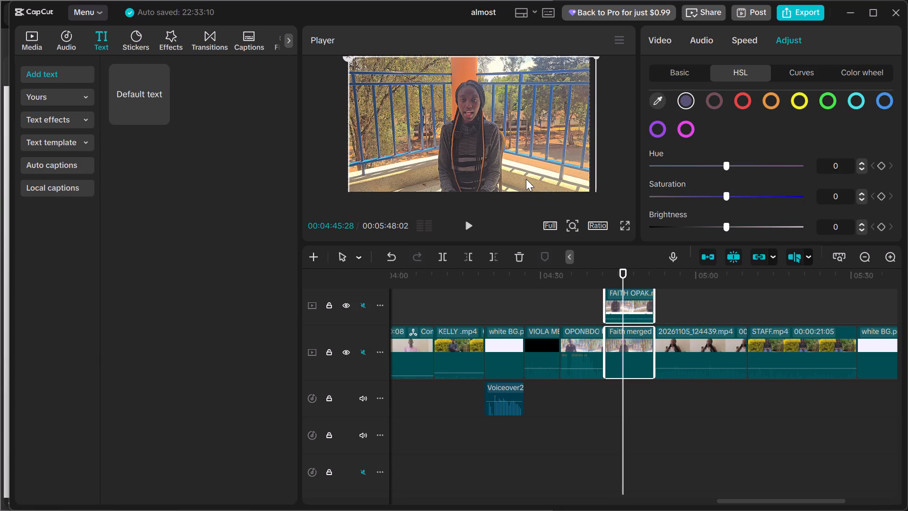
pyautogui.click(657, 101)
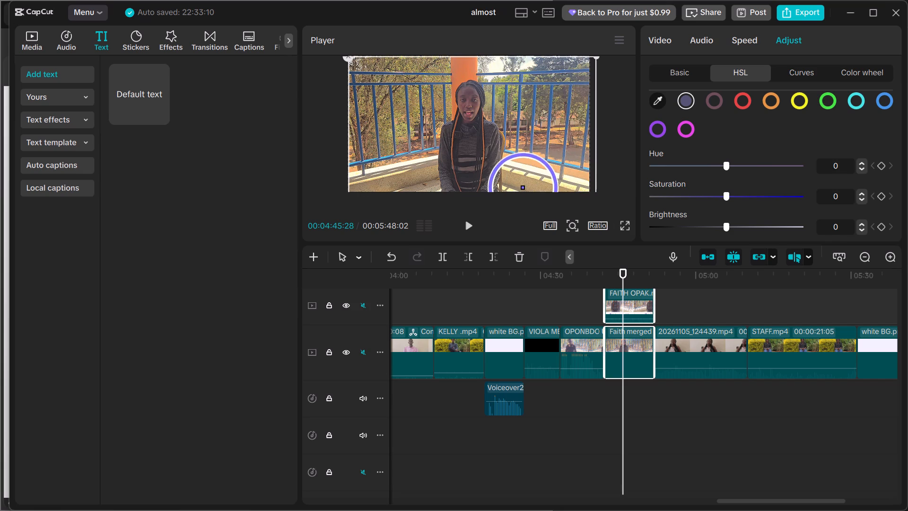
pyautogui.click(531, 185)
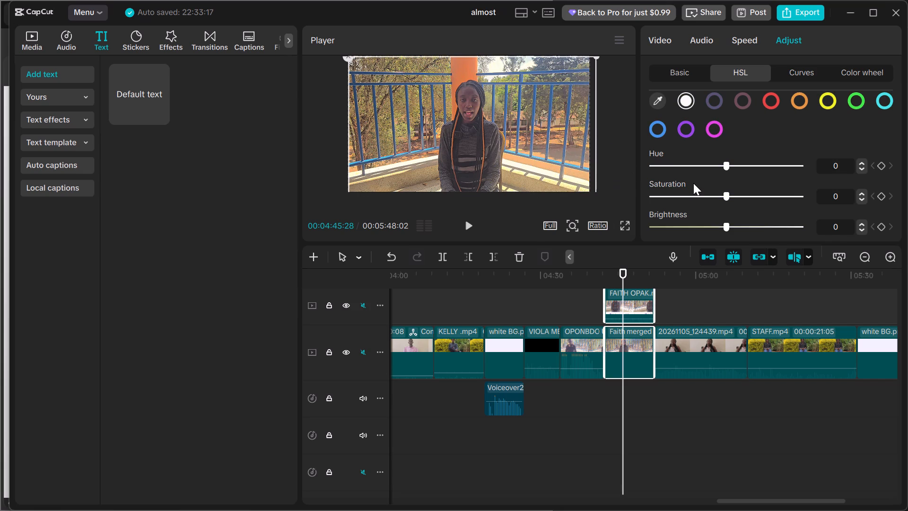
pyautogui.moveTo(725, 194); pyautogui.dragTo(761, 195)
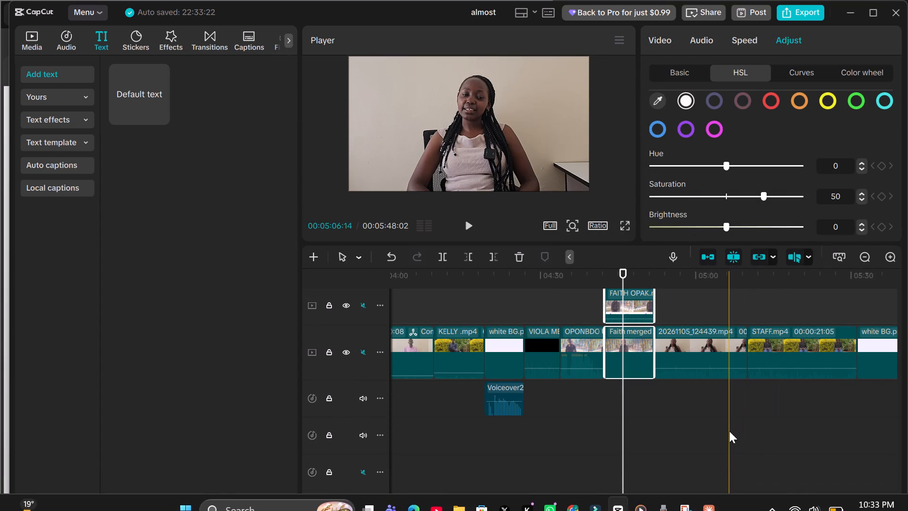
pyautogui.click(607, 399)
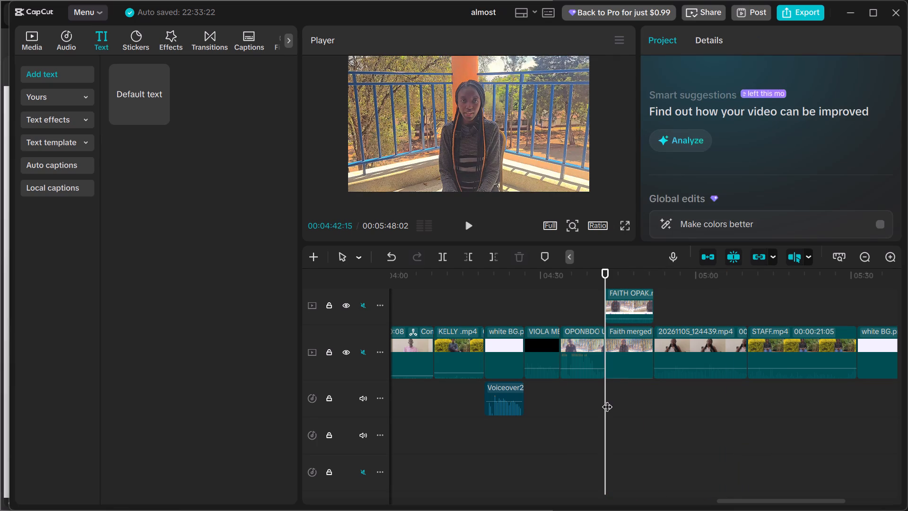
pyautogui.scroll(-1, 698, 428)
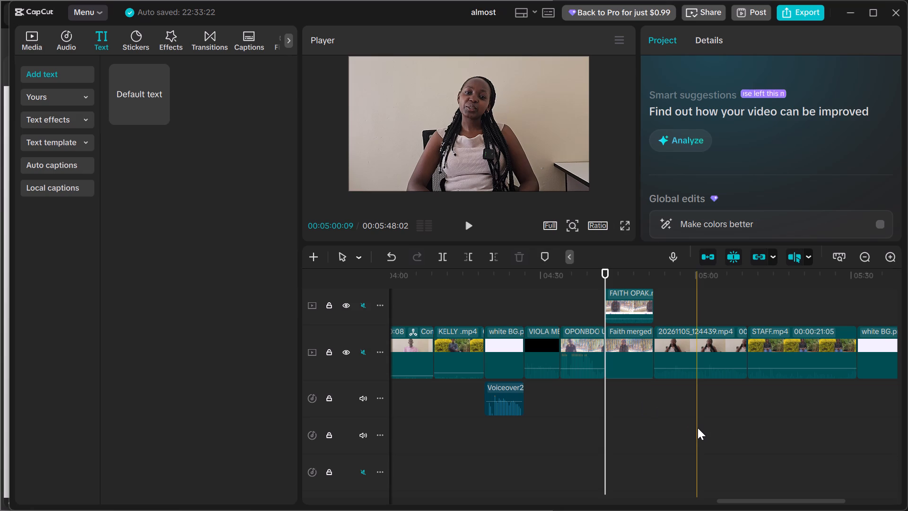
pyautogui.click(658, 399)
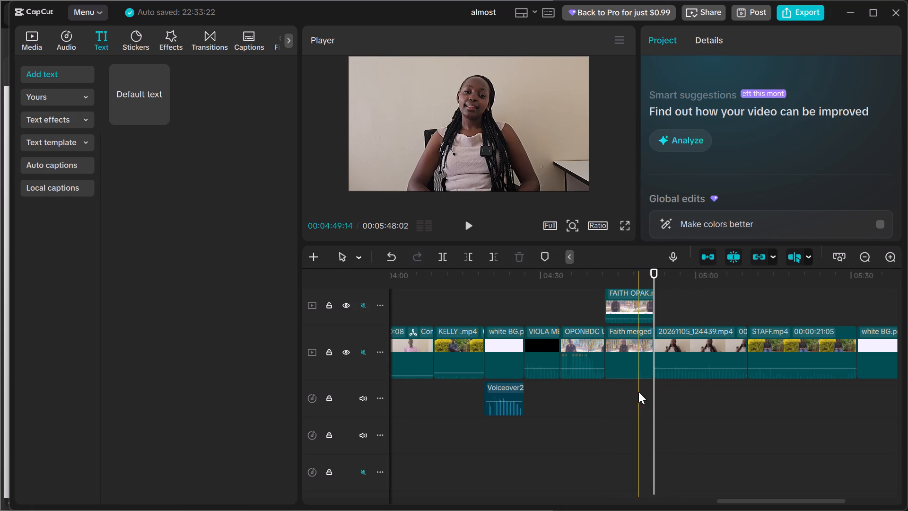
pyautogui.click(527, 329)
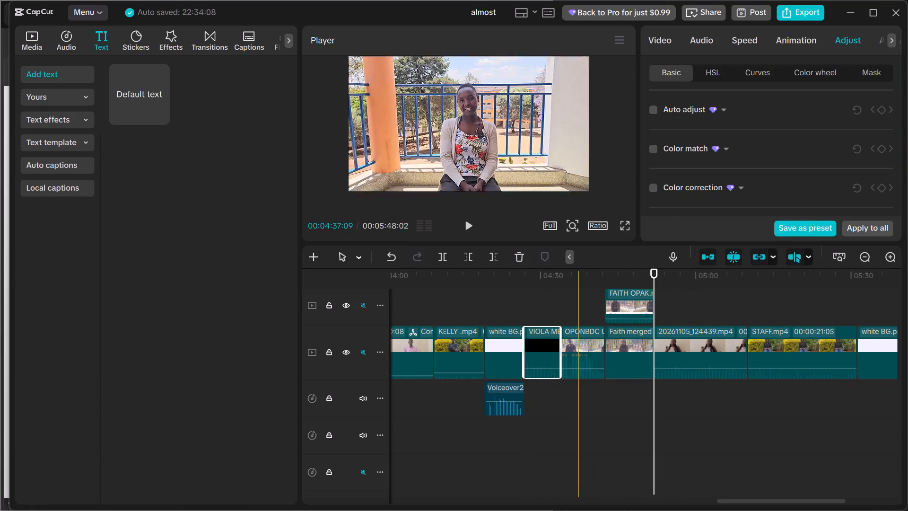
# Switch to Wondershare Filmora and move the playhead near the start of the VID-20261030-WA0063 clip, at 00:00:00:27.
pyautogui.click(599, 495)
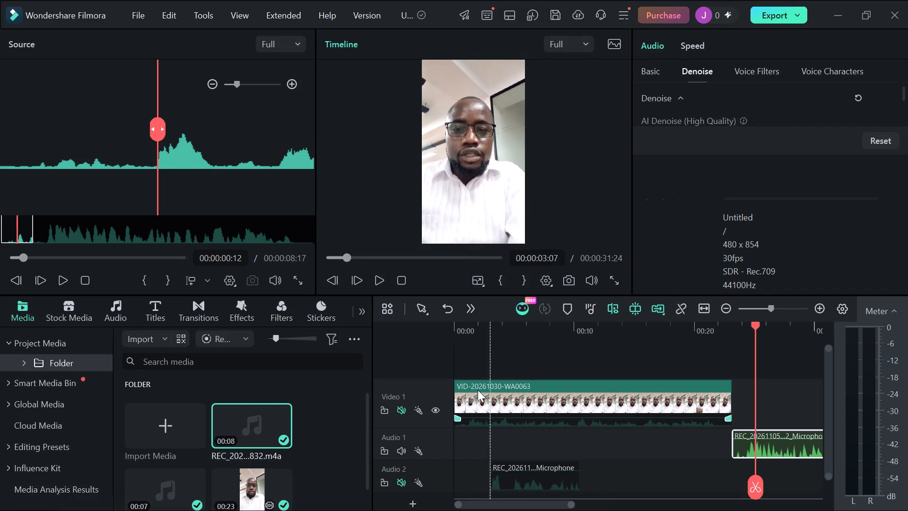
pyautogui.click(464, 364)
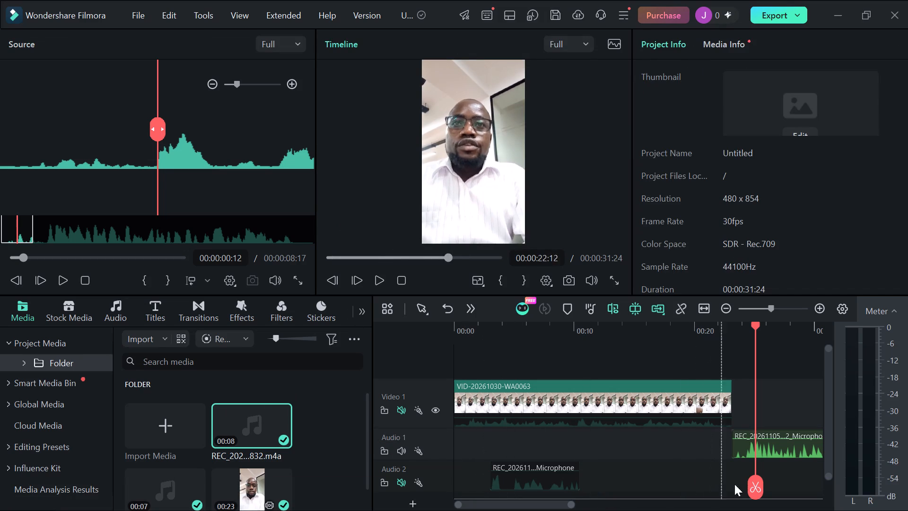
pyautogui.moveTo(751, 485); pyautogui.dragTo(465, 462)
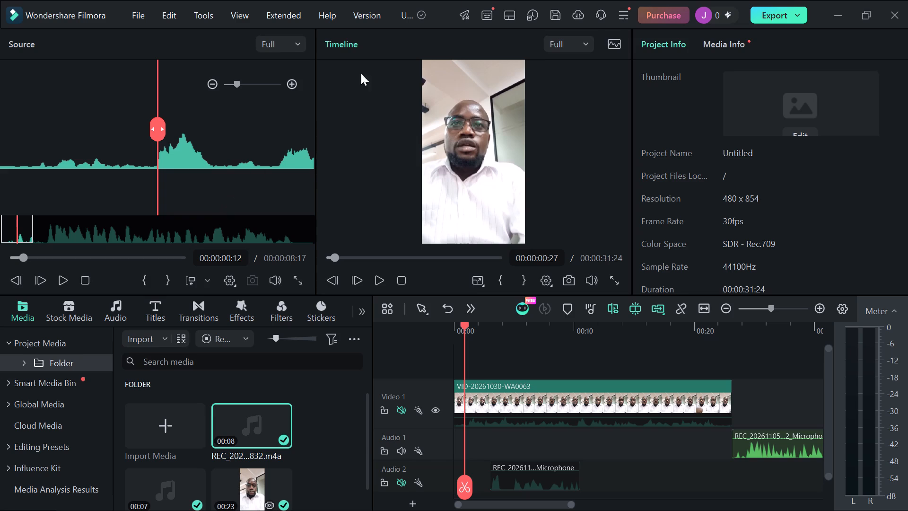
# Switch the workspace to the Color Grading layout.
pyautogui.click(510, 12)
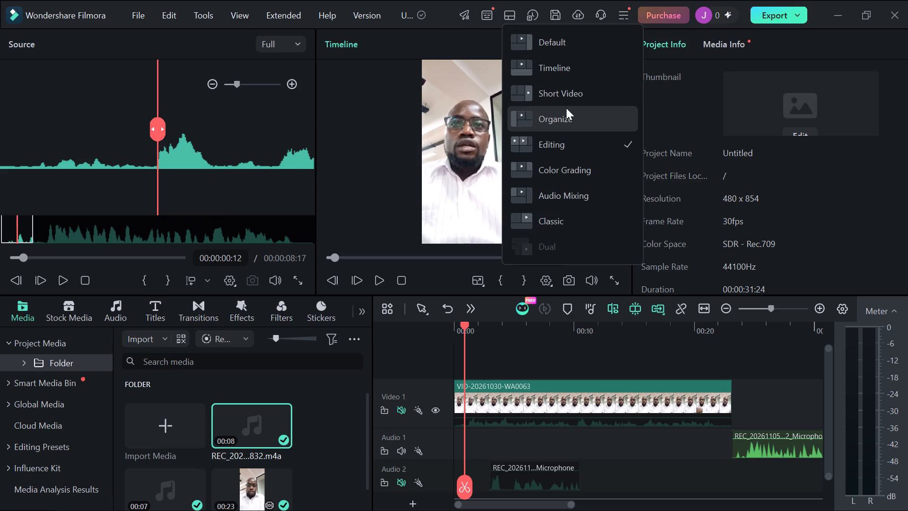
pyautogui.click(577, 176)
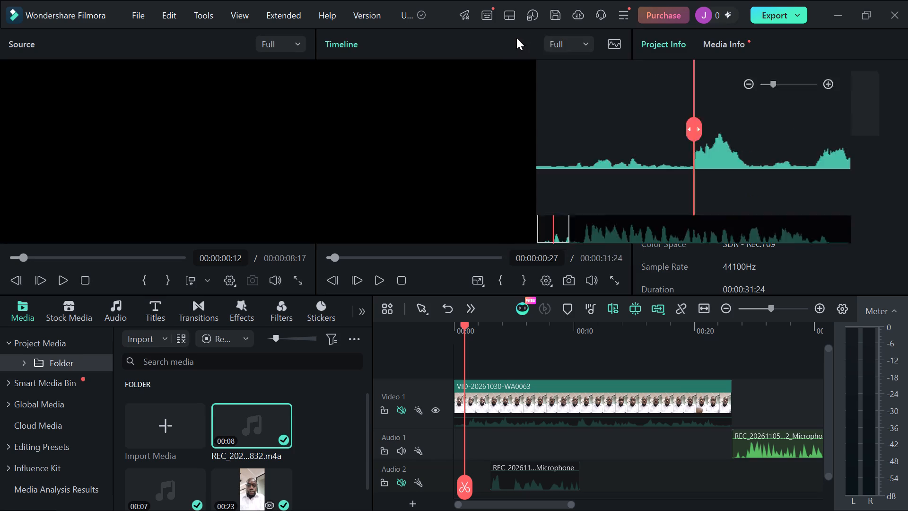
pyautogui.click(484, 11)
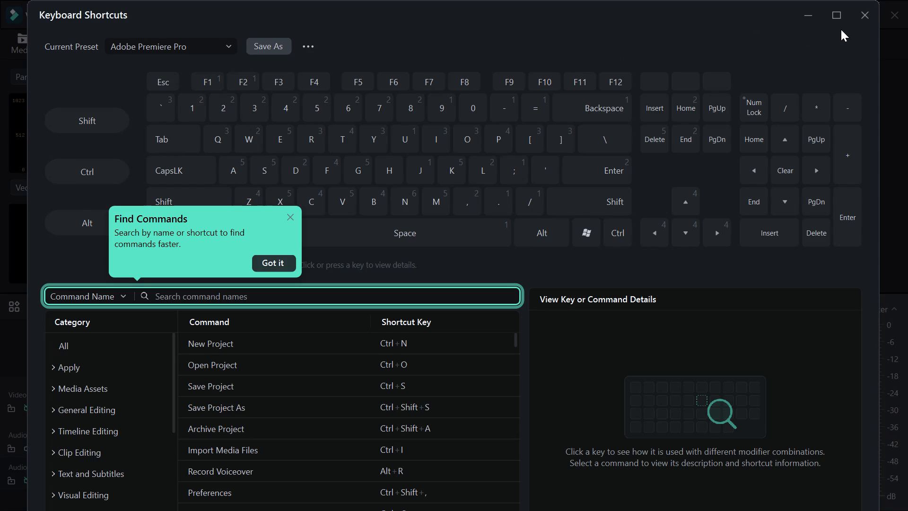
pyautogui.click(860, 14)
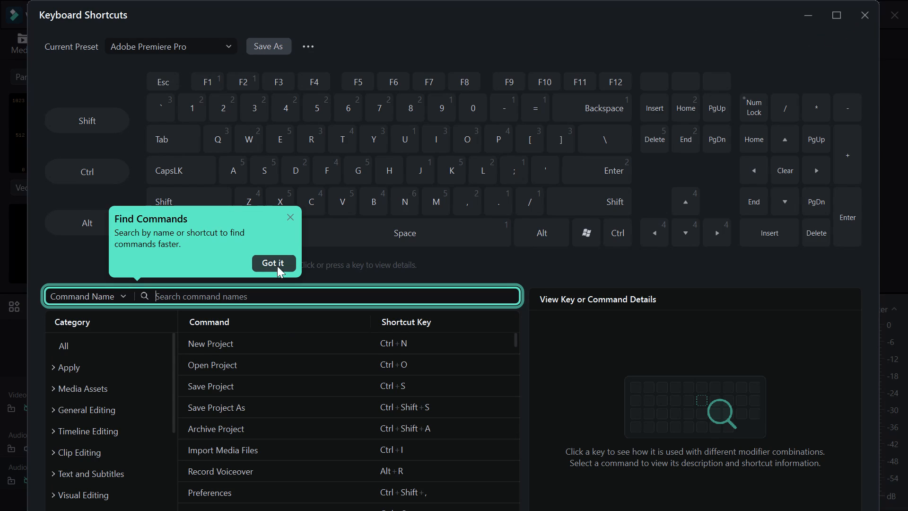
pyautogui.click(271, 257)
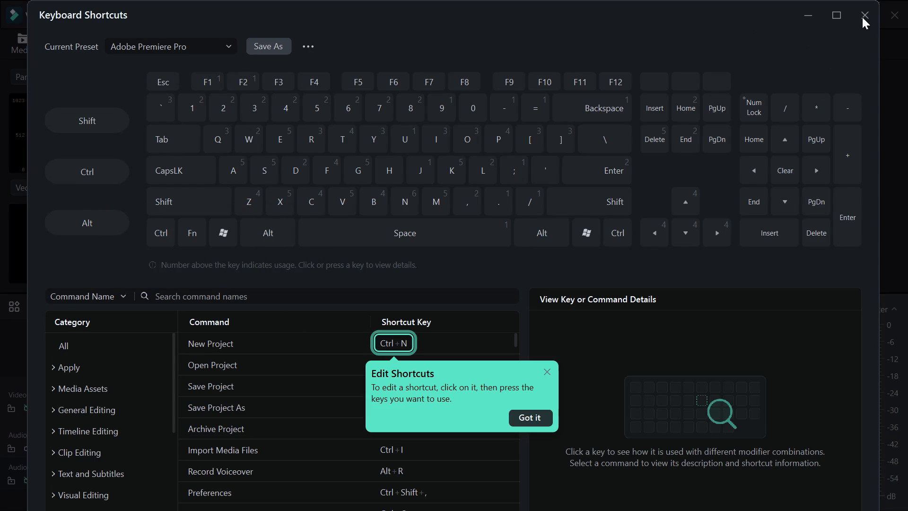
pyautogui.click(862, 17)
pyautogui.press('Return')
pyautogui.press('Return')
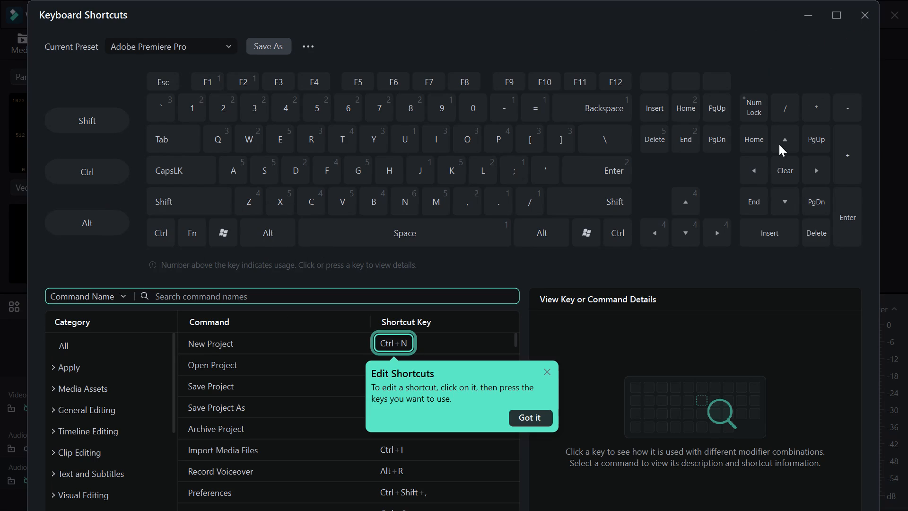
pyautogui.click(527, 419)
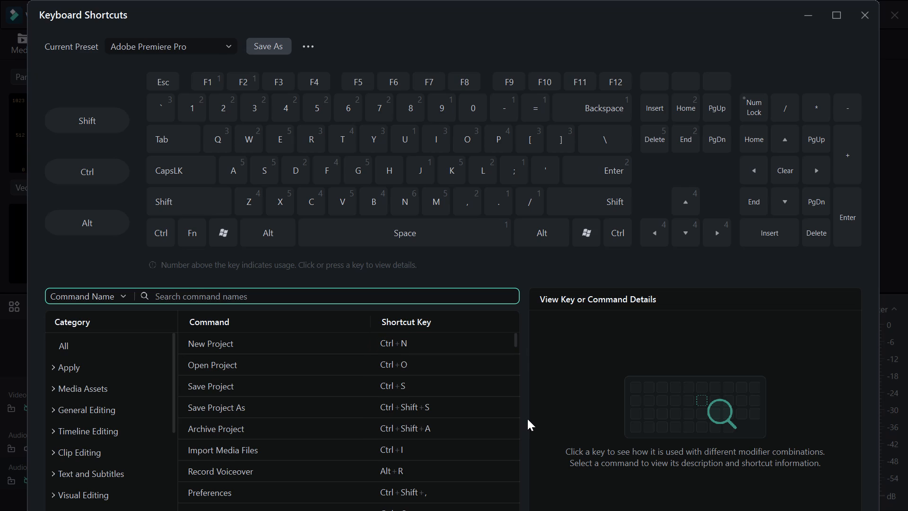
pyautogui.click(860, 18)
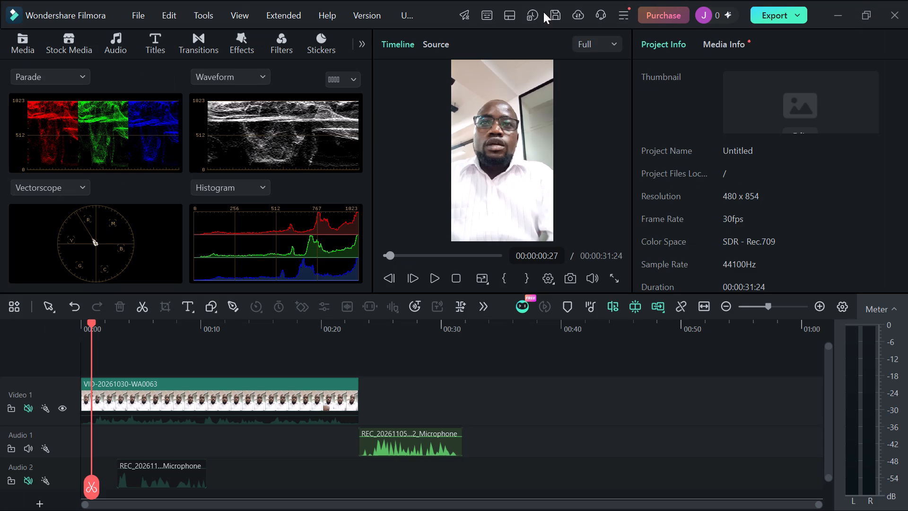
# Switch the workspace to the Timeline layout.
pyautogui.click(508, 13)
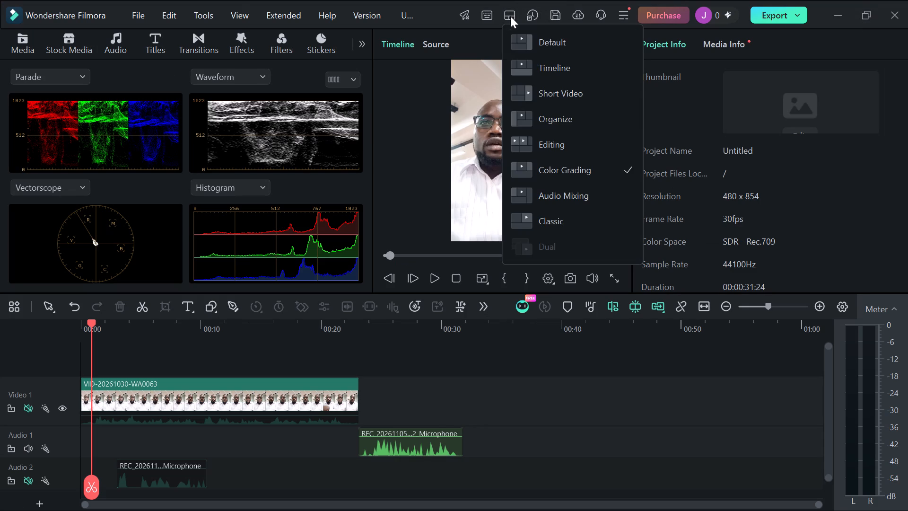
pyautogui.click(539, 72)
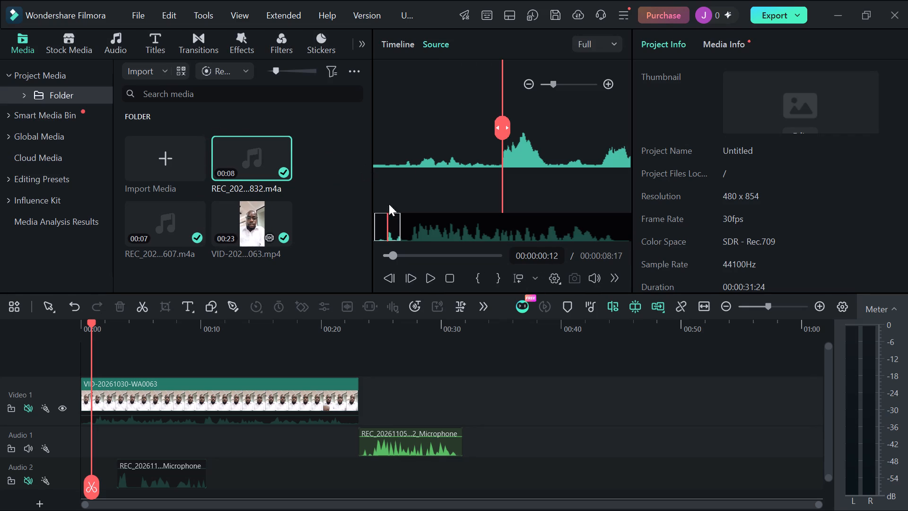
# Add a default text title above the VID-20261030-WA0063 clip, starting at 00:00:00:27.
pyautogui.click(135, 396)
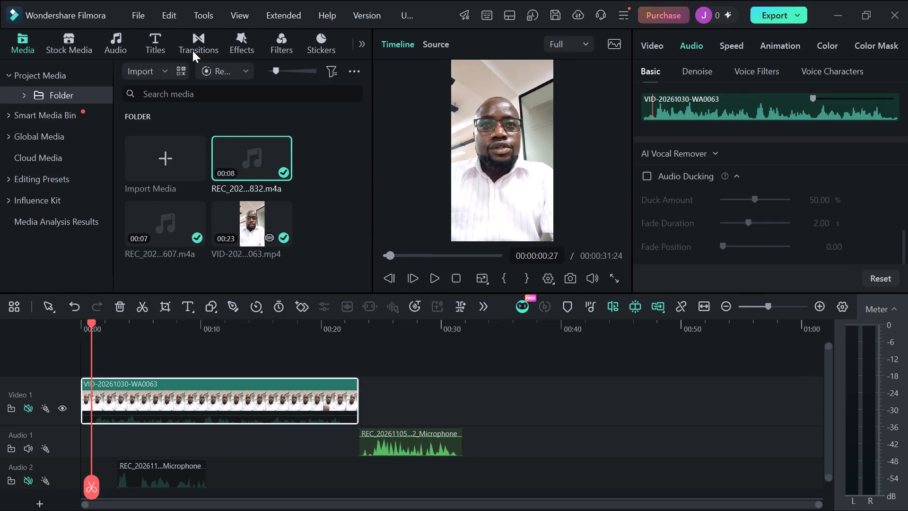
pyautogui.click(157, 41)
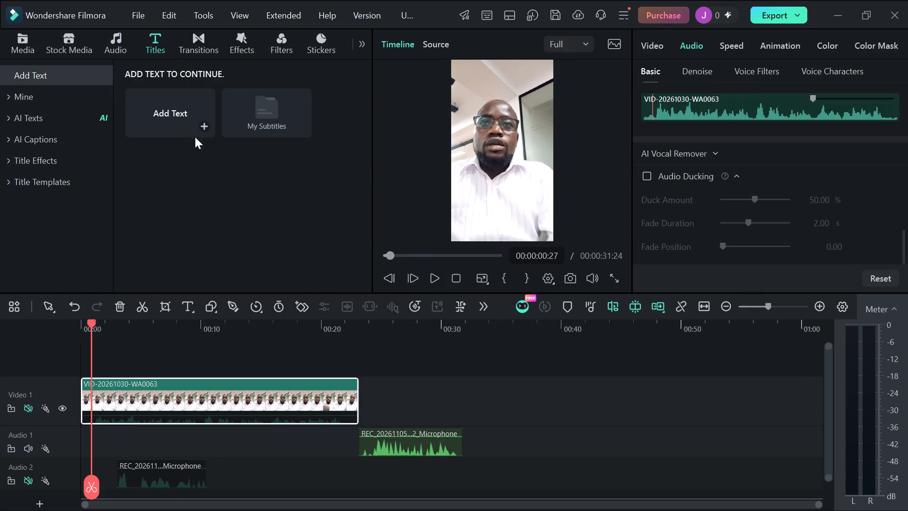
pyautogui.click(205, 127)
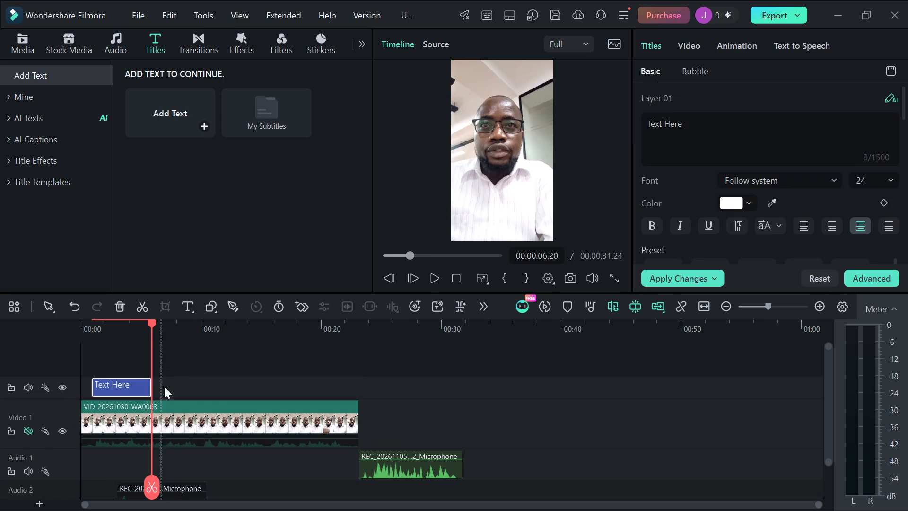
# Move the playhead to 00:00:03:00 and set the new title's text direction to vertical.
pyautogui.moveTo(153, 484); pyautogui.dragTo(131, 483)
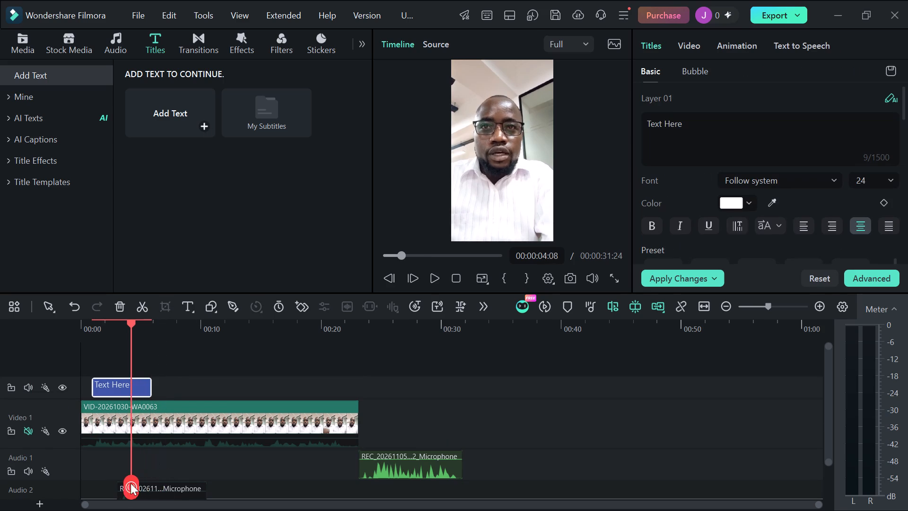
pyautogui.moveTo(131, 483); pyautogui.dragTo(113, 478)
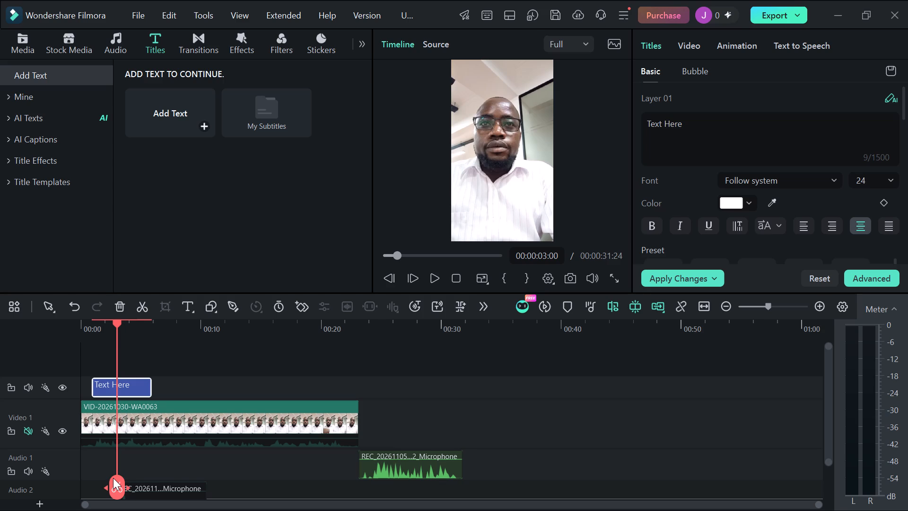
pyautogui.click(736, 227)
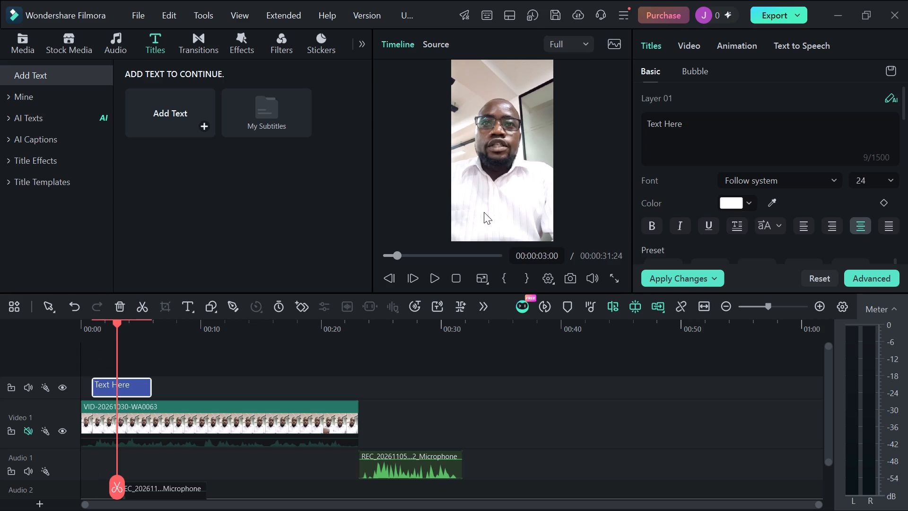
# Replace the title's placeholder text with "PHILIP".
pyautogui.moveTo(690, 130); pyautogui.dragTo(641, 121)
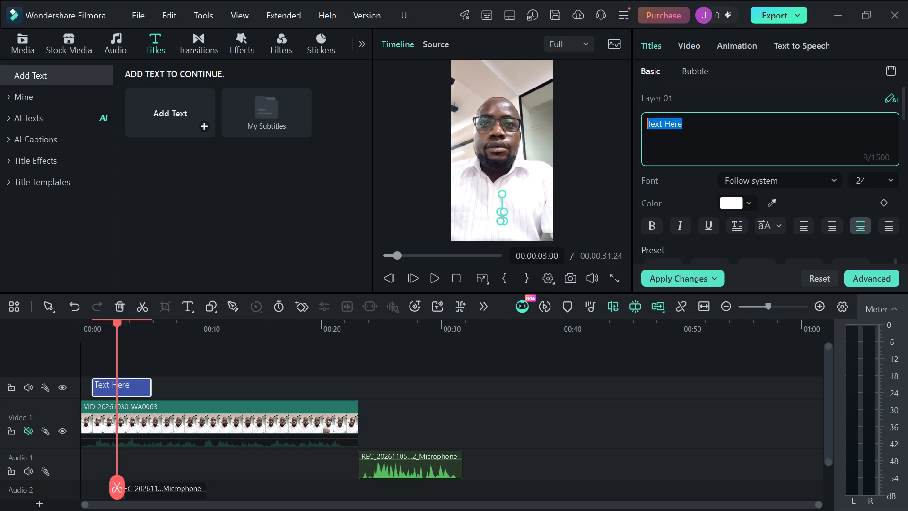
pyautogui.moveTo(641, 121); pyautogui.dragTo(641, 120)
pyautogui.press('BackSpace')
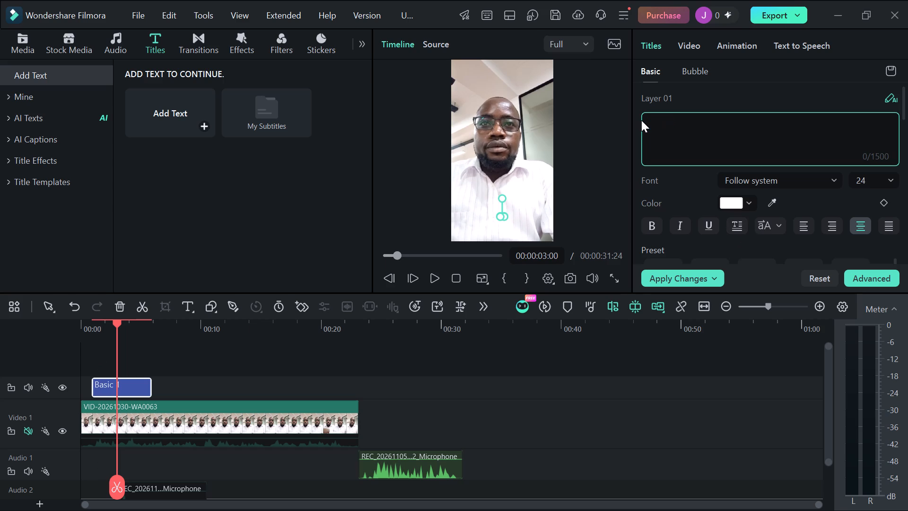
pyautogui.write('PHILI')
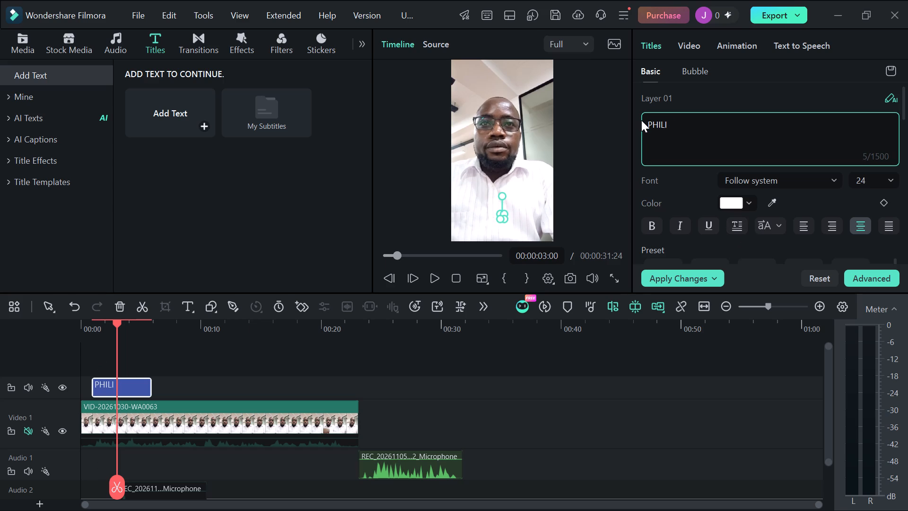
pyautogui.press('p')
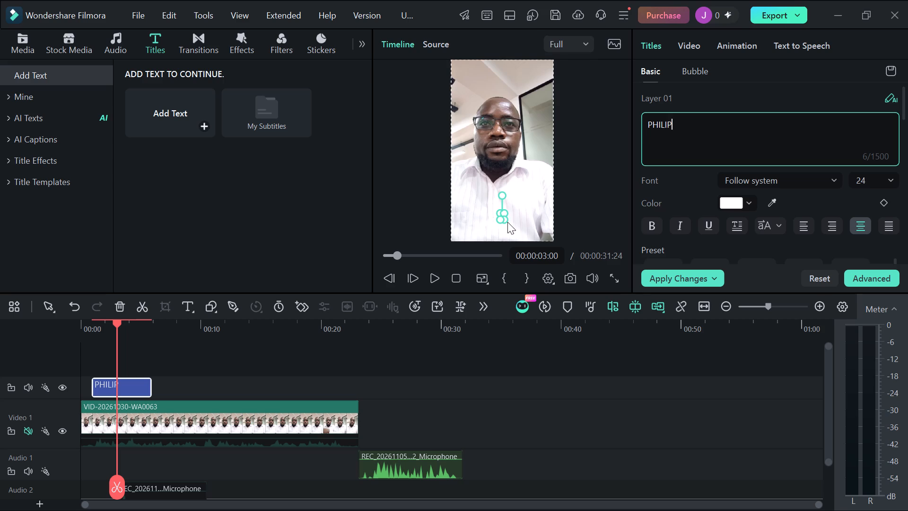
# Enlarge the PHILIP title to font size 237 and move it up onto the speaker's chest.
pyautogui.moveTo(506, 219); pyautogui.dragTo(541, 226)
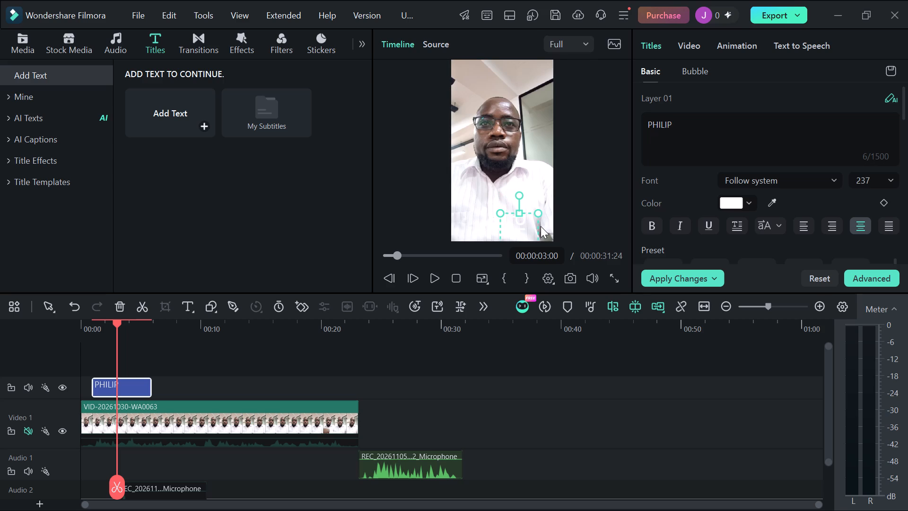
pyautogui.moveTo(531, 225); pyautogui.dragTo(484, 177)
# Switch the PHILIP title's text direction back to horizontal.
pyautogui.click(734, 220)
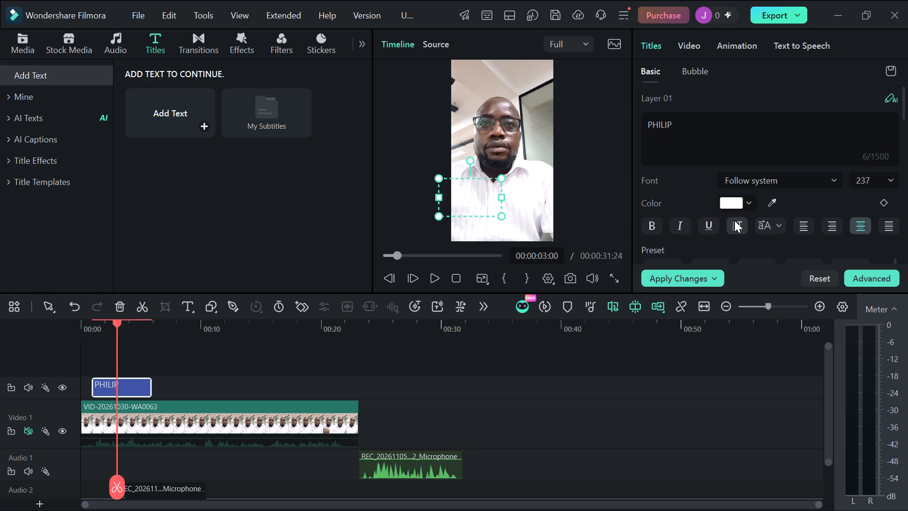
# Set the PHILIP title's text color to solid near-black #0B0B0B.
pyautogui.click(750, 201)
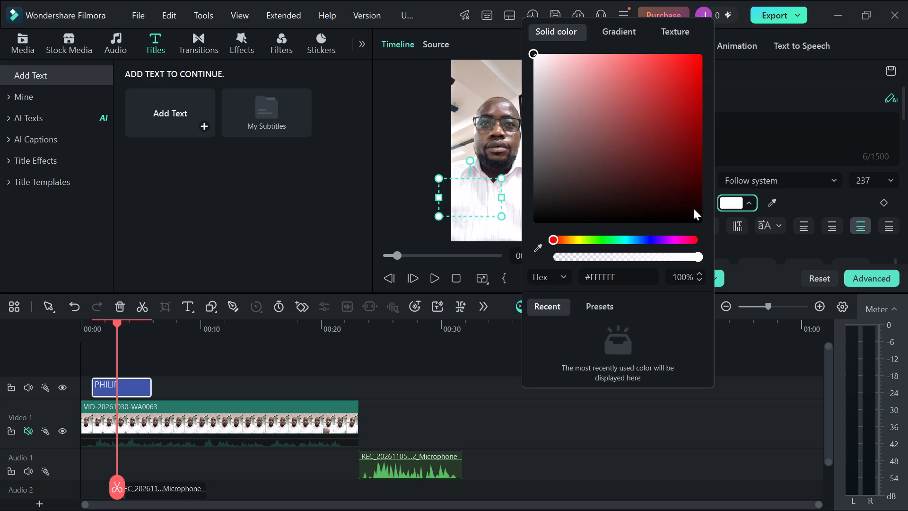
pyautogui.click(540, 216)
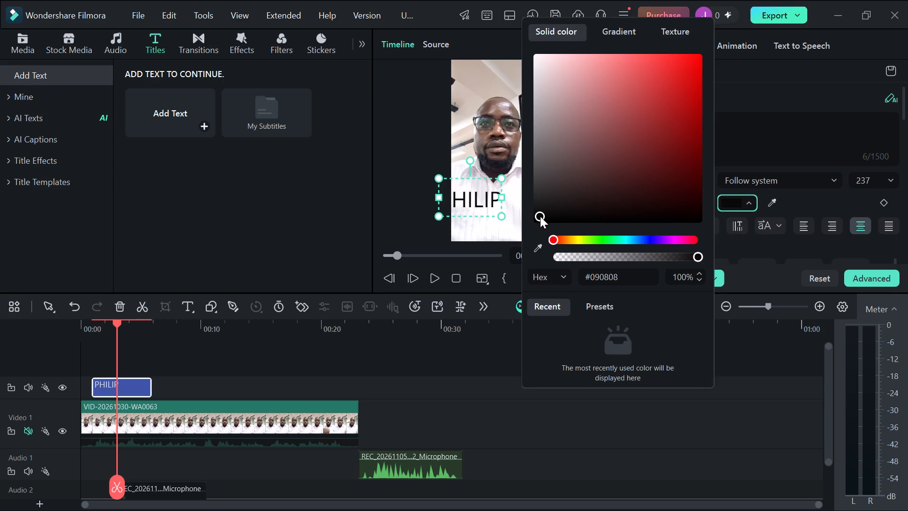
pyautogui.click(535, 215)
pyautogui.click(801, 180)
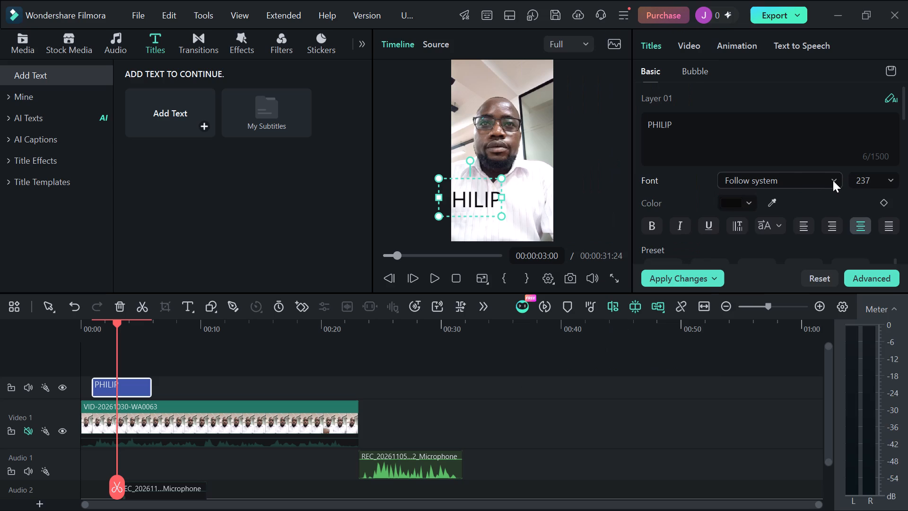
# Set the PHILIP title's font to Arial Narrow Negreta.
pyautogui.click(833, 180)
pyautogui.click(684, 285)
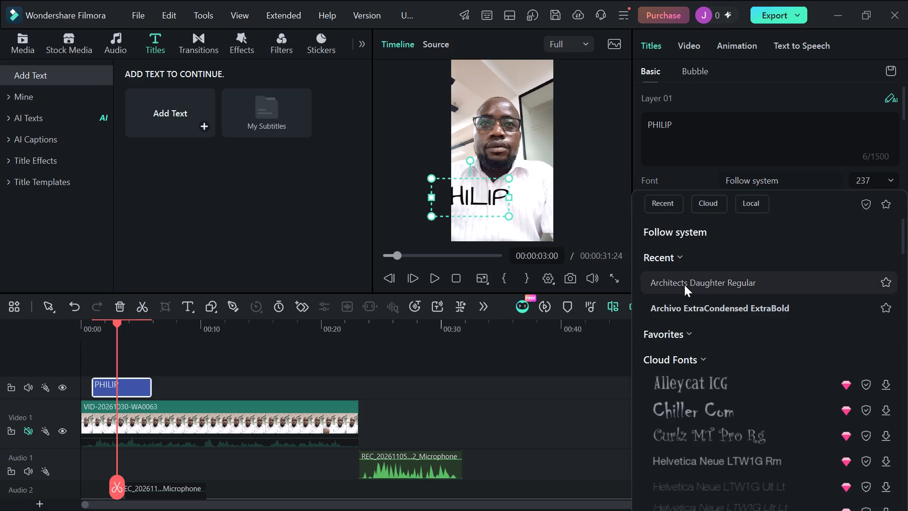
pyautogui.click(831, 180)
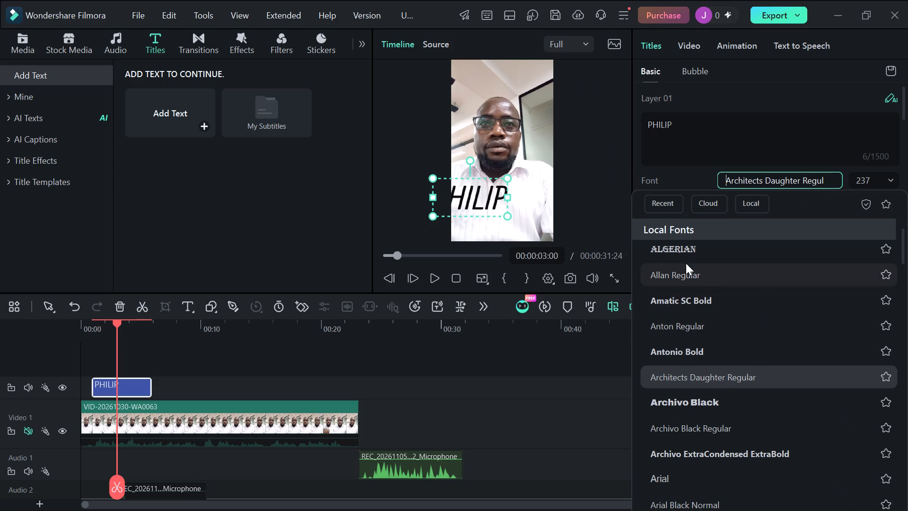
pyautogui.scroll(-1, 702, 357)
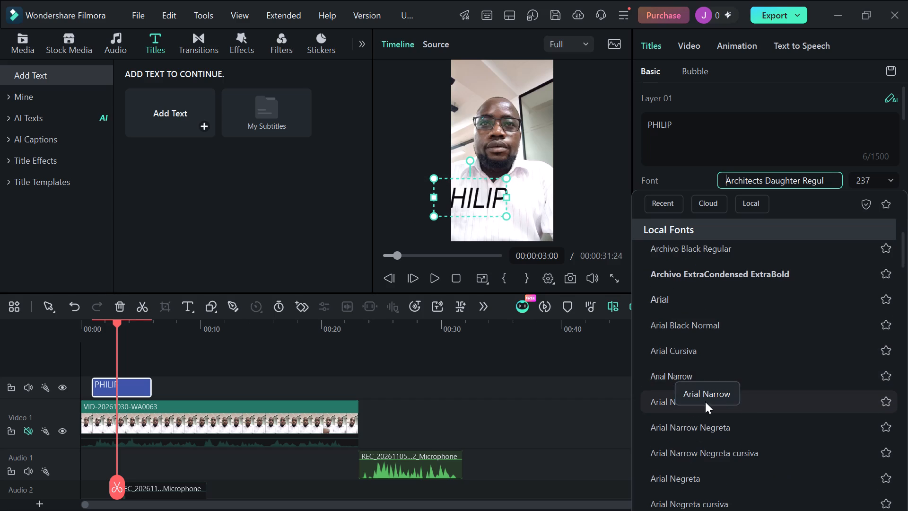
pyautogui.click(728, 437)
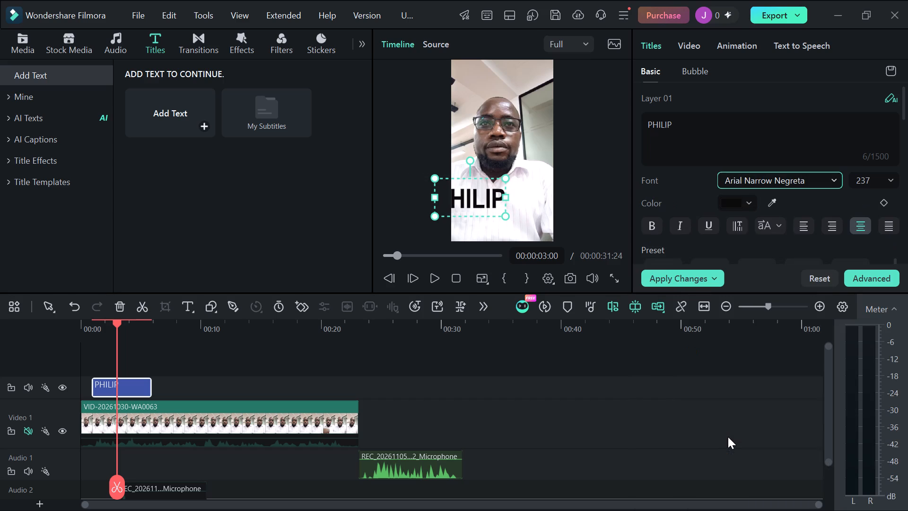
# Reposition the PHILIP title over the speaker's lower chest so the whole word fits inside the video frame.
pyautogui.click(479, 195)
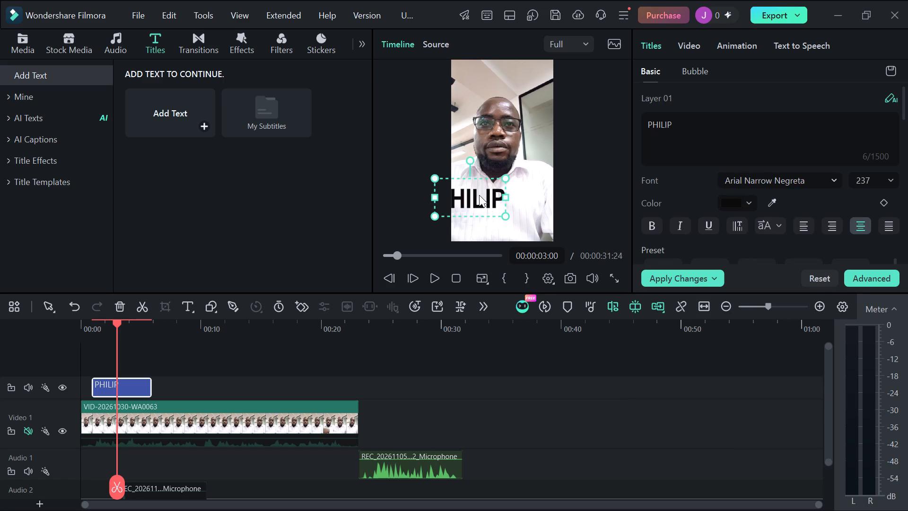
pyautogui.moveTo(479, 195); pyautogui.dragTo(498, 206)
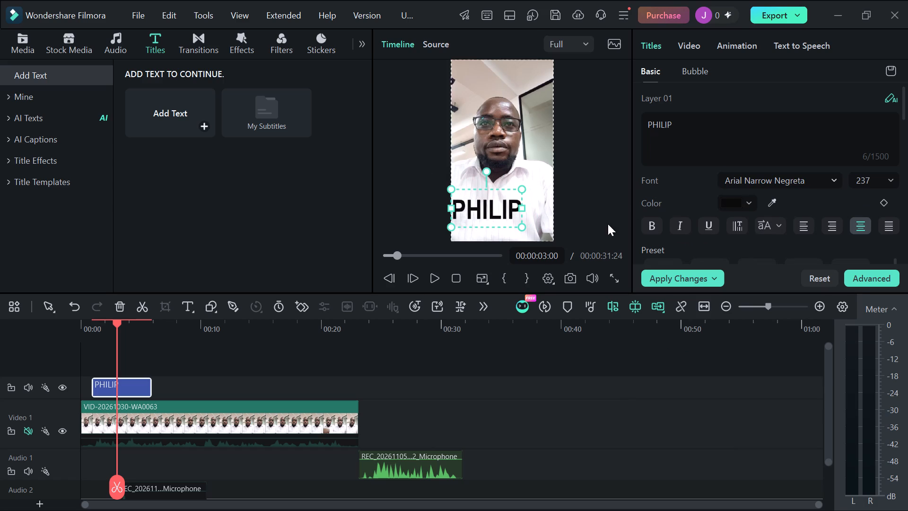
# Browse the preset text styles for the PHILIP title.
pyautogui.scroll(-2, 773, 226)
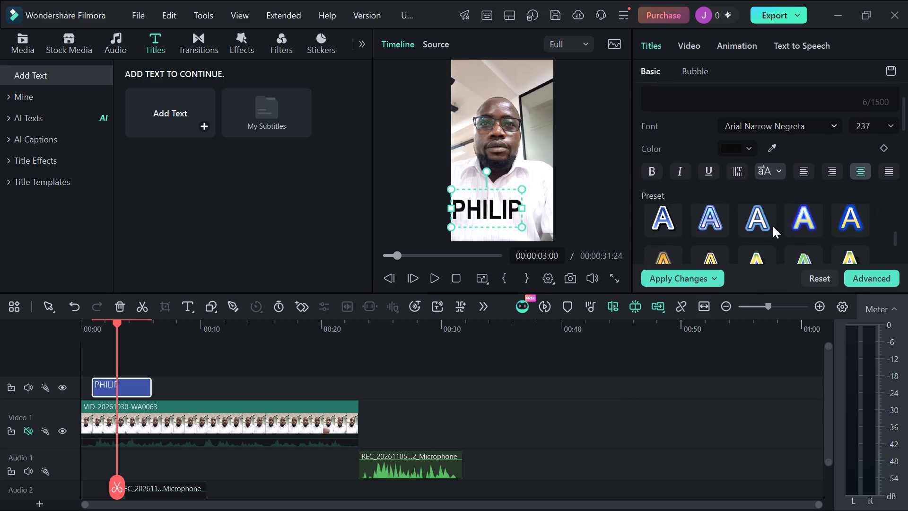
pyautogui.scroll(-1, 773, 226)
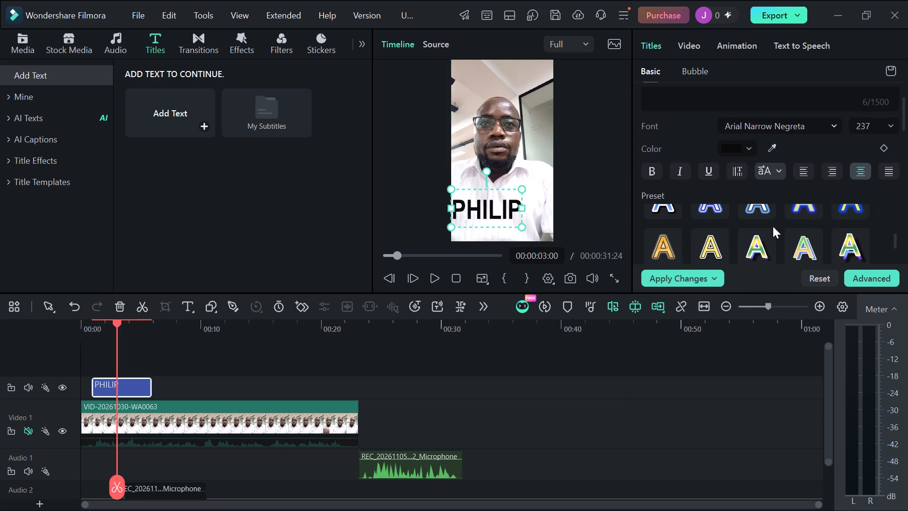
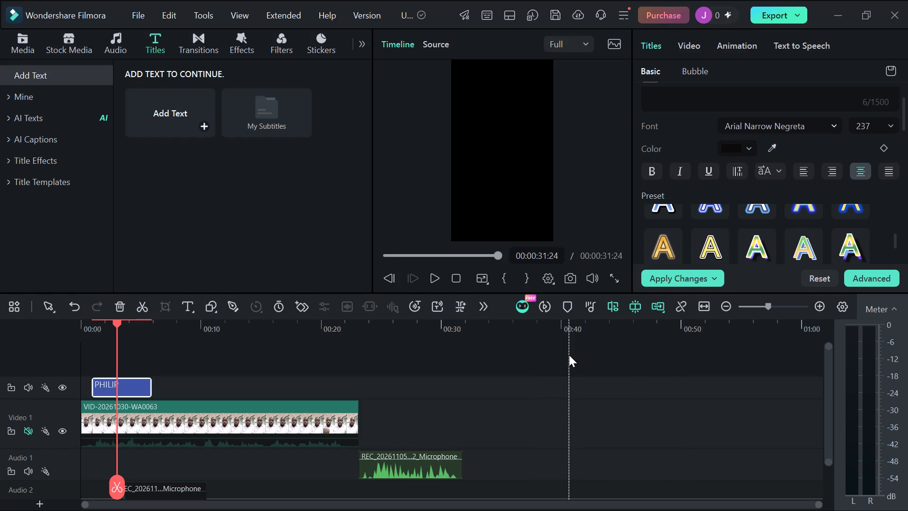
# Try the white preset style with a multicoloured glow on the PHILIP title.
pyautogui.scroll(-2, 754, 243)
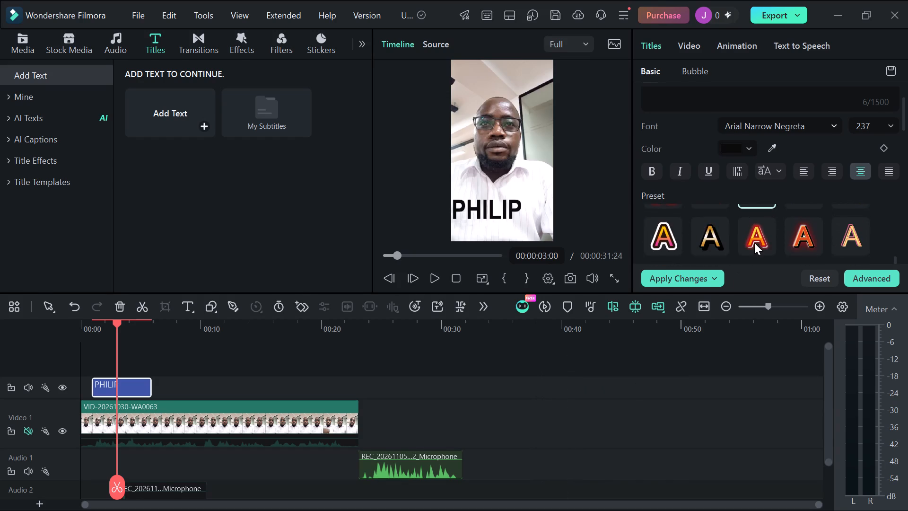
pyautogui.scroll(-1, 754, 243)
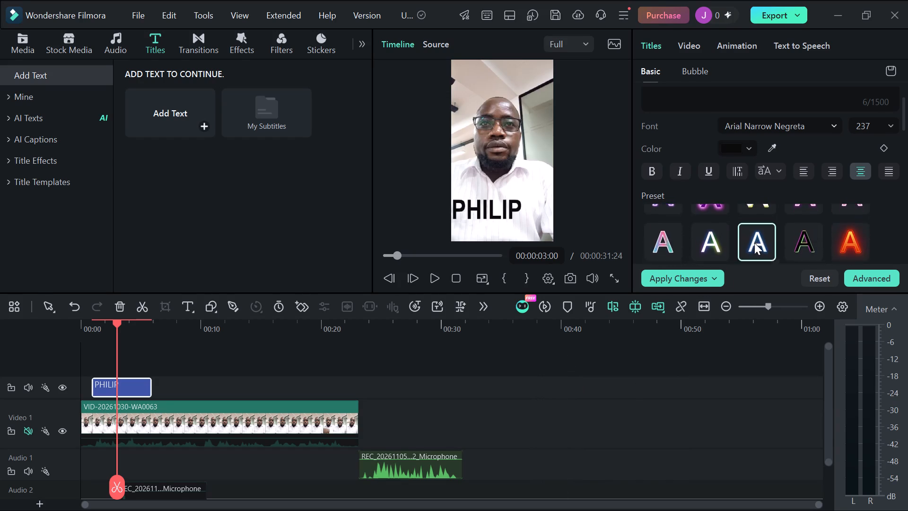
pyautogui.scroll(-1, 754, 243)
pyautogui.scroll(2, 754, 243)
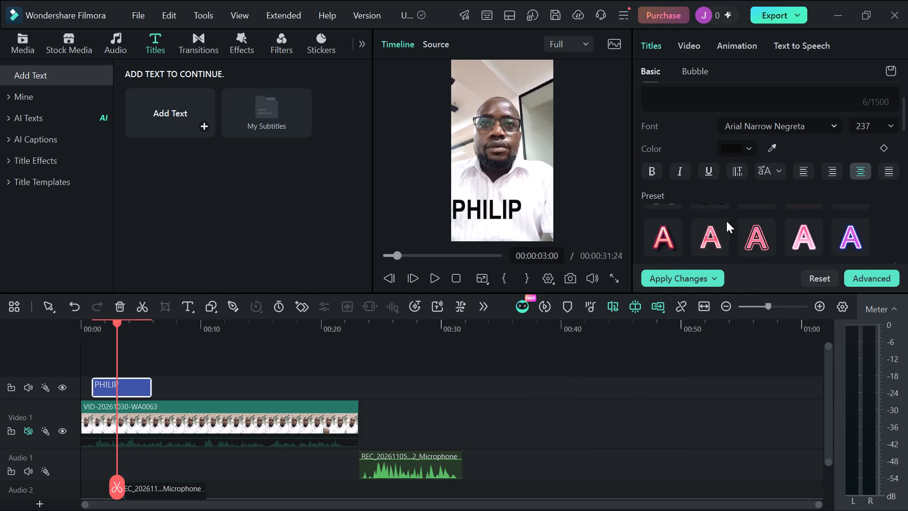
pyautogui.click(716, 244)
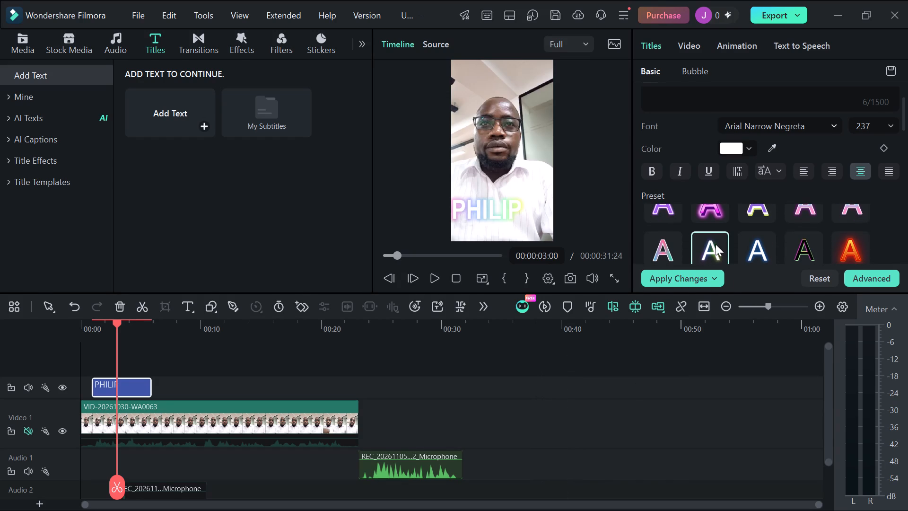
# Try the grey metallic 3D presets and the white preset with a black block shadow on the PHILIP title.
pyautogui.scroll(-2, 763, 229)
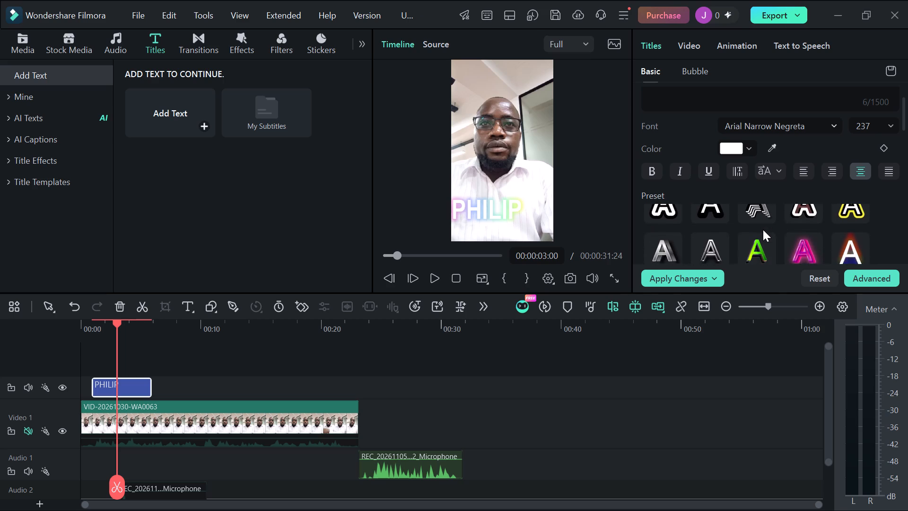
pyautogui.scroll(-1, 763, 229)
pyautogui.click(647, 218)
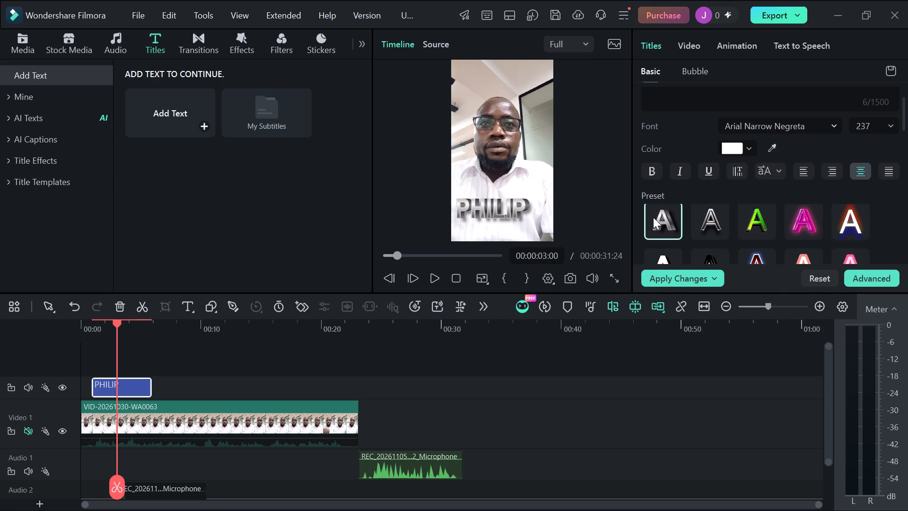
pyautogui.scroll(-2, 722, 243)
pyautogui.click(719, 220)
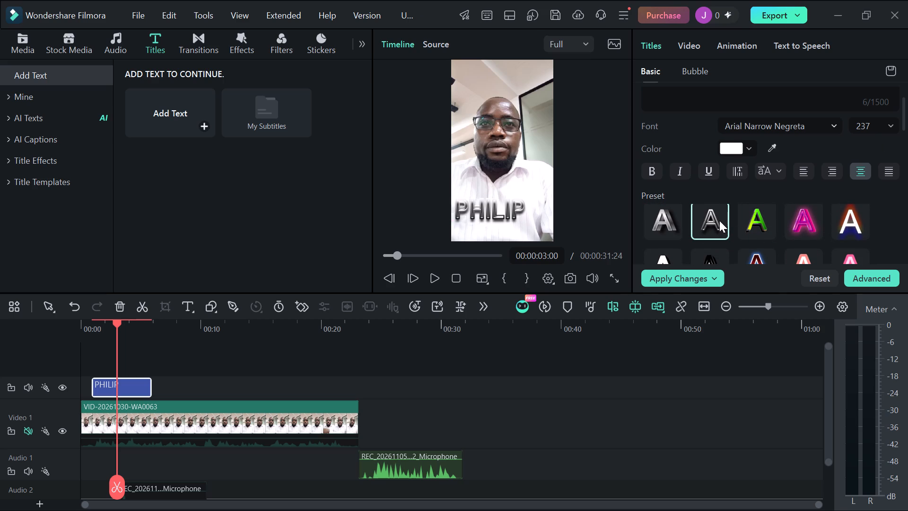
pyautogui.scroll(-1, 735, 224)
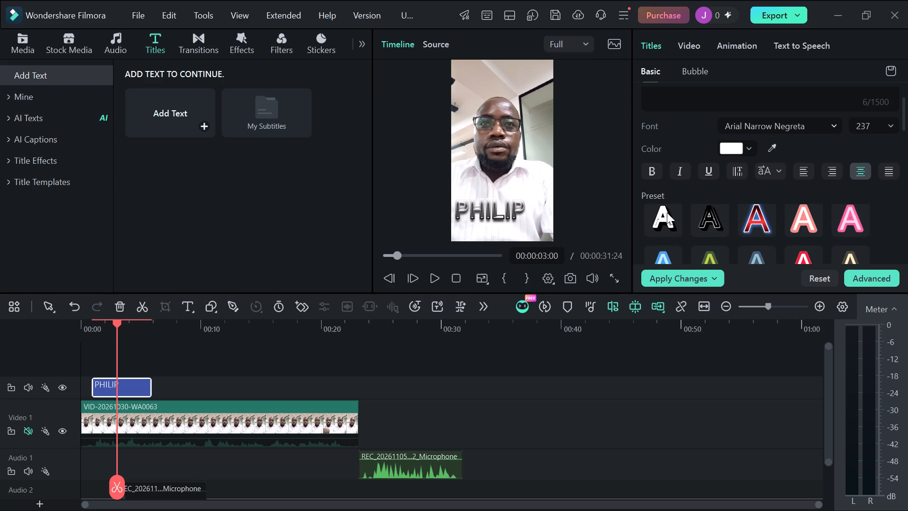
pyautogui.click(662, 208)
# Compare the plain white and blue-white gradient presets near the end of the preset list, and apply the plain white one to the PHILIP title.
pyautogui.scroll(-1, 709, 224)
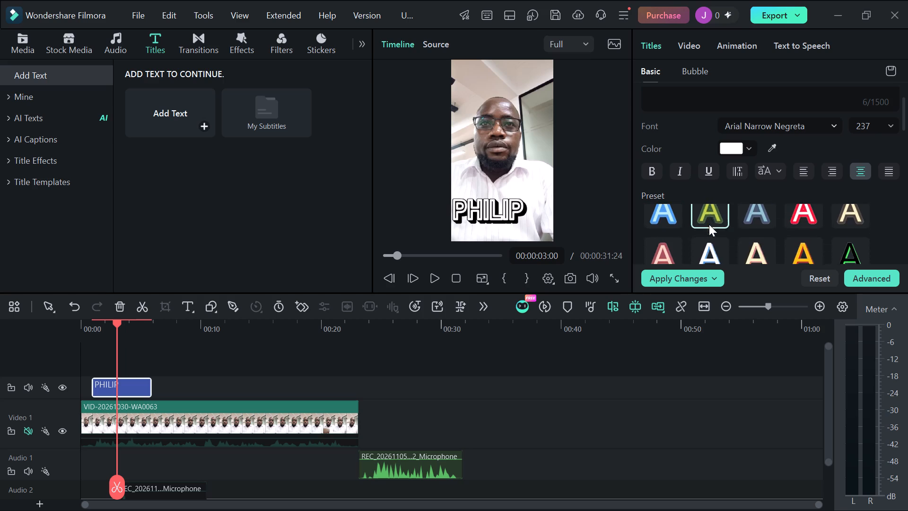
pyautogui.scroll(-3, 709, 224)
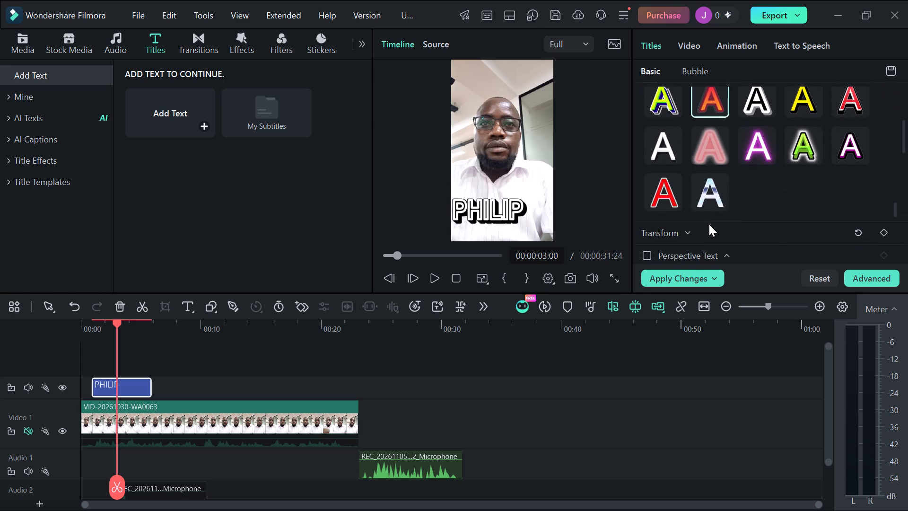
pyautogui.click(671, 137)
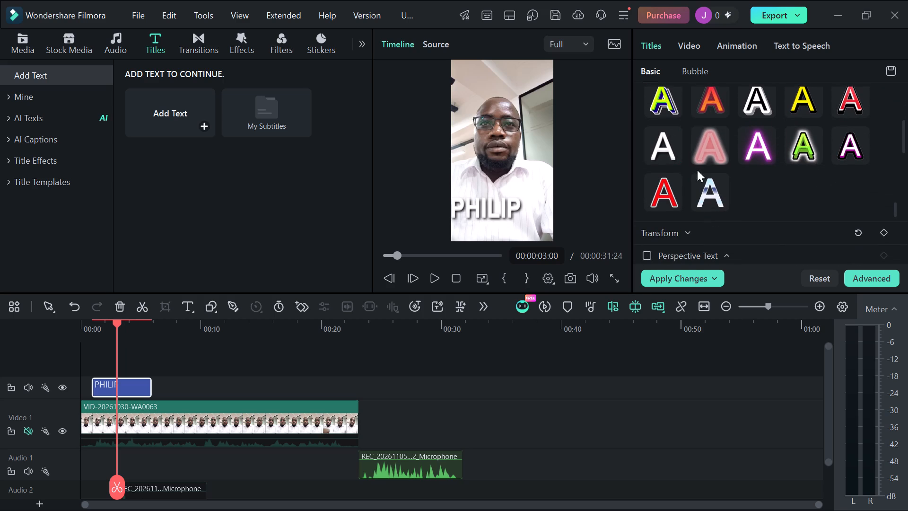
pyautogui.click(704, 181)
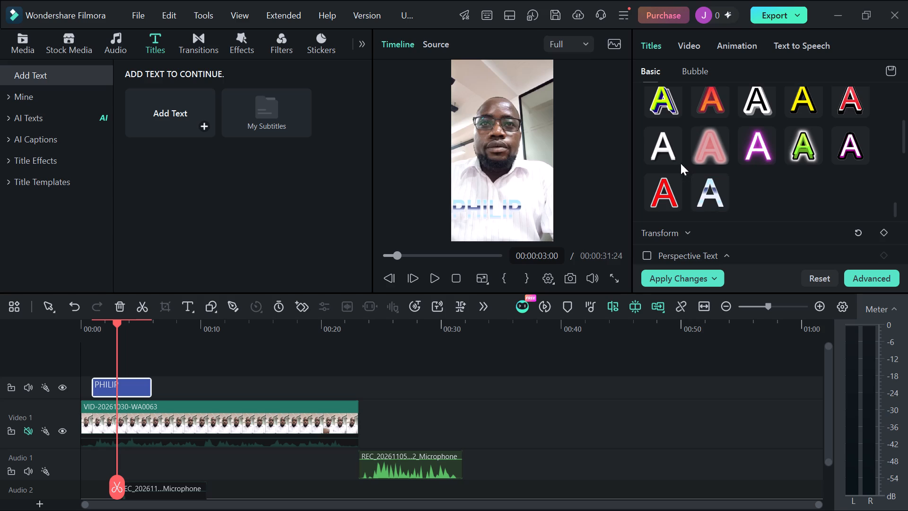
pyautogui.click(674, 150)
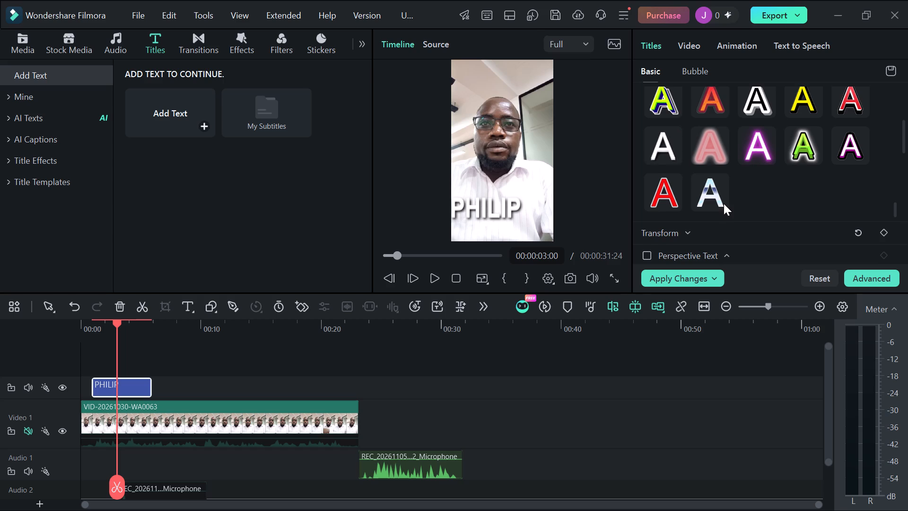
# Enable Perspective Text on the PHILIP title and set the perspective strength to 5.
pyautogui.scroll(-2, 724, 203)
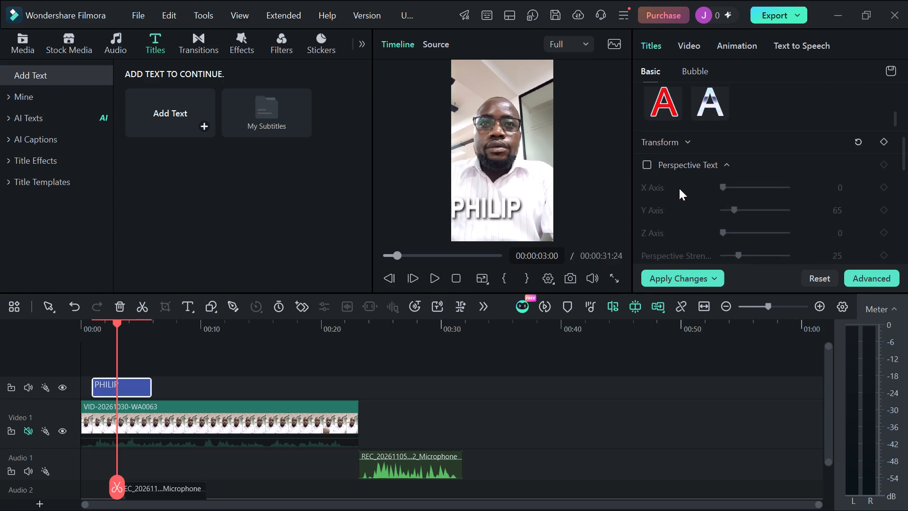
pyautogui.click(649, 160)
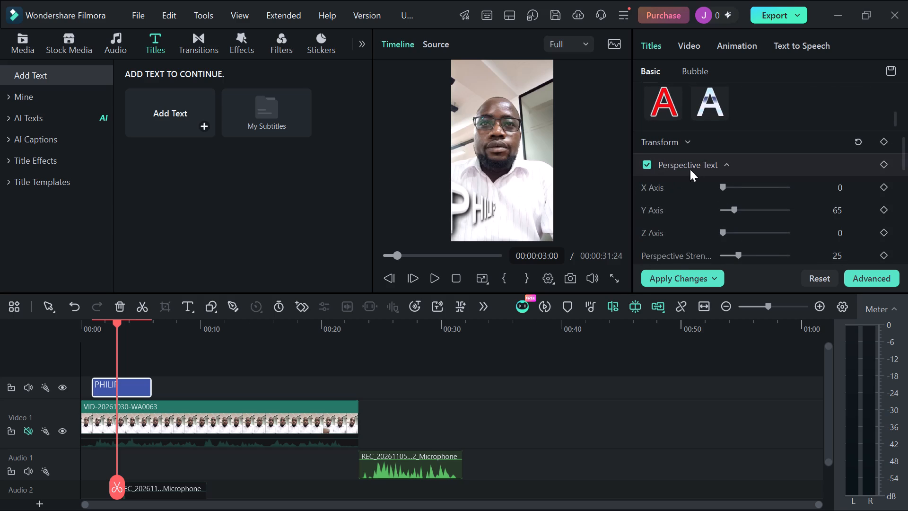
pyautogui.click(721, 186)
pyautogui.moveTo(739, 251); pyautogui.dragTo(724, 250)
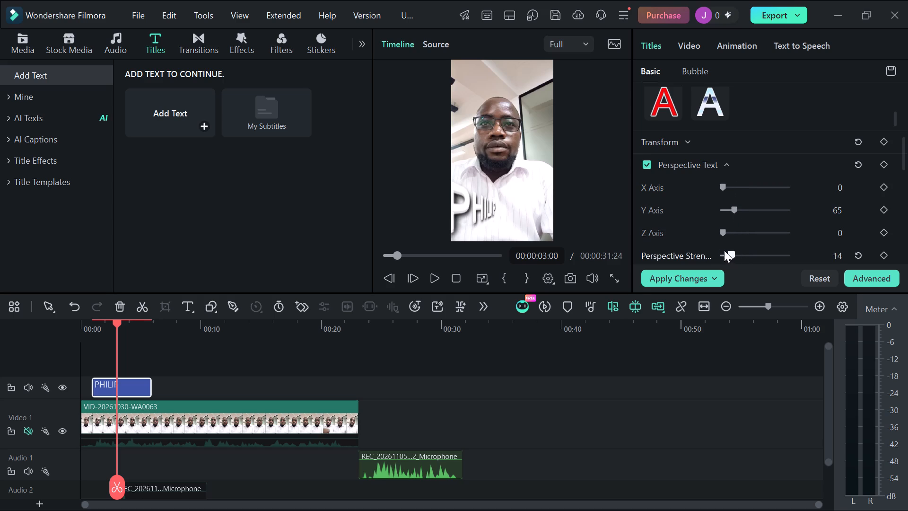
pyautogui.moveTo(724, 250); pyautogui.dragTo(733, 249)
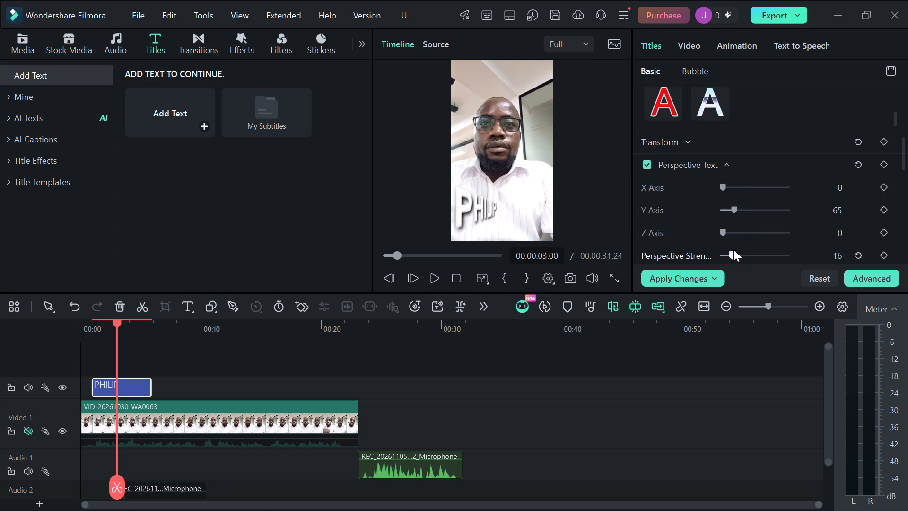
pyautogui.moveTo(733, 249); pyautogui.dragTo(726, 249)
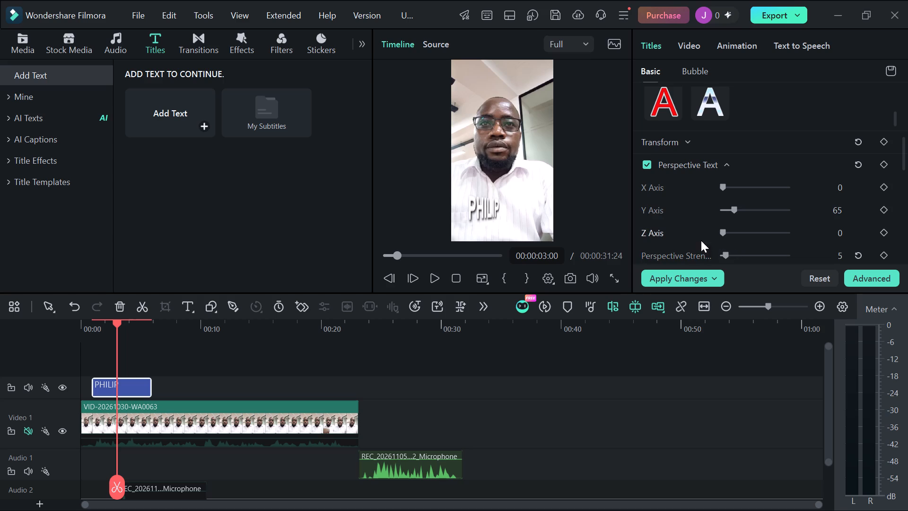
# Shrink the PHILIP title and place it in the lower-left corner of the video frame, with the whole word inside.
pyautogui.moveTo(489, 208); pyautogui.dragTo(477, 208)
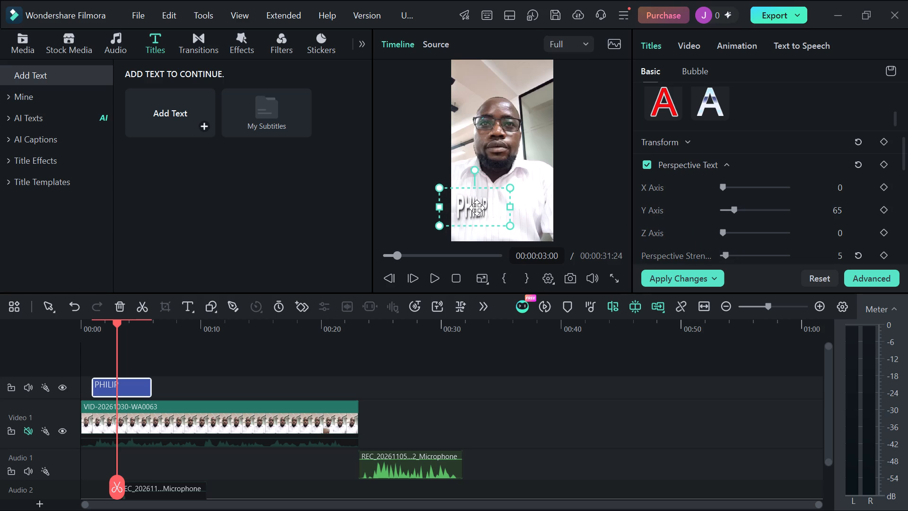
pyautogui.moveTo(477, 208); pyautogui.dragTo(478, 208)
pyautogui.moveTo(509, 193); pyautogui.dragTo(511, 185)
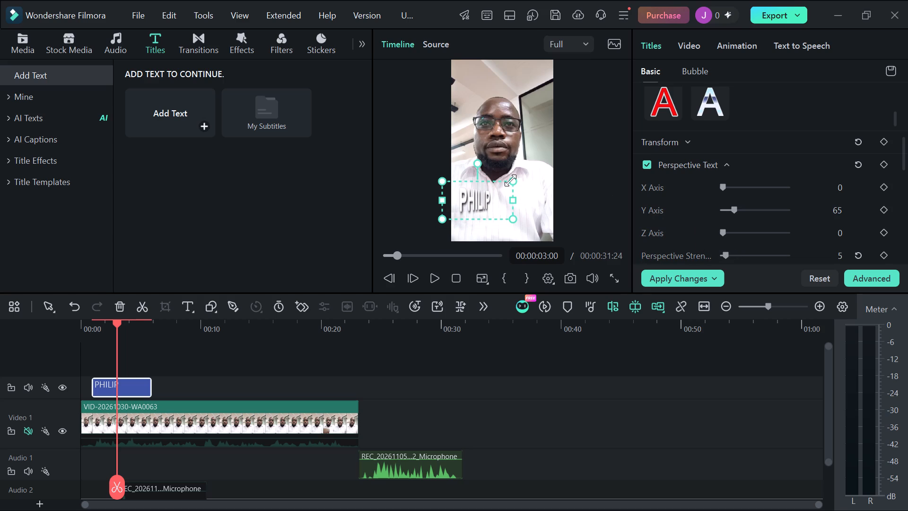
pyautogui.moveTo(512, 179); pyautogui.dragTo(476, 191)
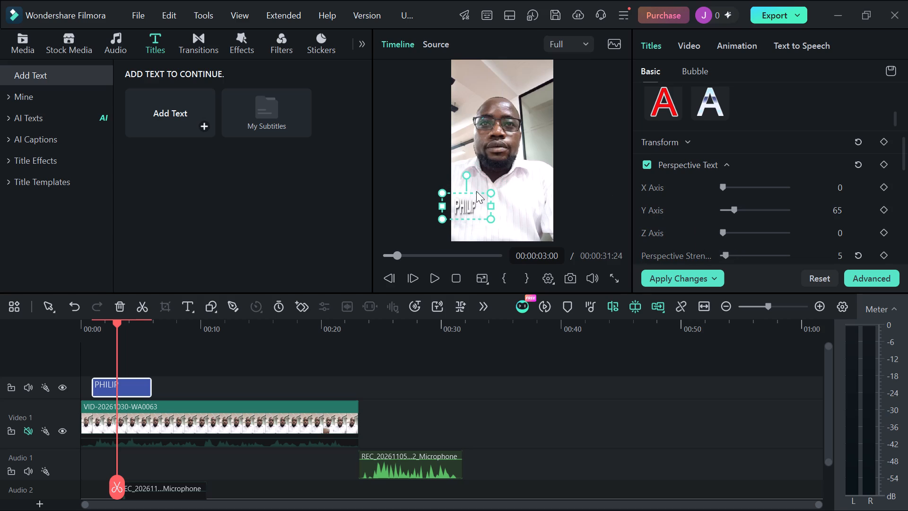
pyautogui.moveTo(470, 208); pyautogui.dragTo(454, 222)
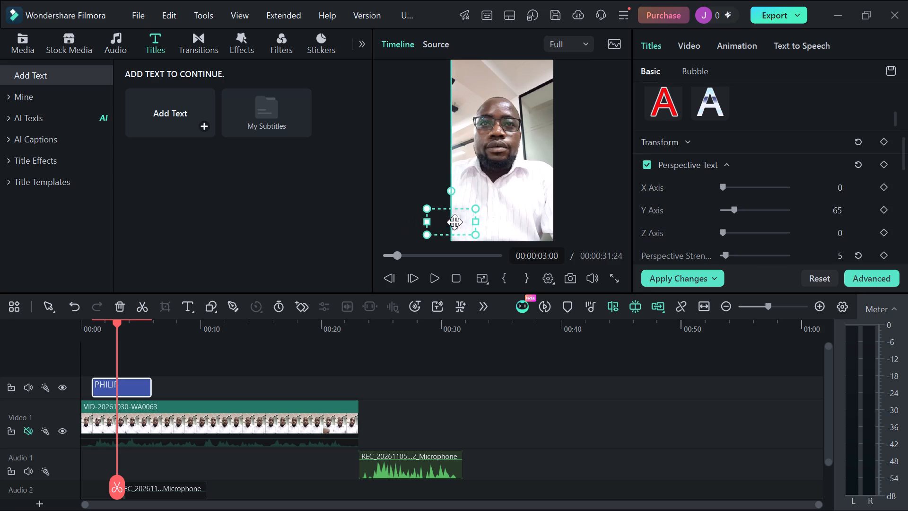
pyautogui.moveTo(454, 222); pyautogui.dragTo(467, 222)
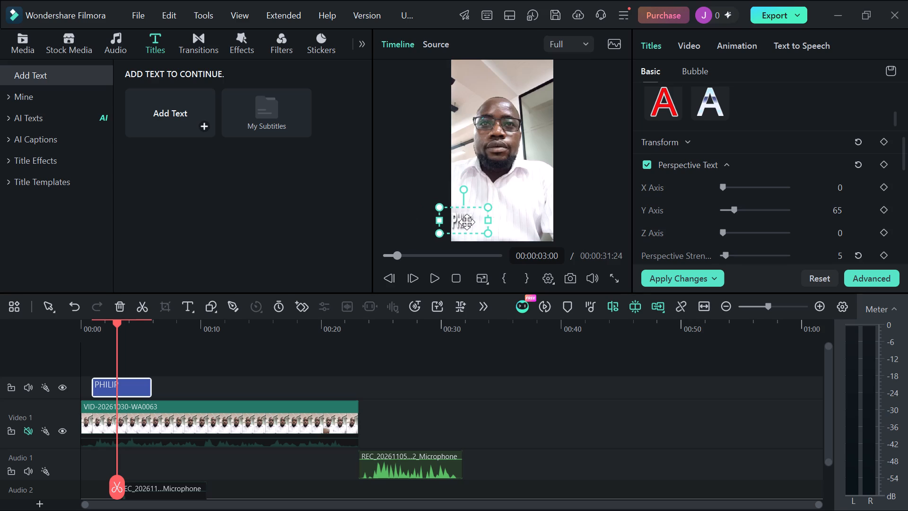
# Examine the title's remaining style options, from layout and background down to outline, shadow, shape, glow and Bezier path.
pyautogui.scroll(-1, 686, 206)
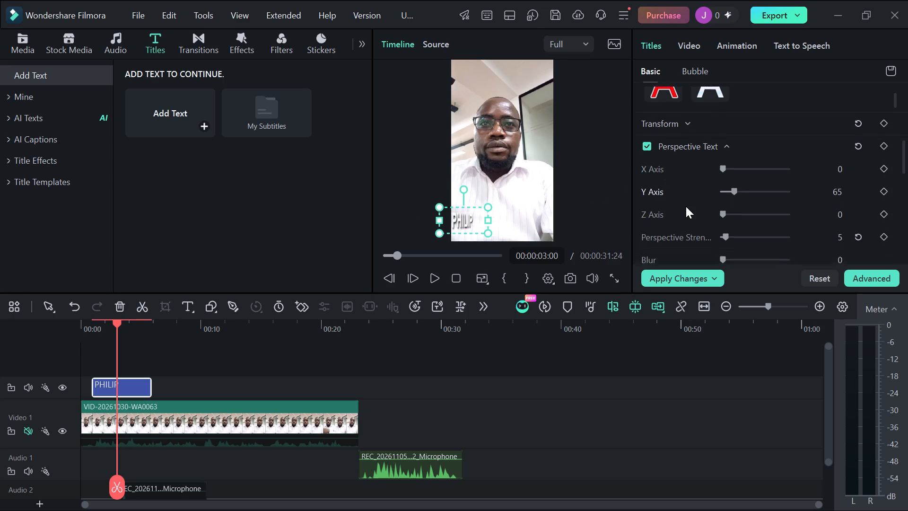
pyautogui.scroll(-6, 686, 206)
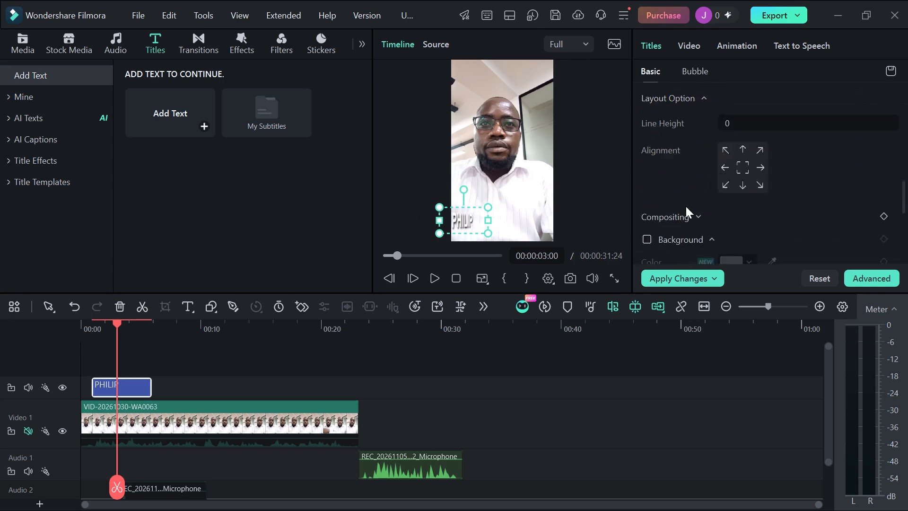
pyautogui.rightClick(686, 206)
pyautogui.scroll(-2, 686, 206)
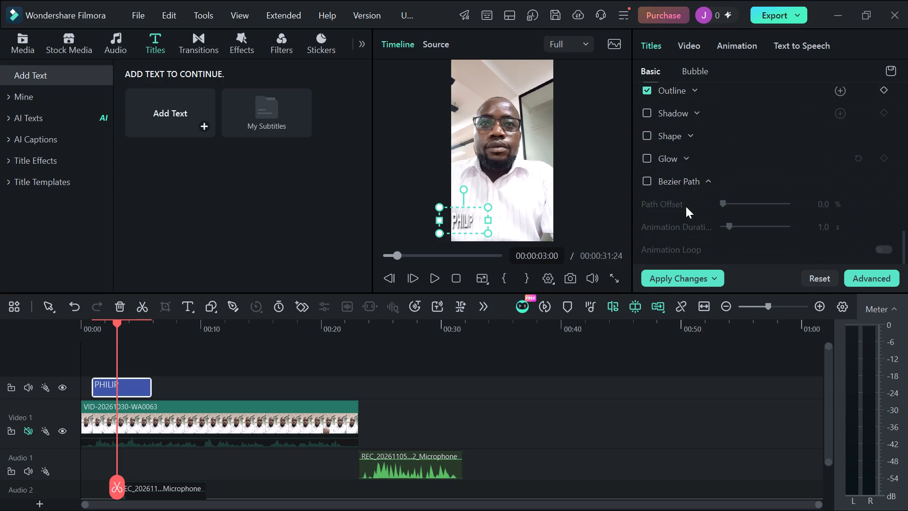
pyautogui.click(652, 174)
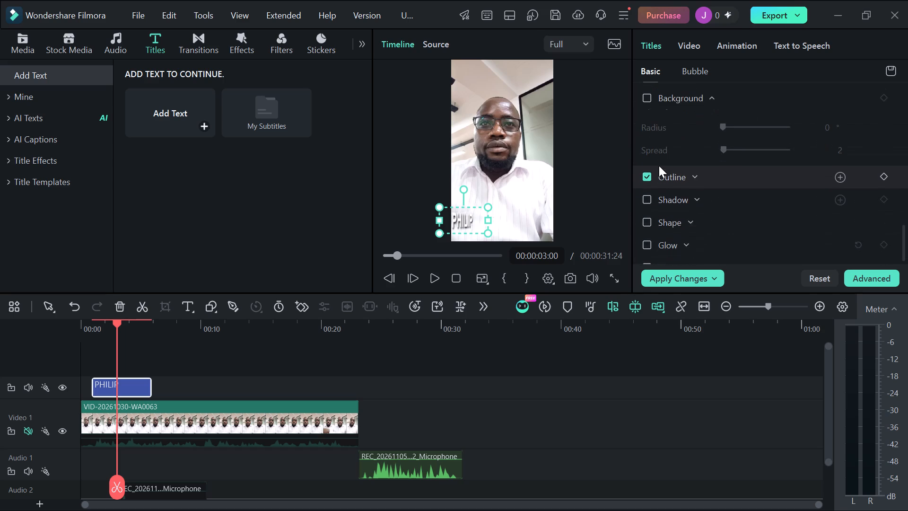
pyautogui.scroll(-1, 713, 202)
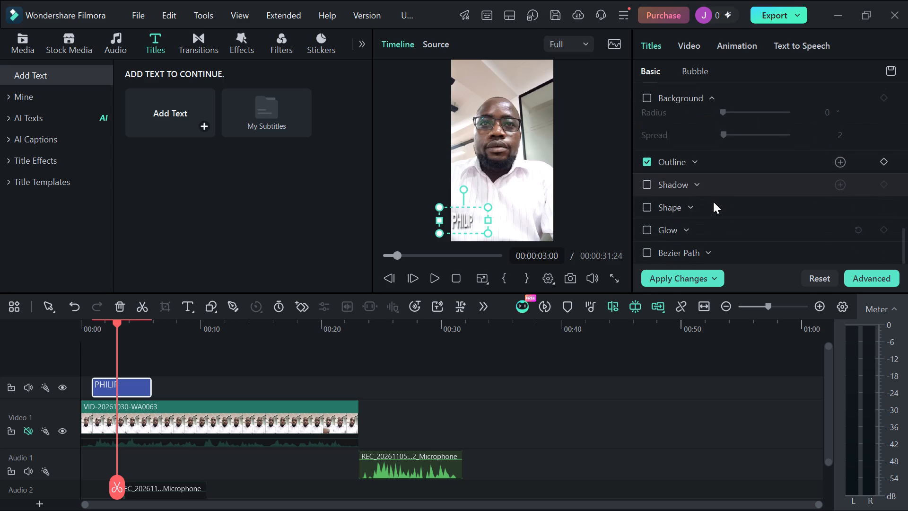
pyautogui.scroll(1, 713, 202)
pyautogui.scroll(-1, 723, 161)
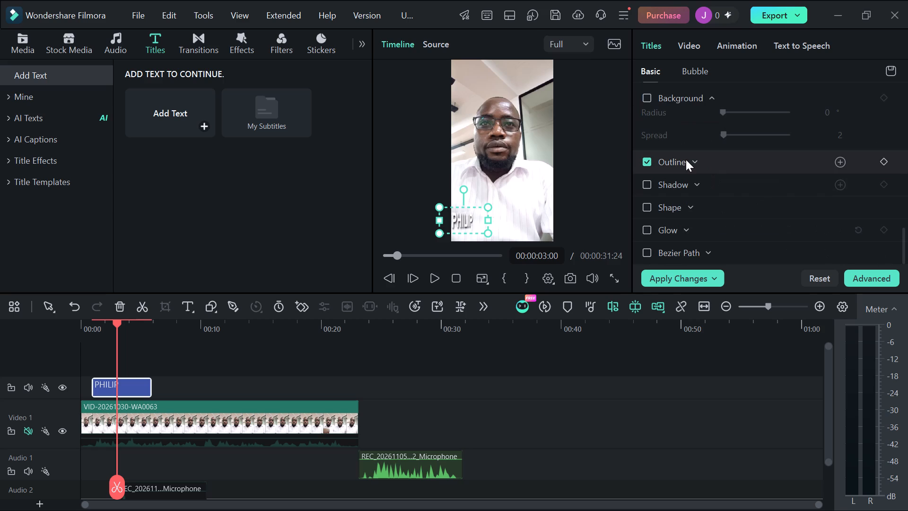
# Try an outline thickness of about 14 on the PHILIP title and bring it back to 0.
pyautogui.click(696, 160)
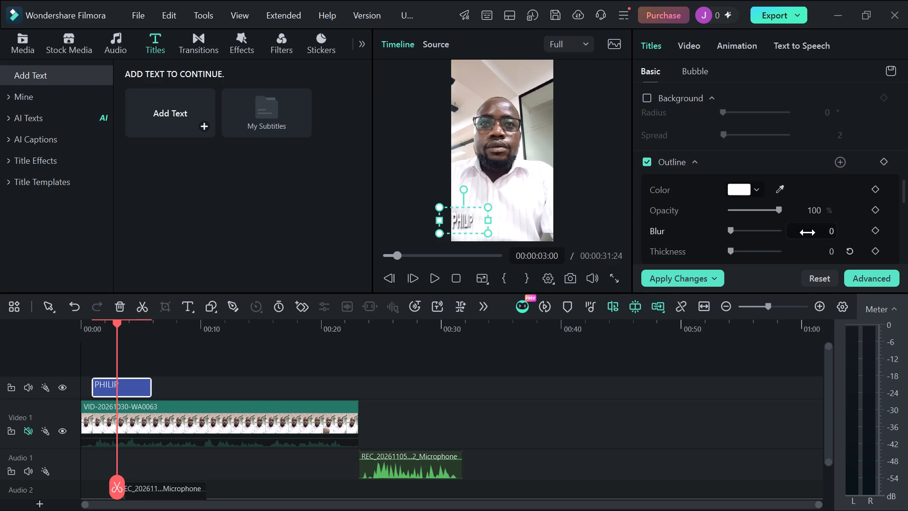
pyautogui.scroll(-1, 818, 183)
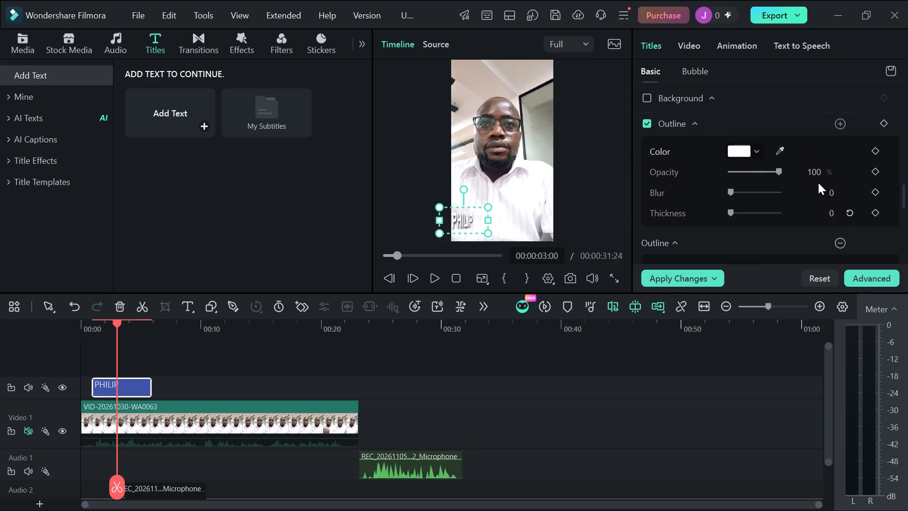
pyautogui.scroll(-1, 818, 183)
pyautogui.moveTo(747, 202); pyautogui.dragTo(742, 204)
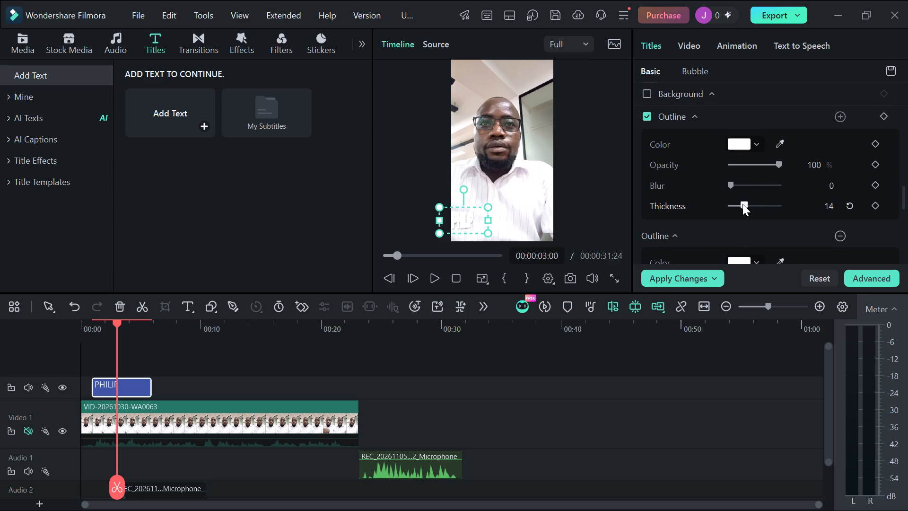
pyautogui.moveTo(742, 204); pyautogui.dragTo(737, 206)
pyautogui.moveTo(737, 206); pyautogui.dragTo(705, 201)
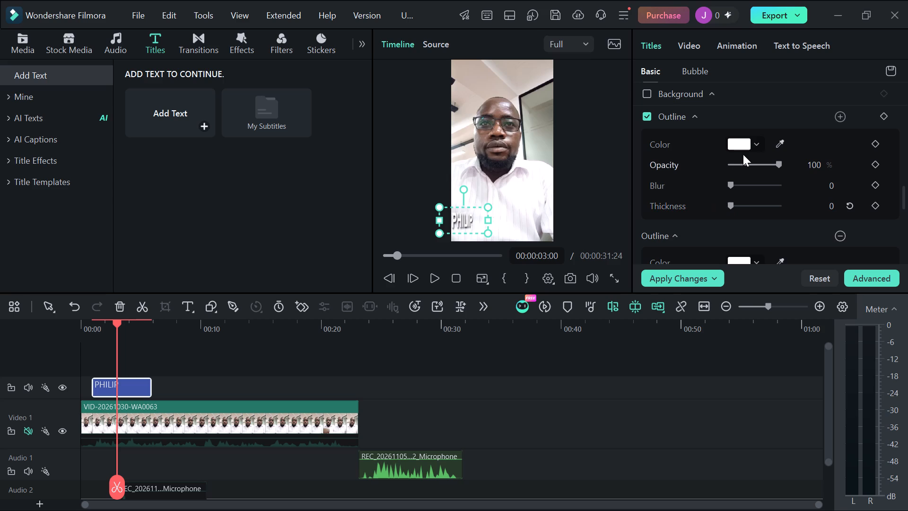
# Adjust the PHILIP title's Perspective Text Y Axis, trying values up to about 309 and settling on 51.
pyautogui.scroll(4, 743, 154)
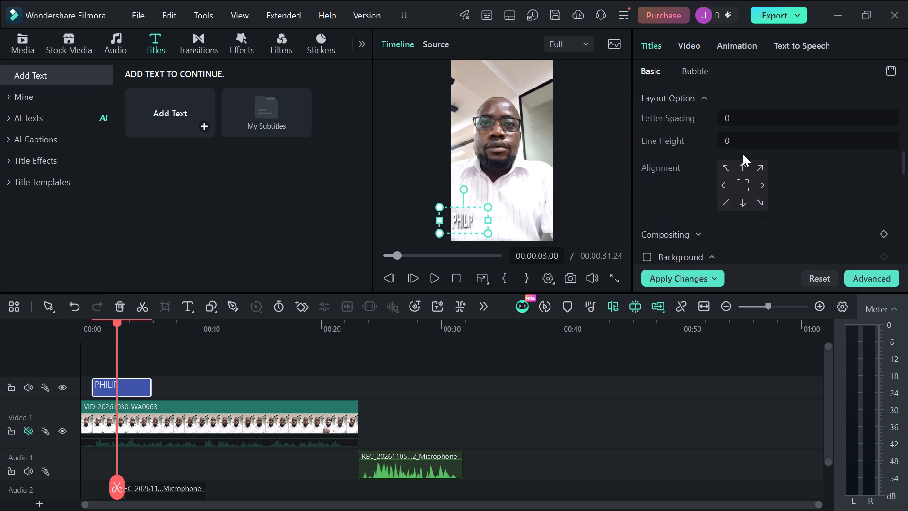
pyautogui.scroll(1, 743, 154)
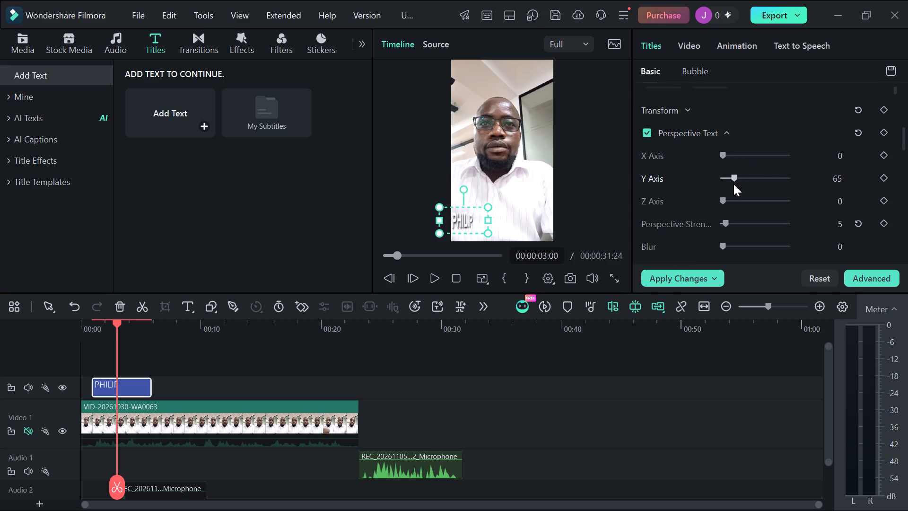
pyautogui.moveTo(735, 175); pyautogui.dragTo(771, 175)
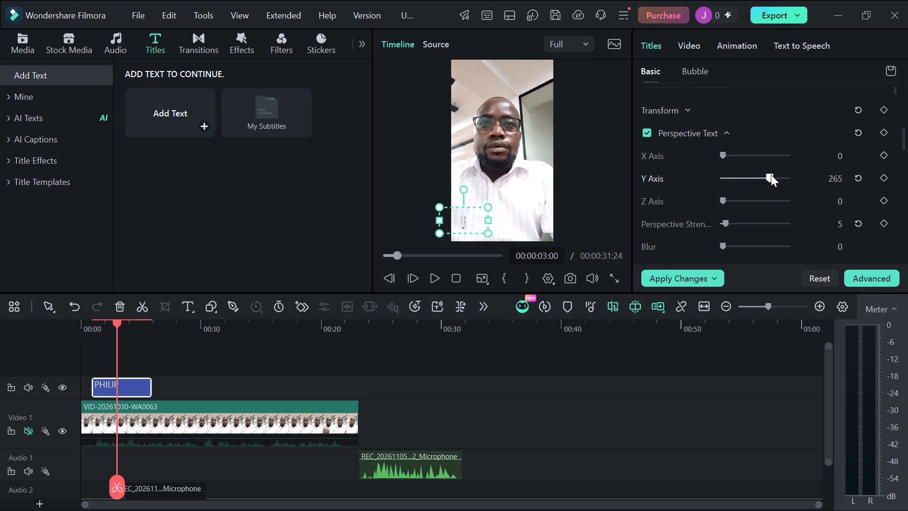
pyautogui.moveTo(771, 175); pyautogui.dragTo(777, 176)
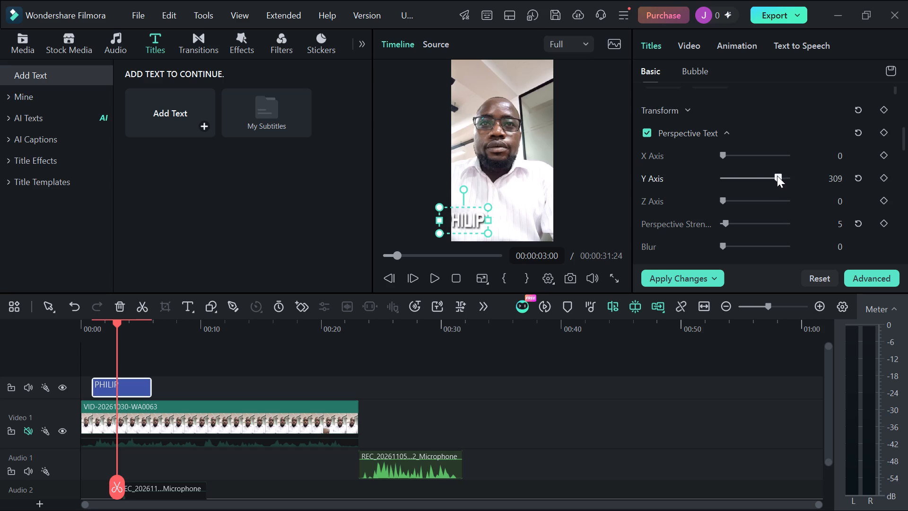
pyautogui.moveTo(777, 176); pyautogui.dragTo(734, 181)
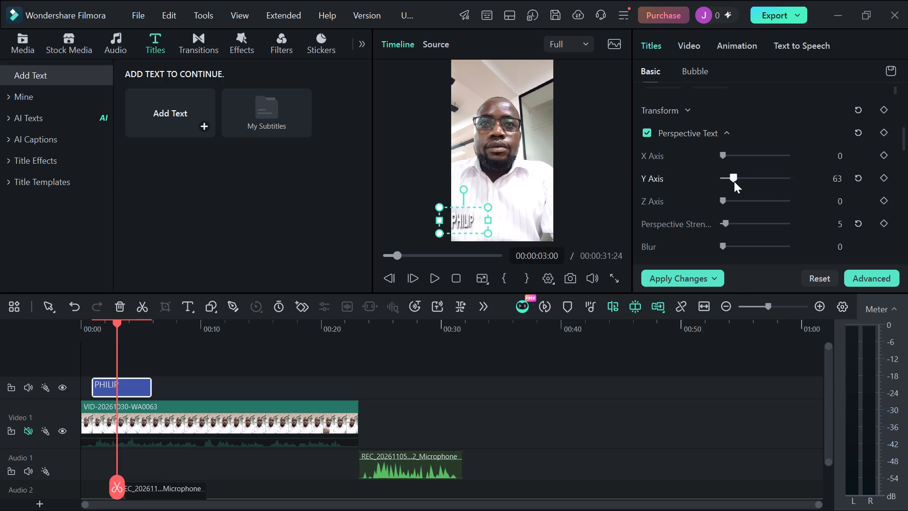
pyautogui.moveTo(734, 181); pyautogui.dragTo(733, 181)
pyautogui.moveTo(733, 181); pyautogui.dragTo(732, 180)
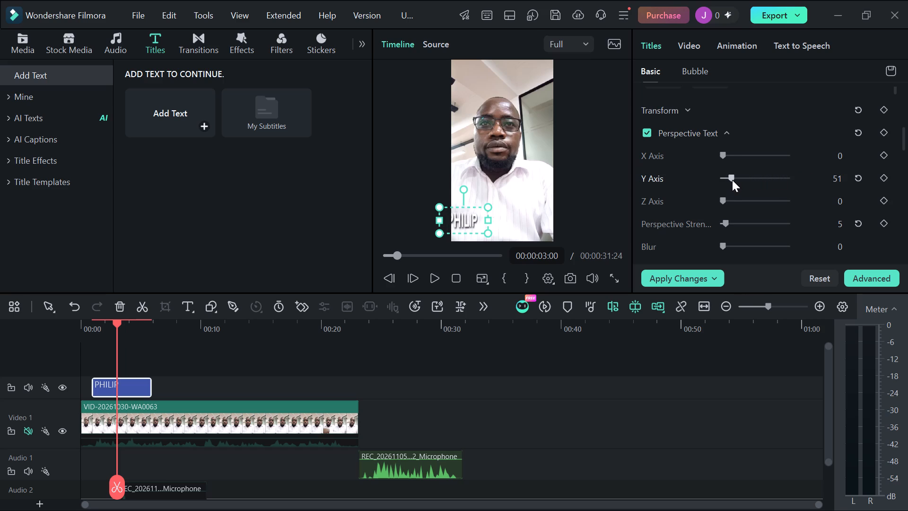
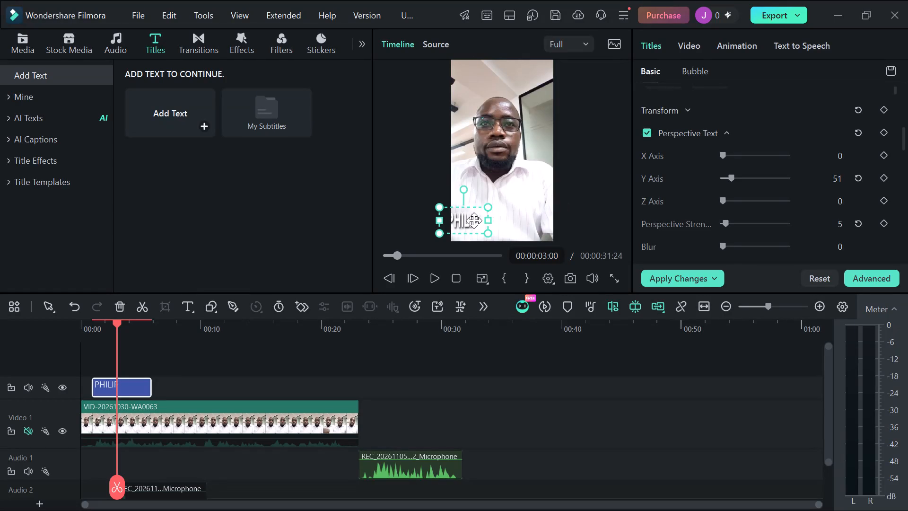
# Move the PHILIP title inside the lower-left edge of the video frame and shrink it slightly.
pyautogui.moveTo(474, 220); pyautogui.dragTo(483, 219)
pyautogui.moveTo(501, 233); pyautogui.dragTo(491, 228)
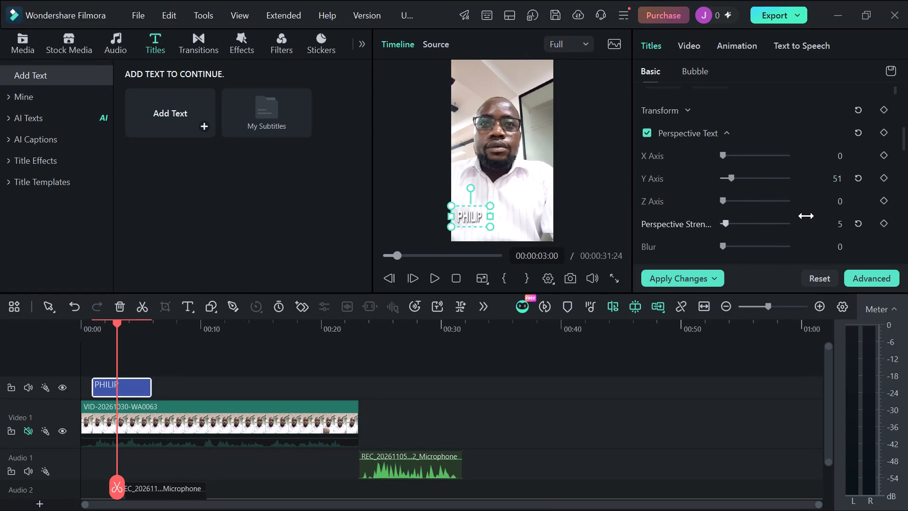
# Set the PHILIP title's Perspective Strength to 16.
pyautogui.moveTo(722, 222); pyautogui.dragTo(733, 223)
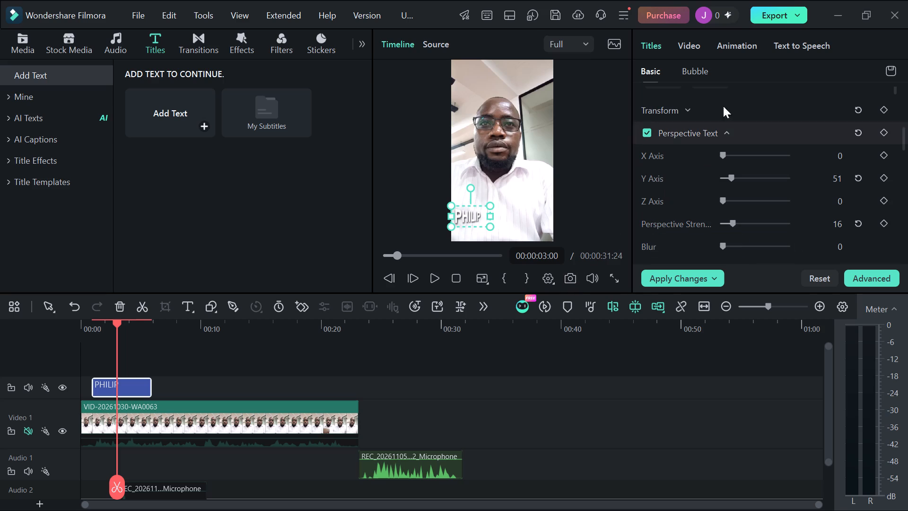
# Check the title's video properties and browse the whole collection of bubble styles for the PHILIP title.
pyautogui.click(691, 42)
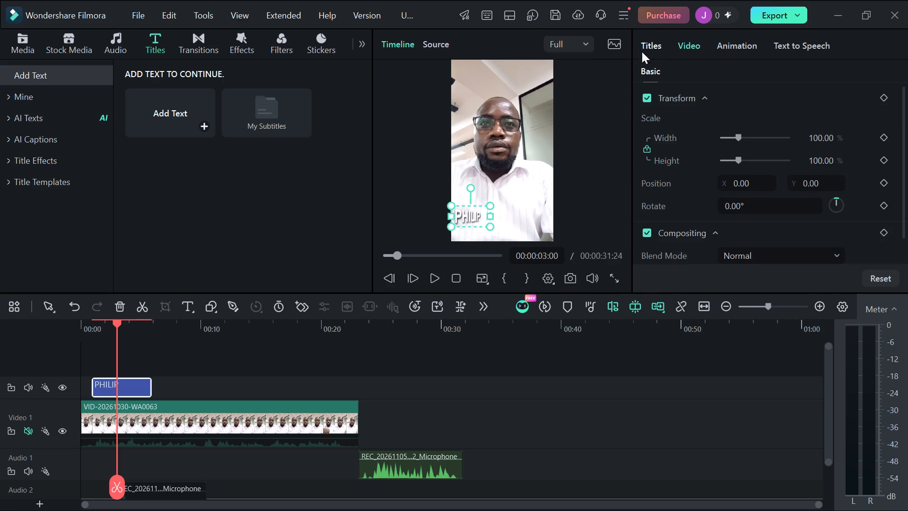
pyautogui.click(650, 43)
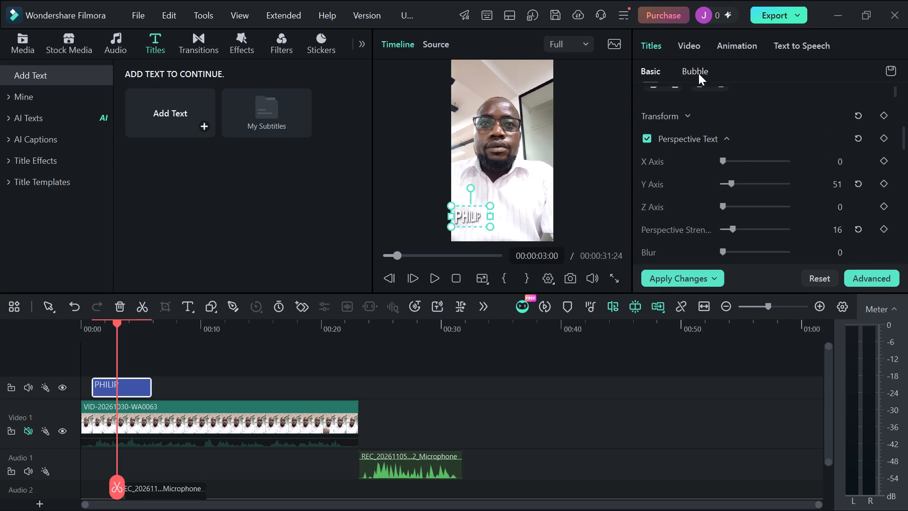
pyautogui.click(698, 73)
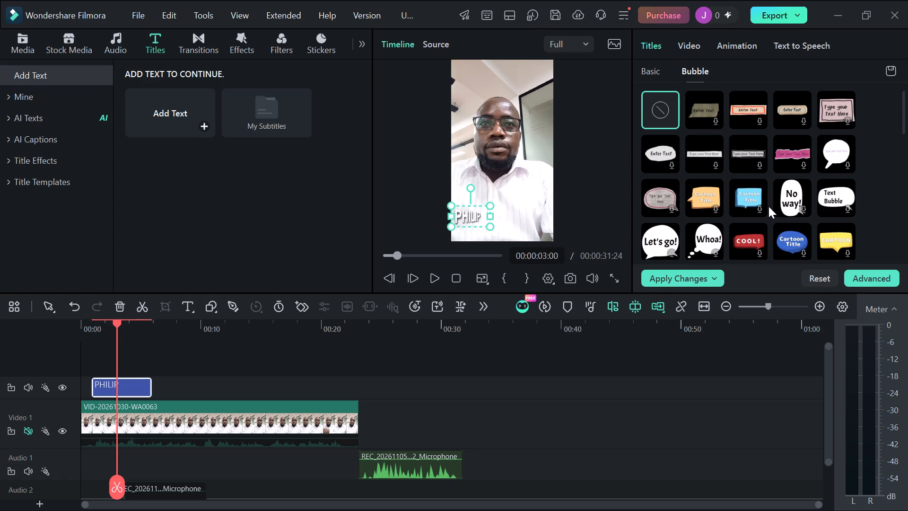
pyautogui.scroll(-2, 768, 206)
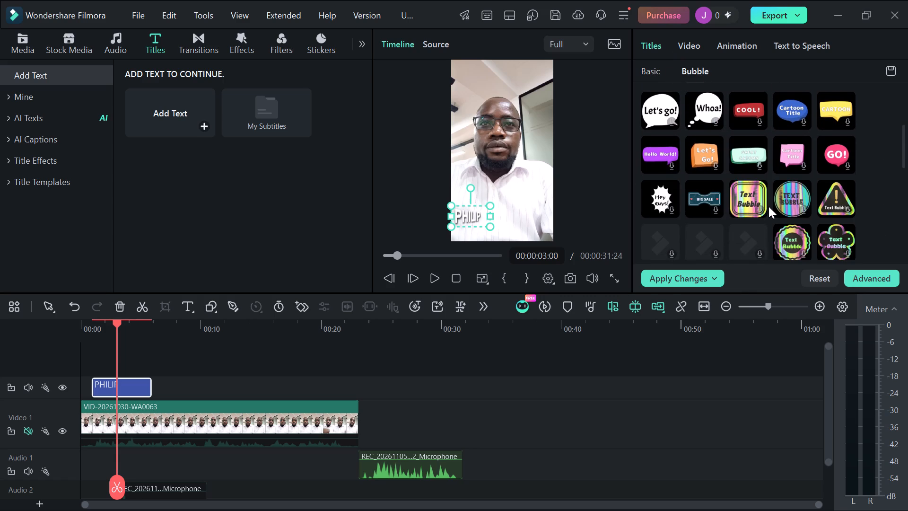
pyautogui.scroll(-3, 768, 206)
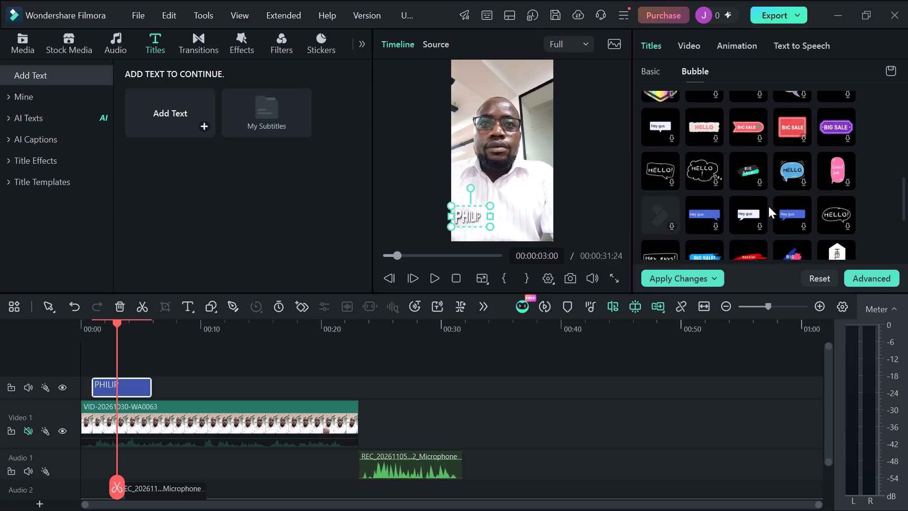
pyautogui.scroll(-2, 768, 206)
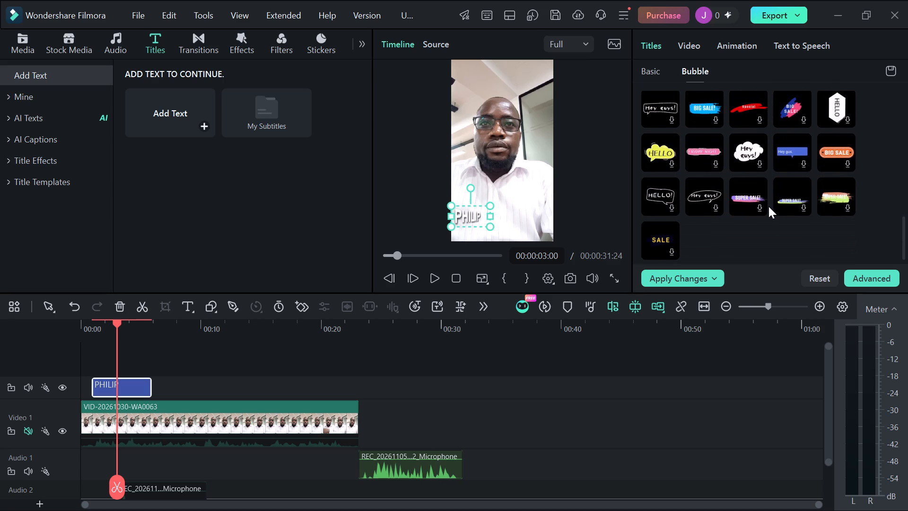
pyautogui.scroll(-1, 768, 206)
# Open the trending title effects and preview 3D Retro Title 06 over the video.
pyautogui.click(27, 154)
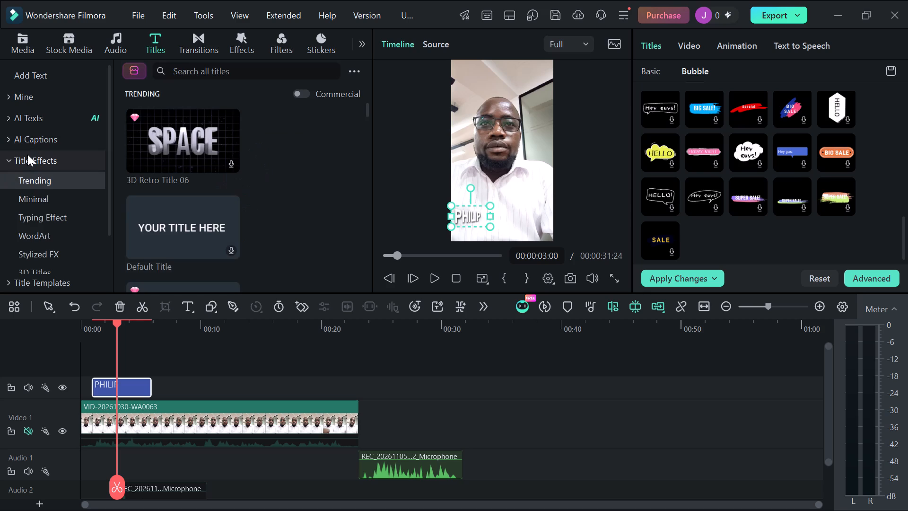
pyautogui.click(171, 132)
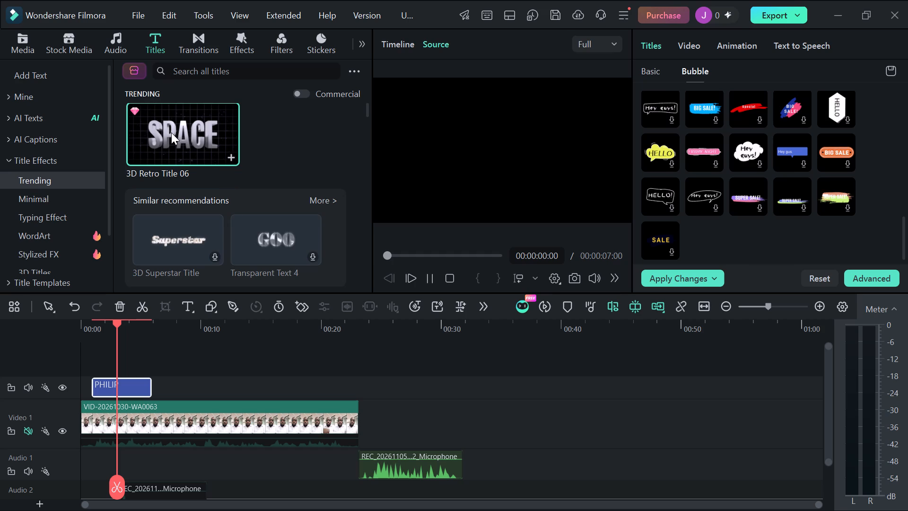
pyautogui.click(171, 132)
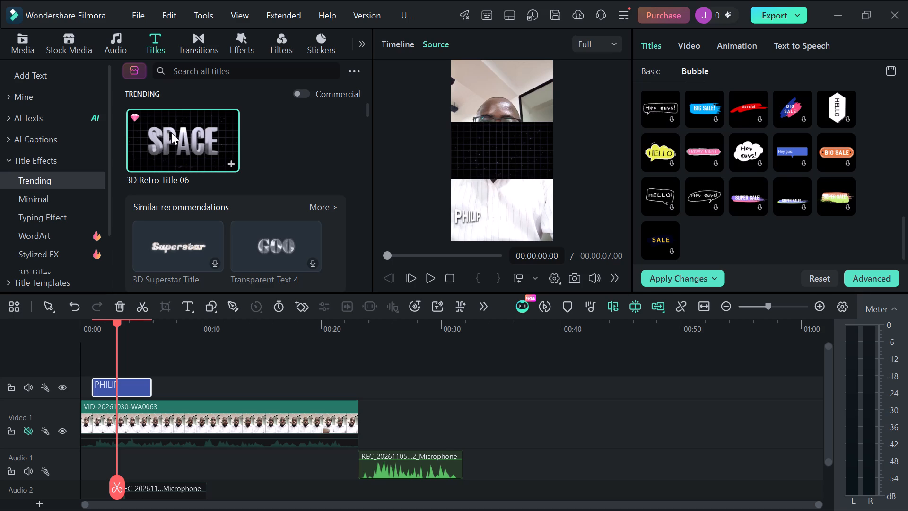
# Browse the trending title effects for lower thirds, trying Lower Third 13 and previewing New LowerThirds 18 over the video.
pyautogui.scroll(-2, 191, 211)
pyautogui.scroll(-1, 284, 180)
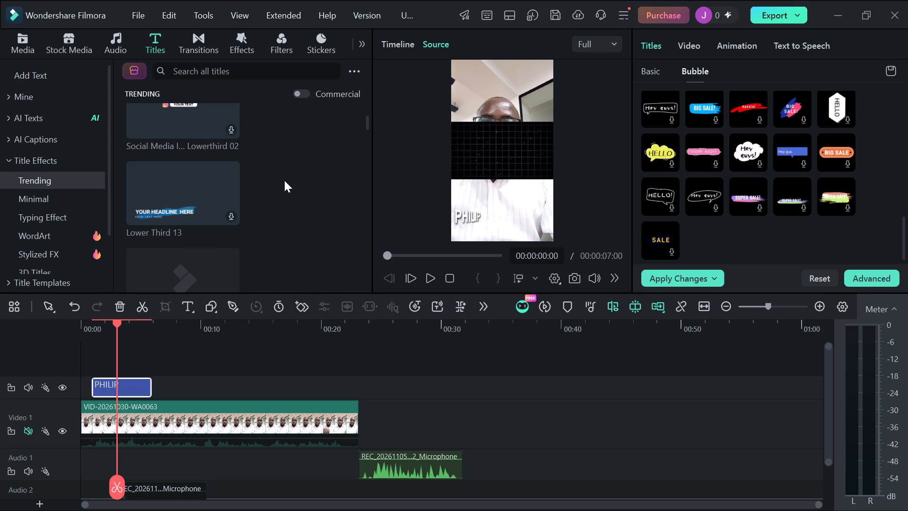
pyautogui.click(173, 151)
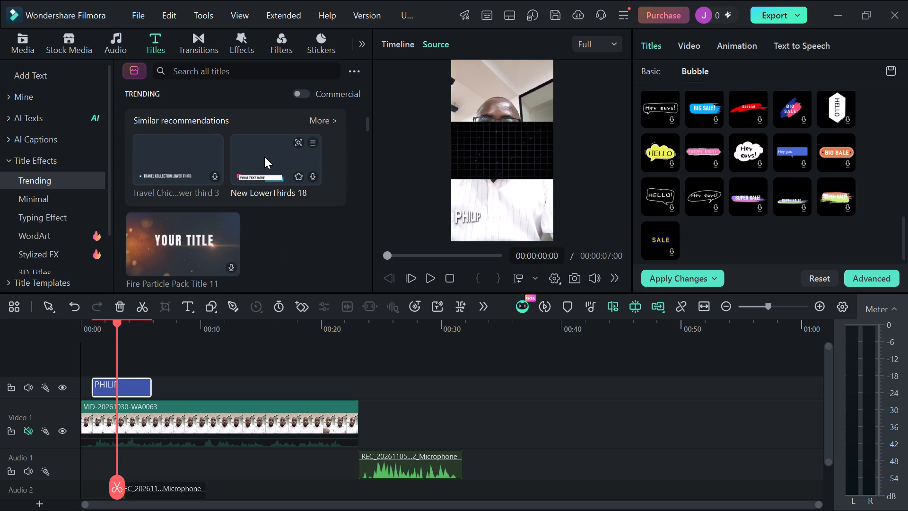
pyautogui.click(264, 157)
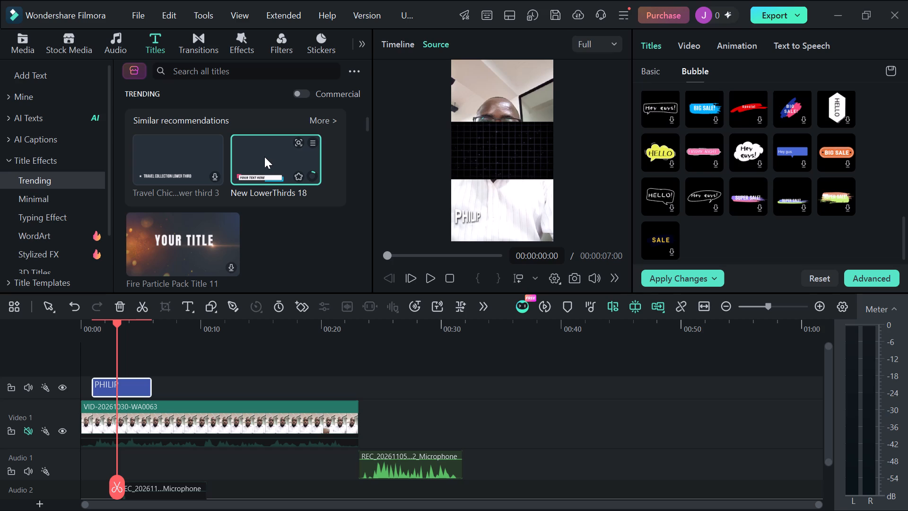
pyautogui.scroll(-1, 271, 215)
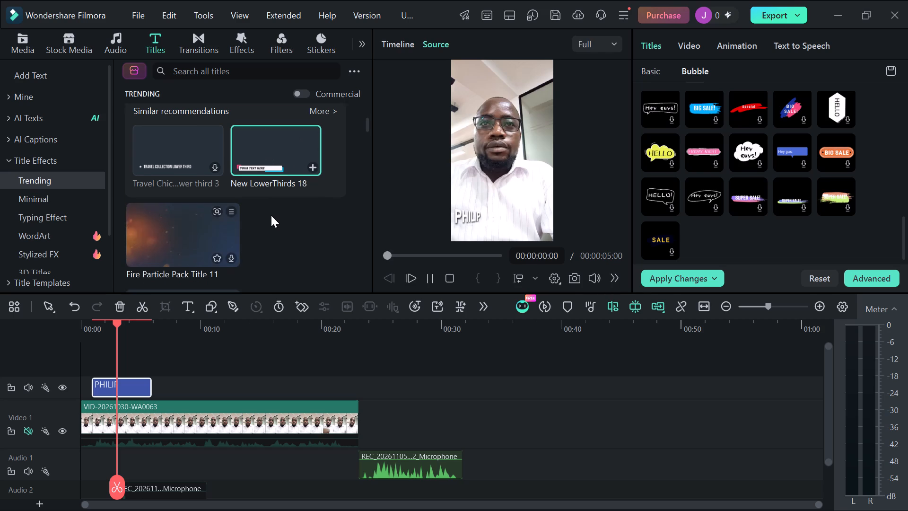
pyautogui.scroll(-3, 271, 215)
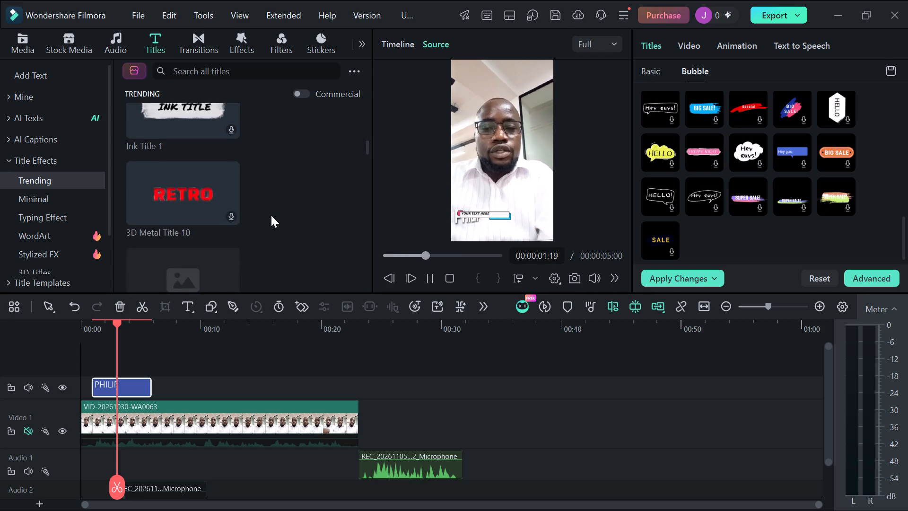
pyautogui.scroll(-1, 271, 215)
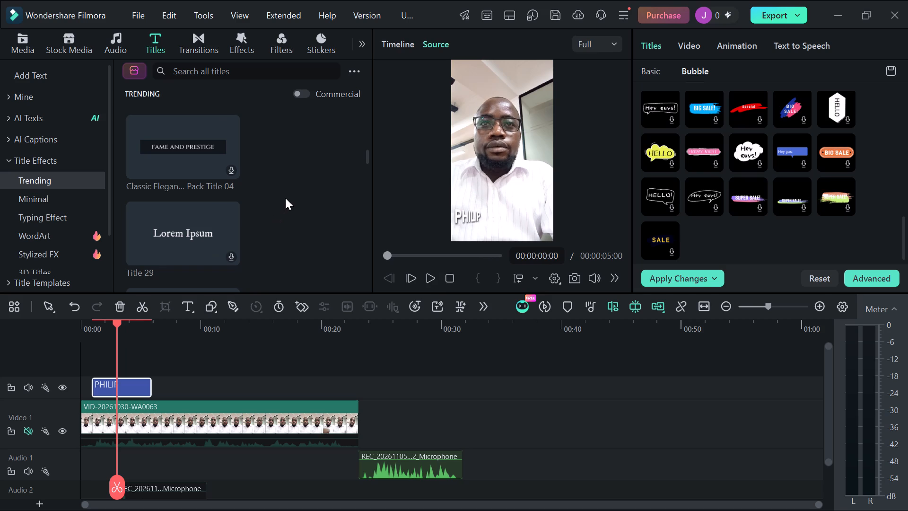
pyautogui.scroll(2, 281, 195)
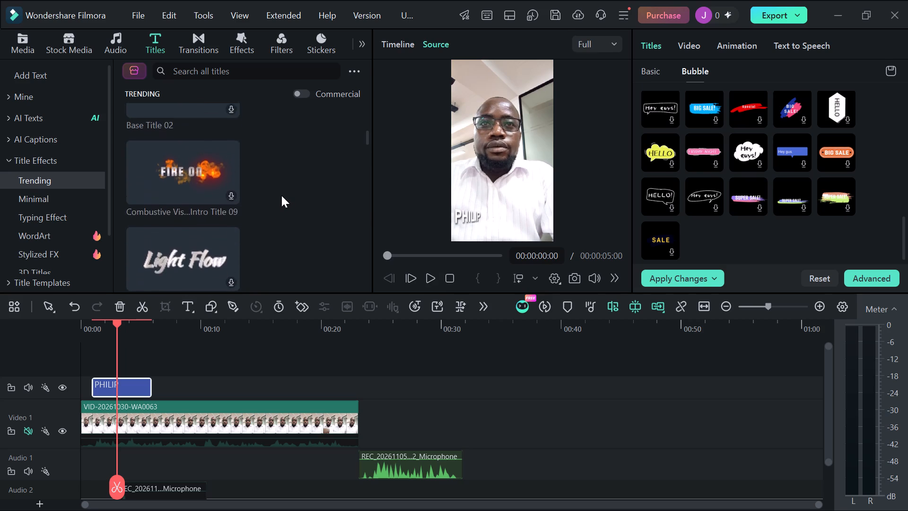
pyautogui.scroll(2, 281, 195)
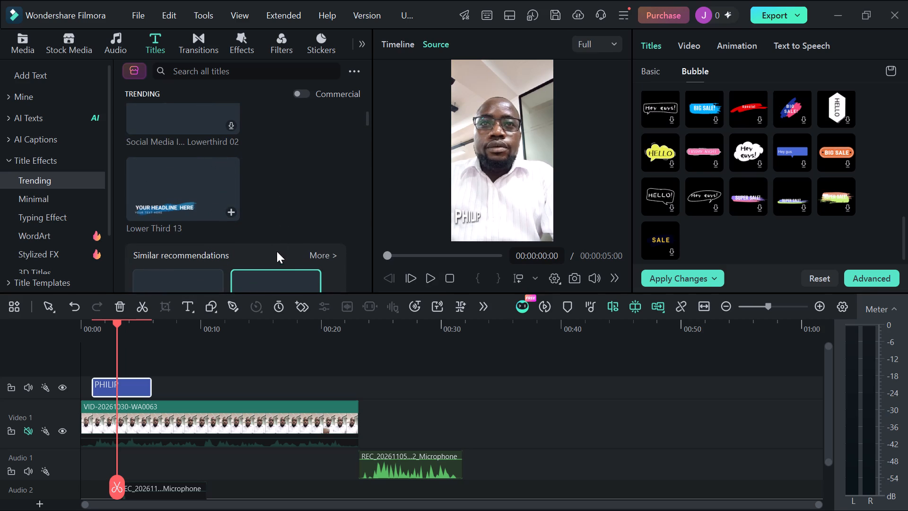
pyautogui.scroll(-1, 274, 229)
pyautogui.click(264, 186)
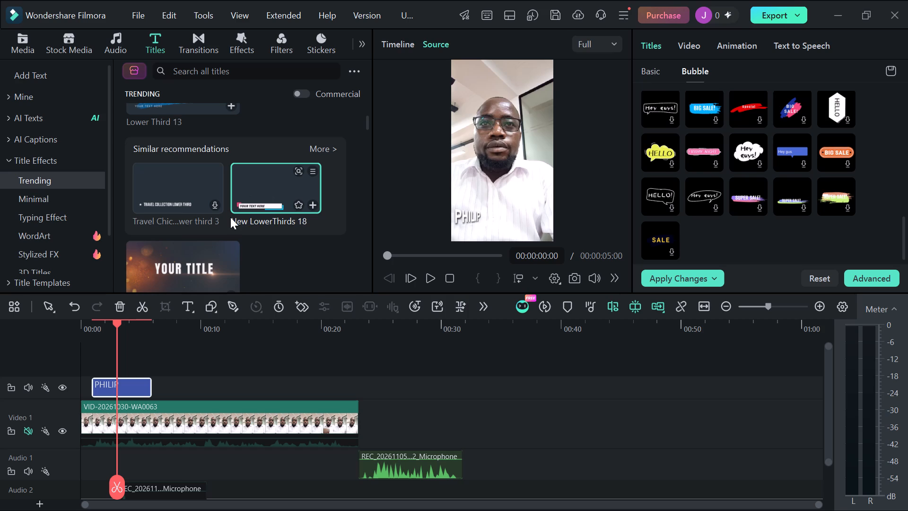
# Browse further trending title effects and preview Big Titles Pack Title 08 and Retro Comic 3D Title over the video.
pyautogui.scroll(-7, 230, 217)
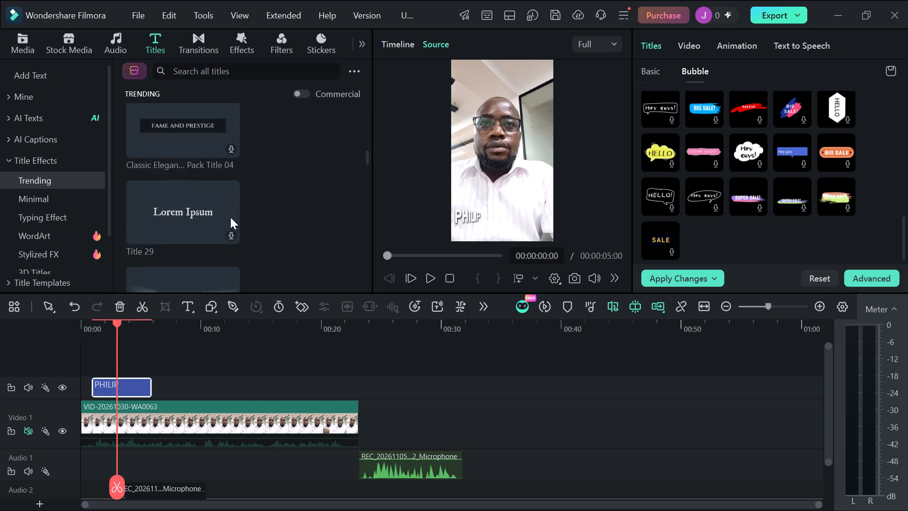
pyautogui.scroll(-3, 230, 217)
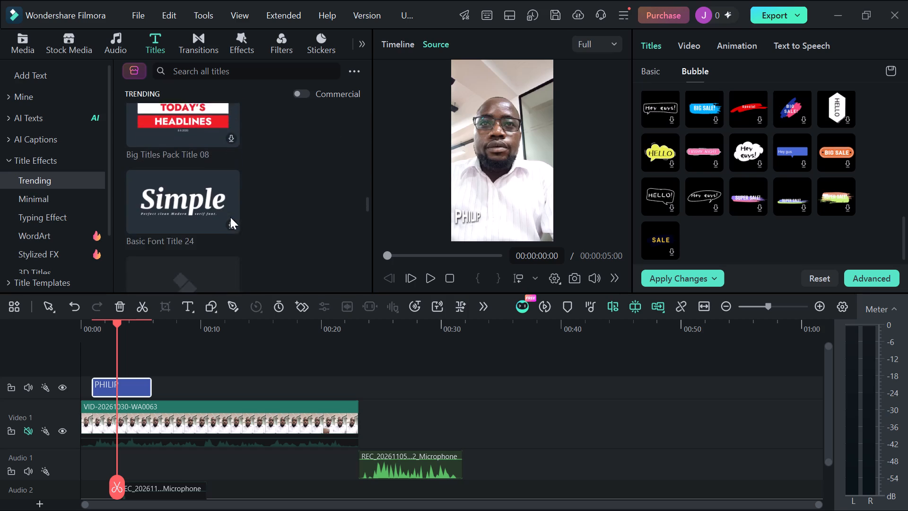
pyautogui.scroll(-1, 230, 217)
pyautogui.click(170, 196)
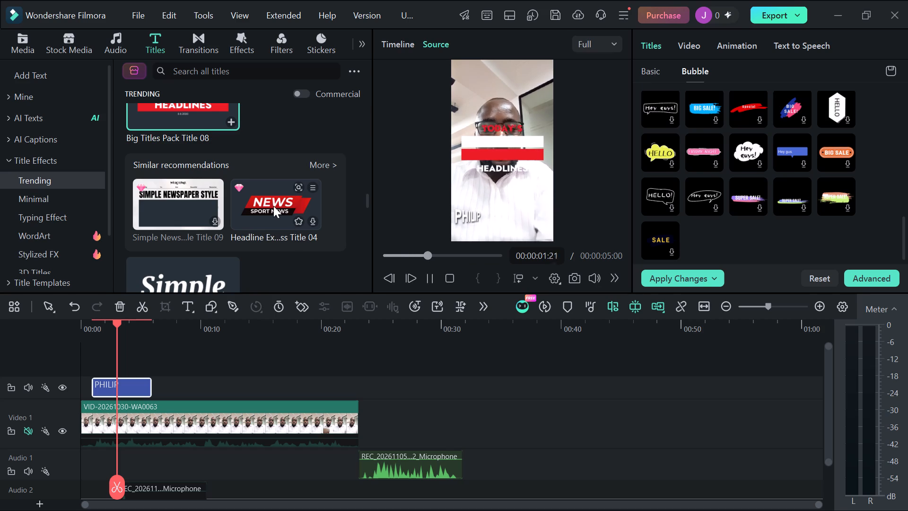
pyautogui.scroll(1, 302, 170)
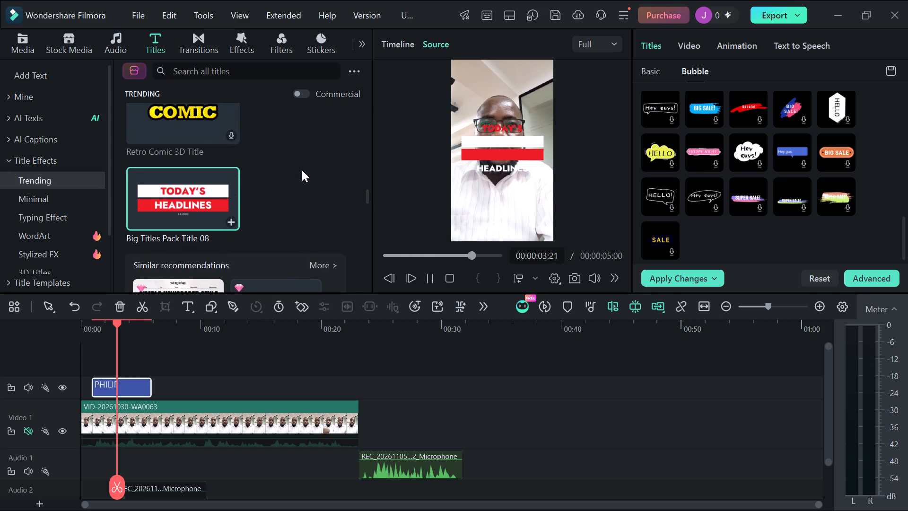
pyautogui.click(192, 111)
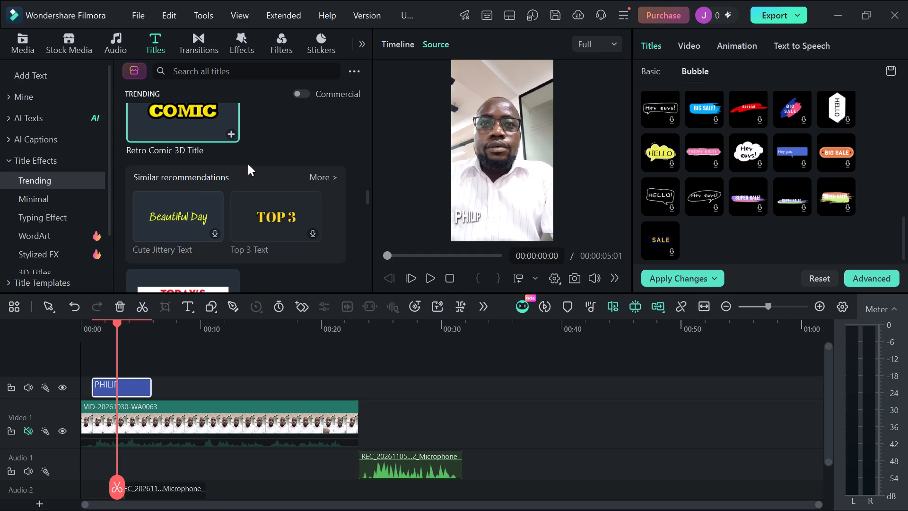
# Look through more trending title effects and preview Dark Movie Promo Title 04 over the video.
pyautogui.scroll(-1, 248, 164)
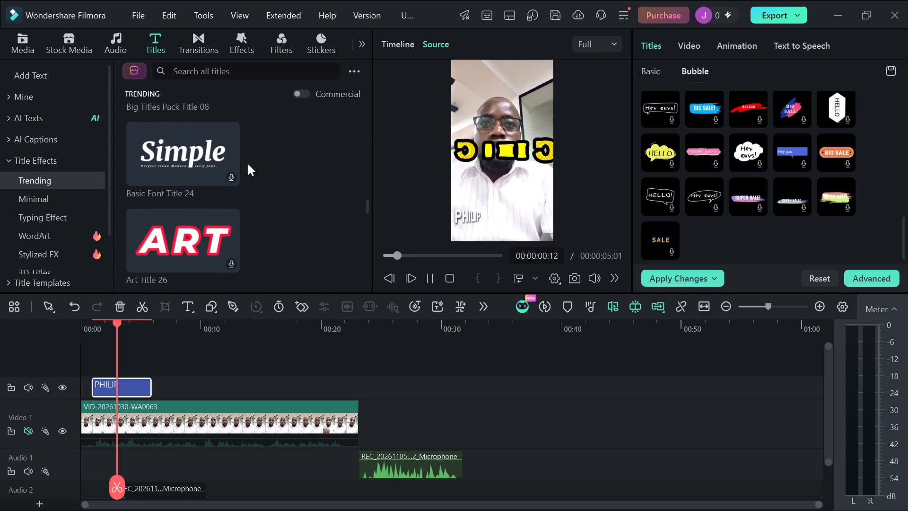
pyautogui.scroll(-1, 248, 164)
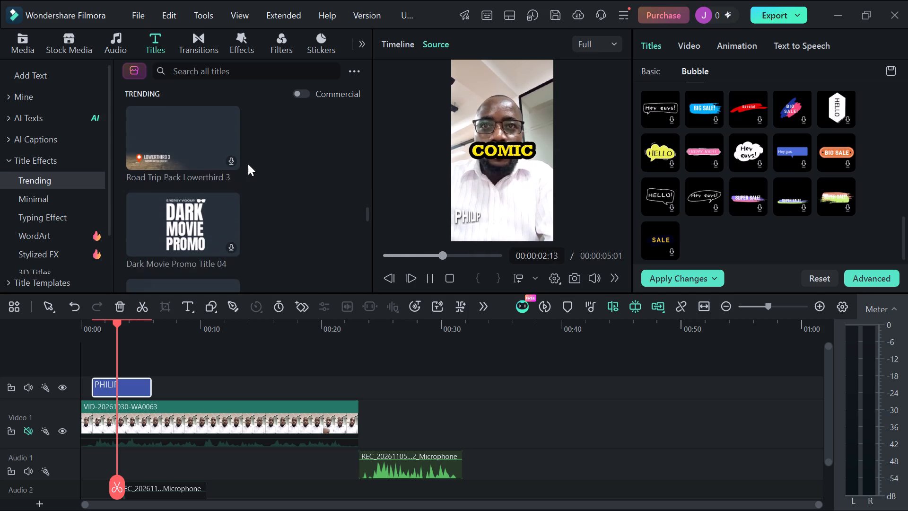
pyautogui.scroll(-1, 248, 164)
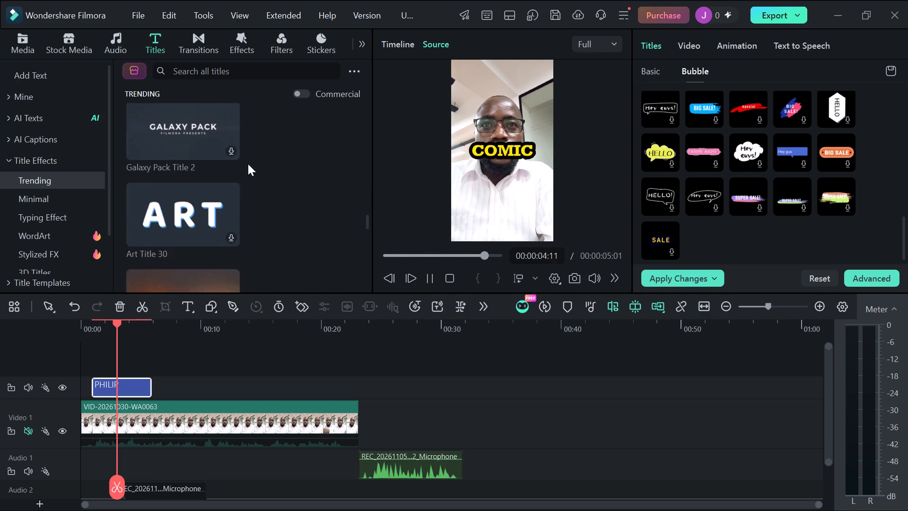
pyautogui.scroll(-2, 248, 164)
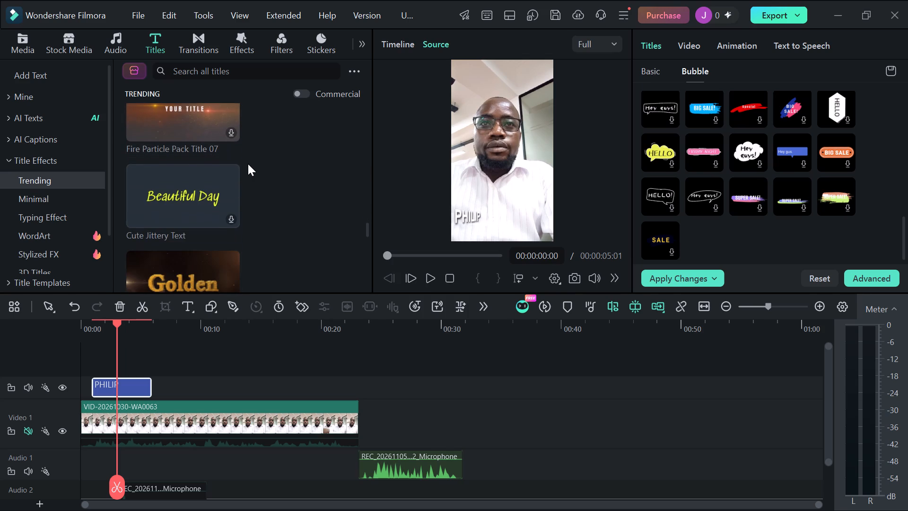
pyautogui.scroll(-1, 248, 164)
pyautogui.scroll(1, 248, 164)
pyautogui.scroll(-1, 248, 164)
pyautogui.scroll(2, 248, 164)
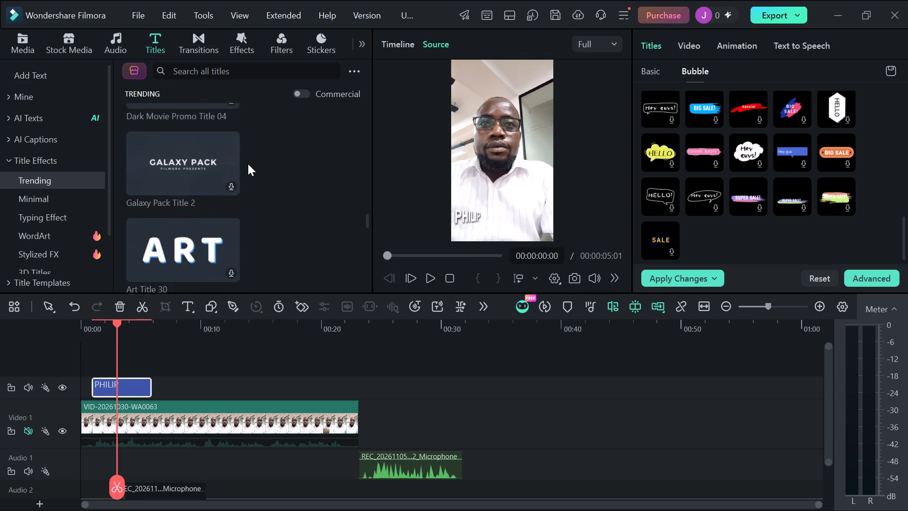
pyautogui.scroll(1, 248, 164)
pyautogui.click(189, 201)
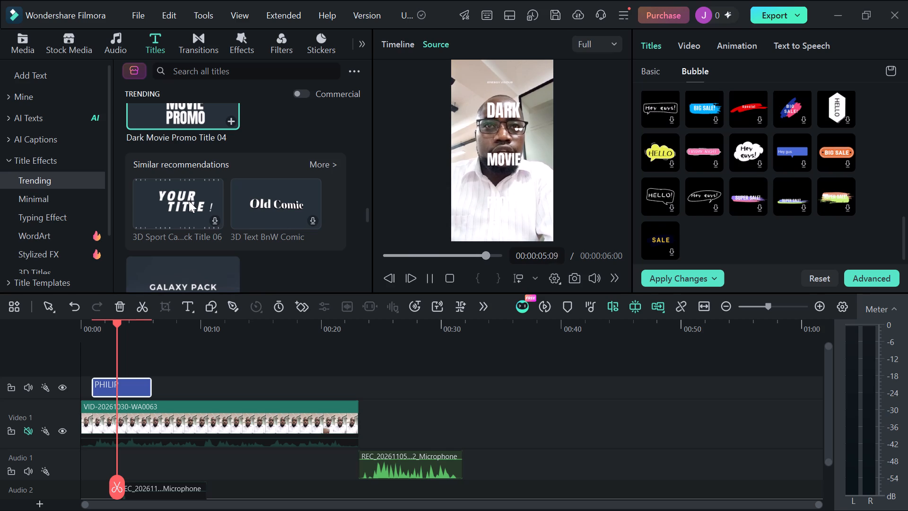
# Continue examining the remaining trending title effects for a style suited to the speaker's name.
pyautogui.scroll(-2, 189, 201)
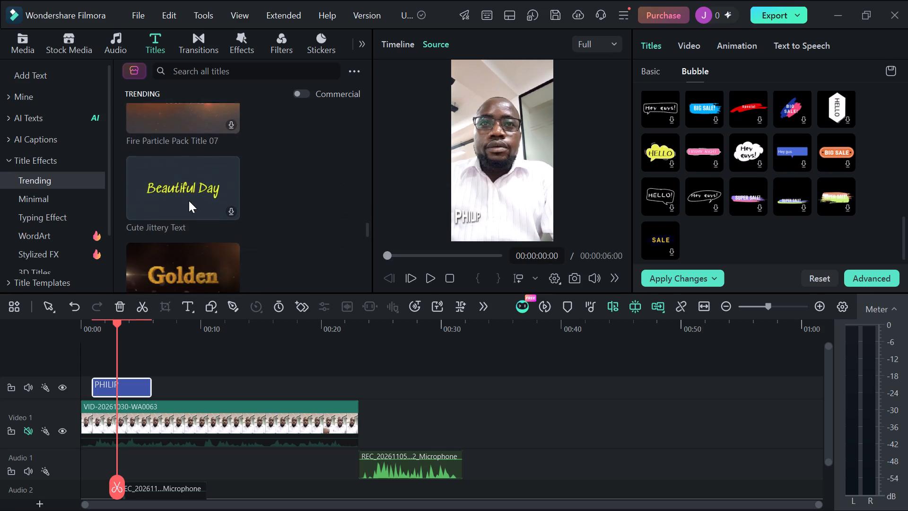
pyautogui.scroll(-2, 189, 201)
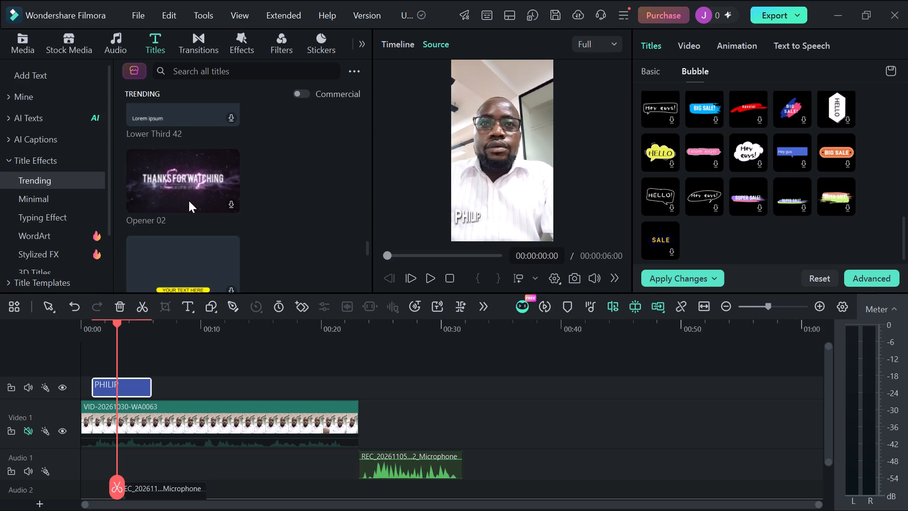
pyautogui.scroll(-2, 189, 201)
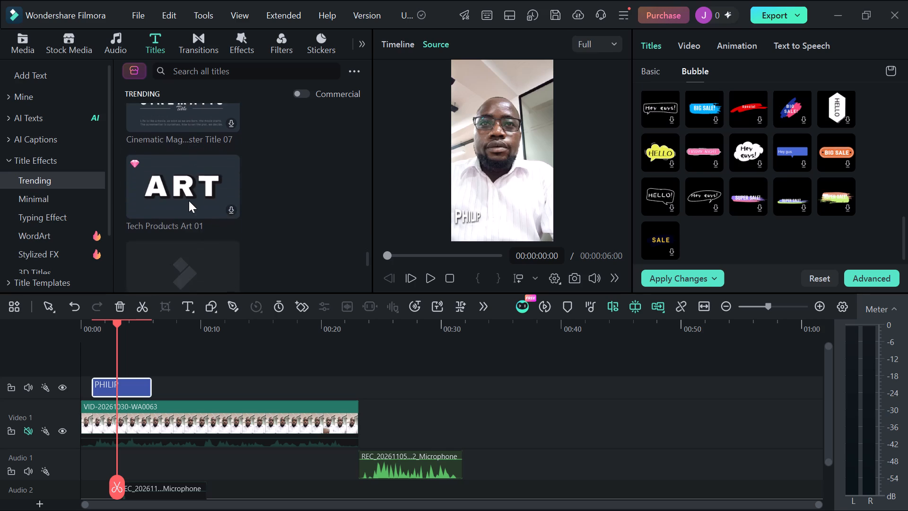
pyautogui.scroll(-1, 189, 201)
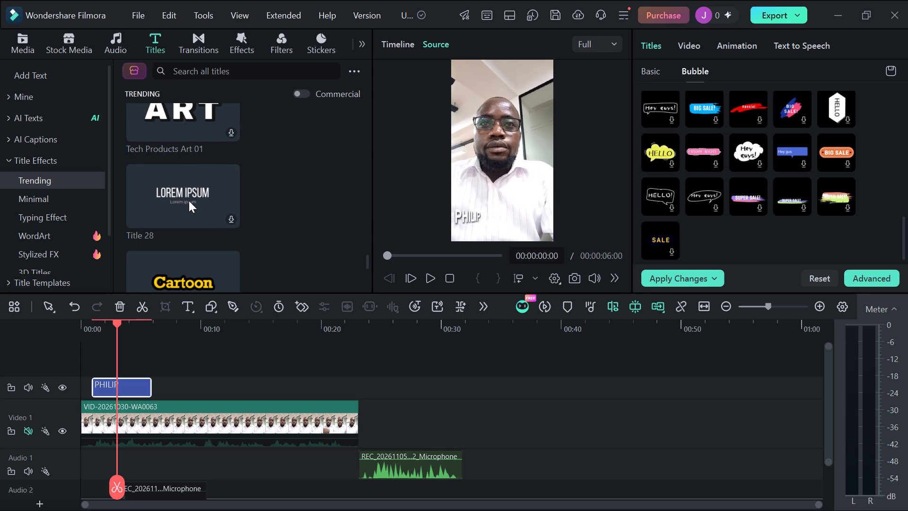
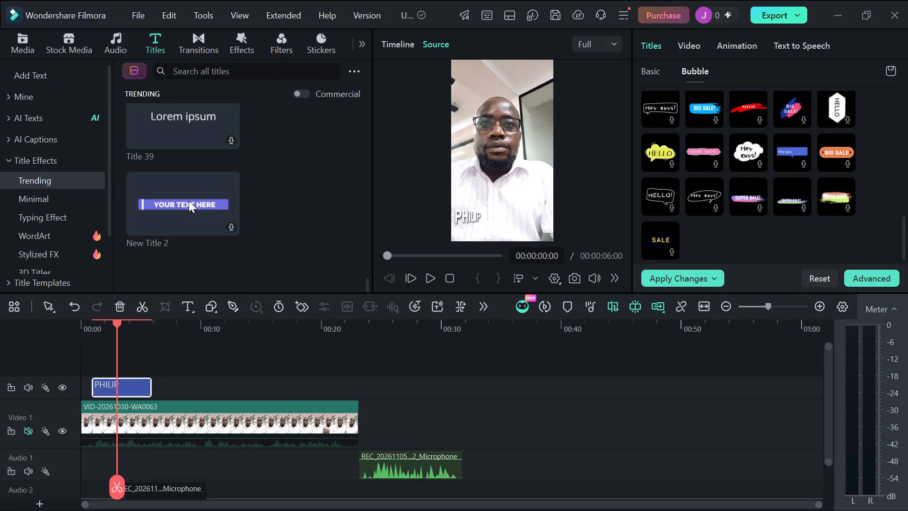
# Browse the trending title effects and preview Big Title Pack Title 03 over the video.
pyautogui.scroll(2, 189, 201)
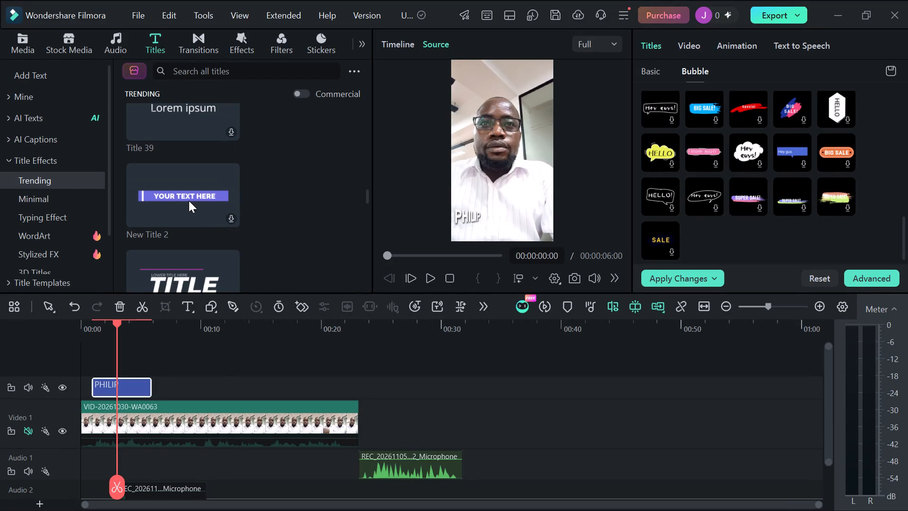
pyautogui.scroll(-2, 189, 201)
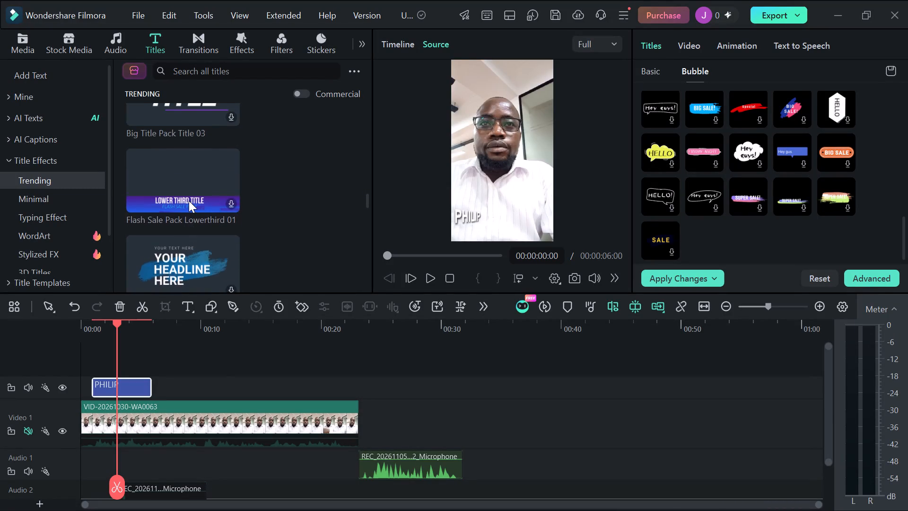
pyautogui.scroll(-2, 189, 201)
pyautogui.click(185, 167)
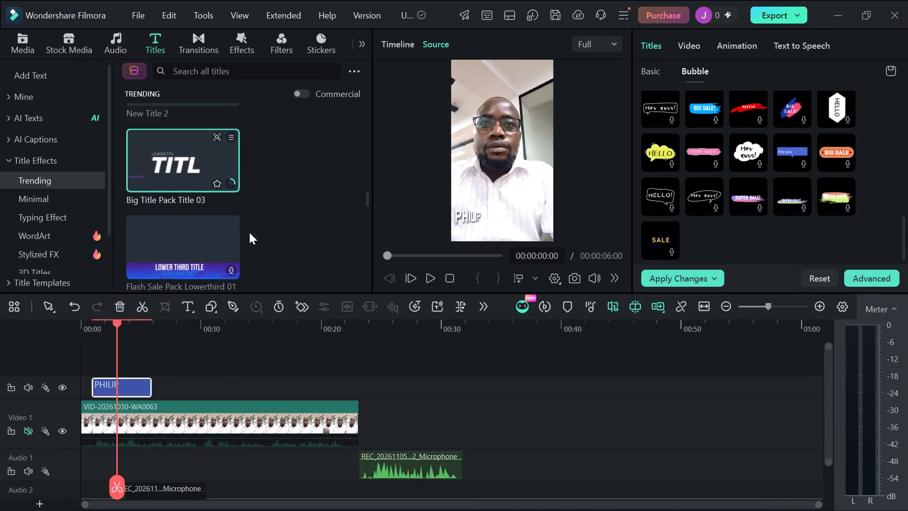
# Examine further trending title effects for a lower third or title style suited to the speaker's name.
pyautogui.scroll(-2, 237, 237)
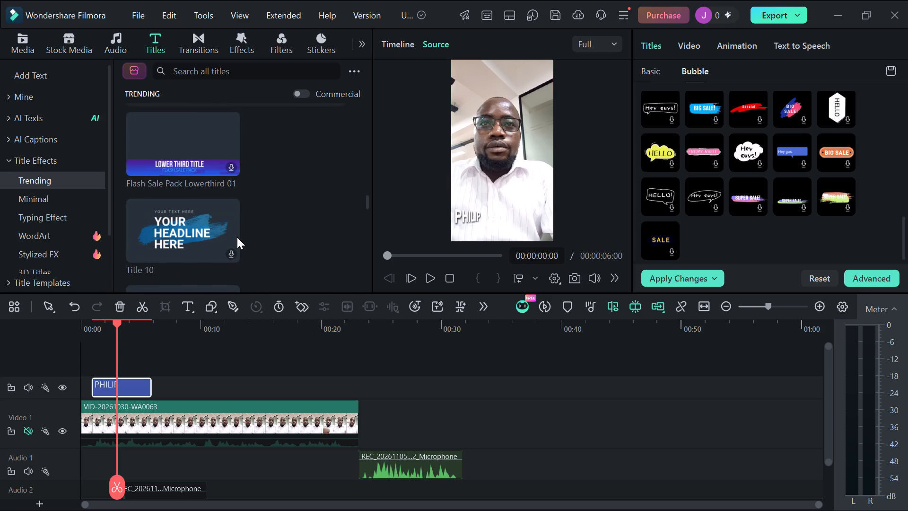
pyautogui.scroll(-3, 237, 237)
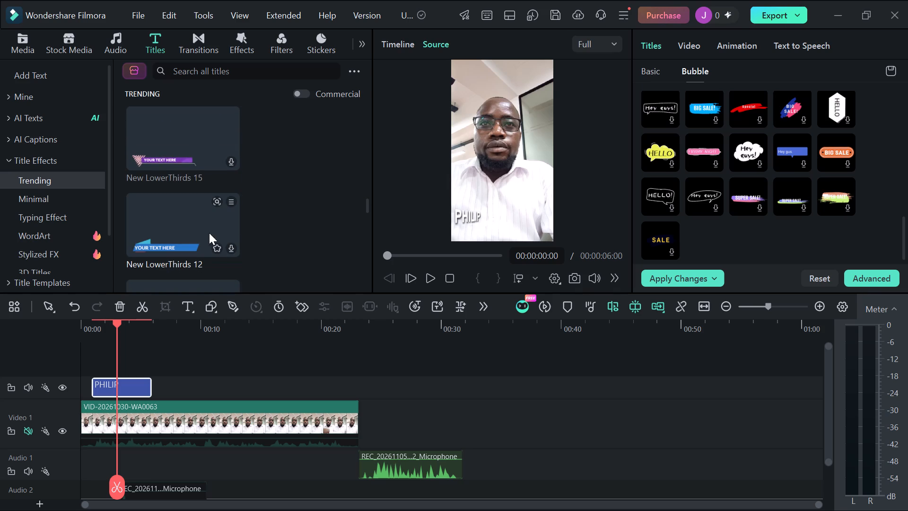
pyautogui.scroll(-5, 177, 225)
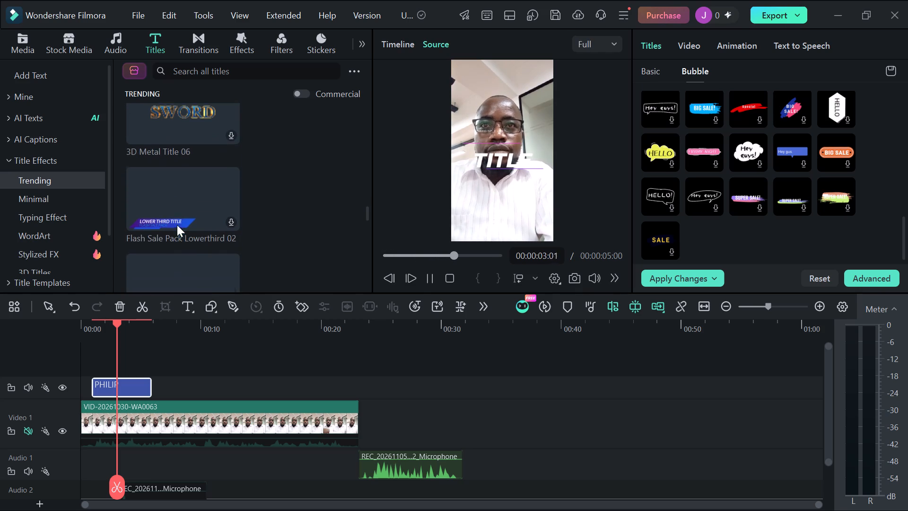
pyautogui.scroll(-2, 177, 225)
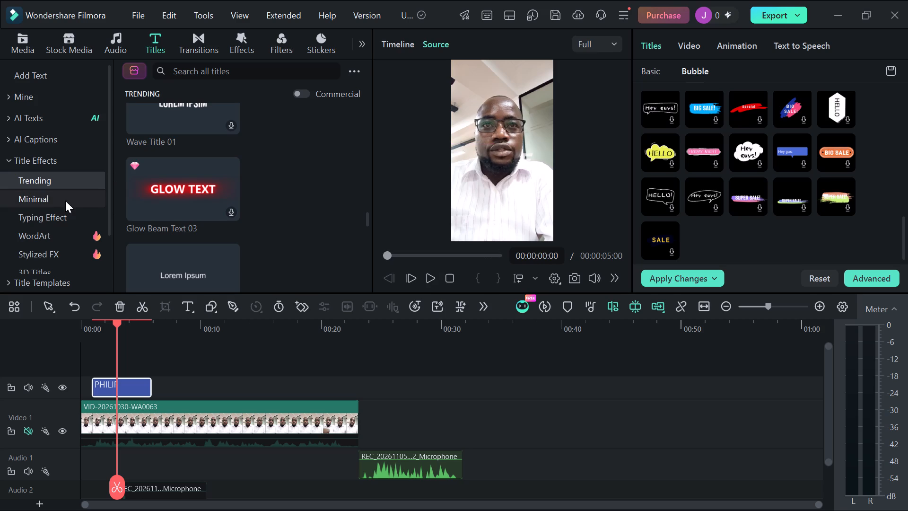
# Look through the Minimal title effects for a clean style suited to the speaker's name.
pyautogui.click(42, 198)
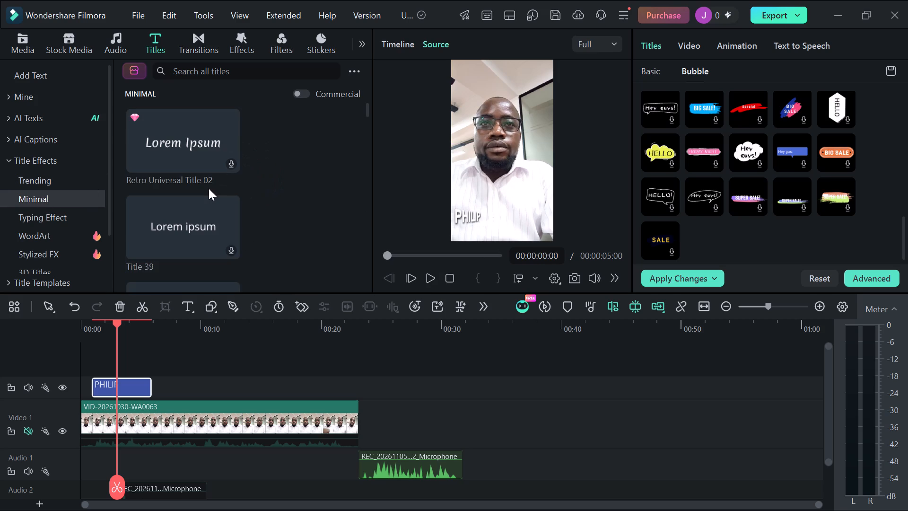
pyautogui.scroll(-3, 209, 188)
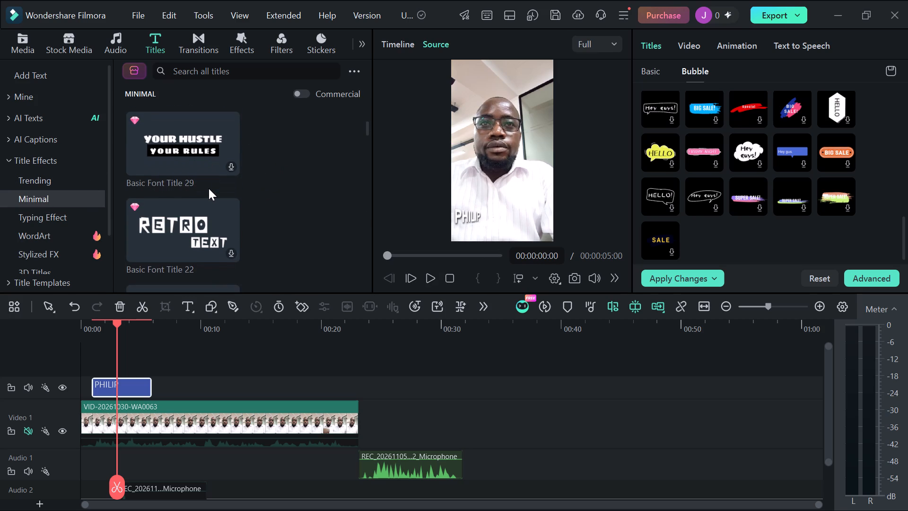
pyautogui.scroll(-2, 209, 188)
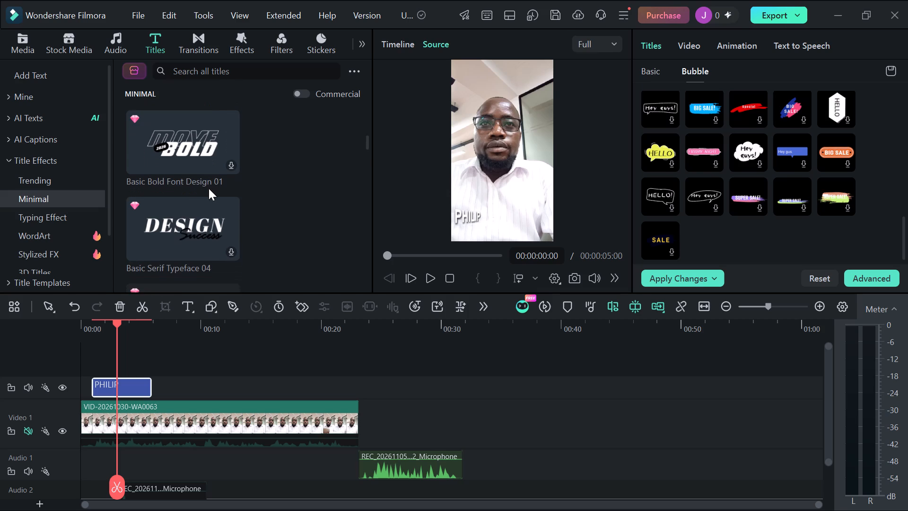
pyautogui.scroll(-2, 209, 188)
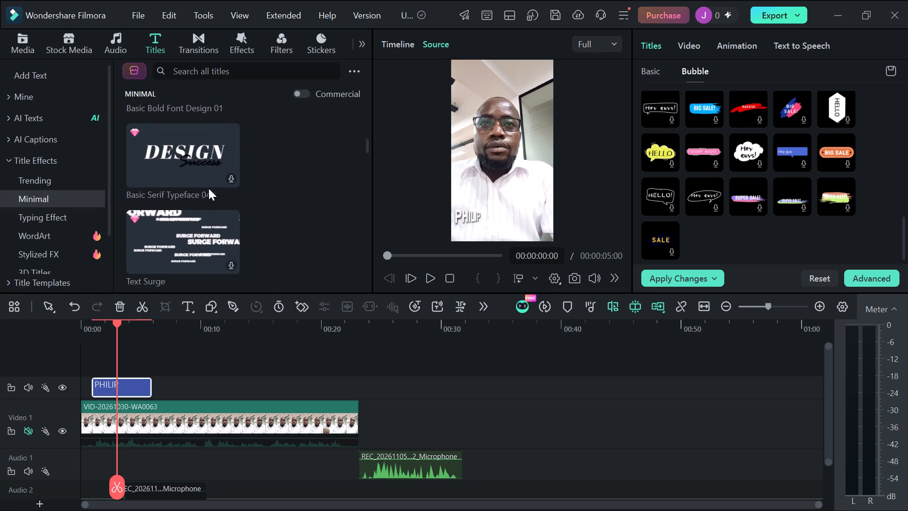
pyautogui.scroll(-2, 209, 188)
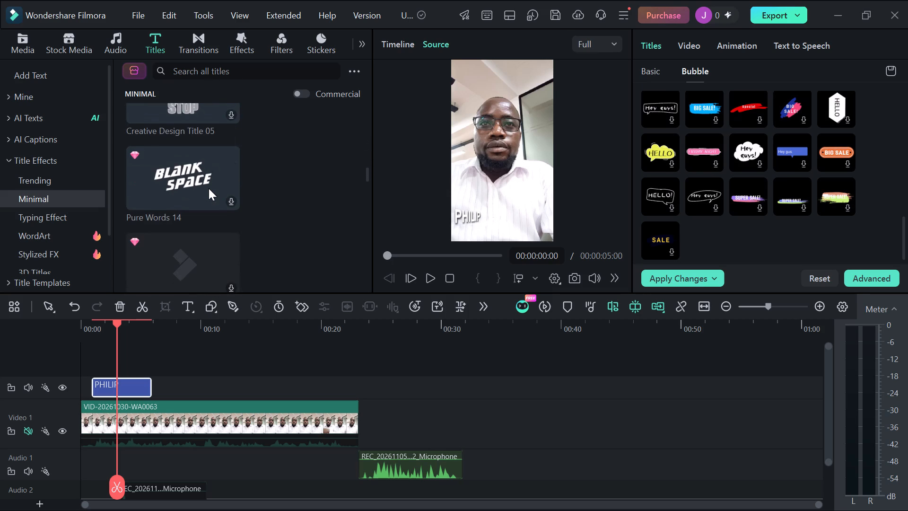
pyautogui.scroll(-2, 209, 188)
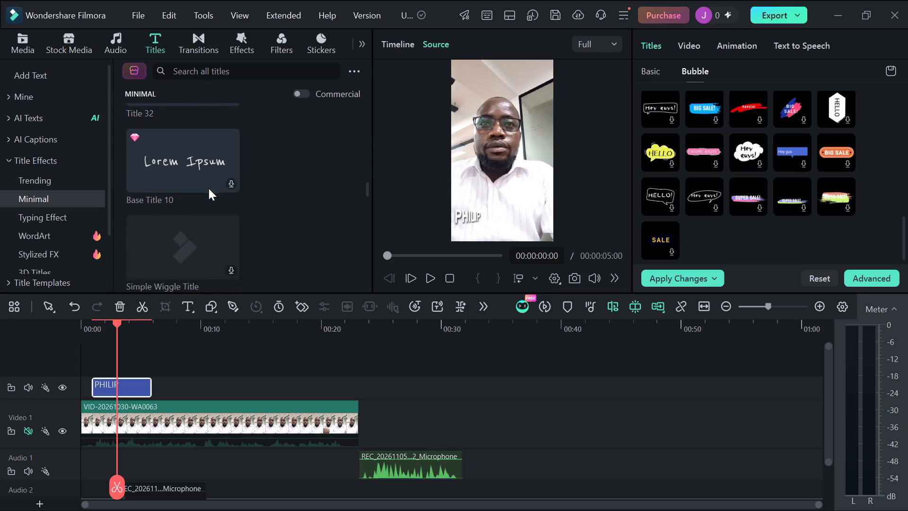
pyautogui.scroll(-1, 209, 188)
# Open the 3D Titles category of title effects to examine its styles.
pyautogui.scroll(-1, 58, 179)
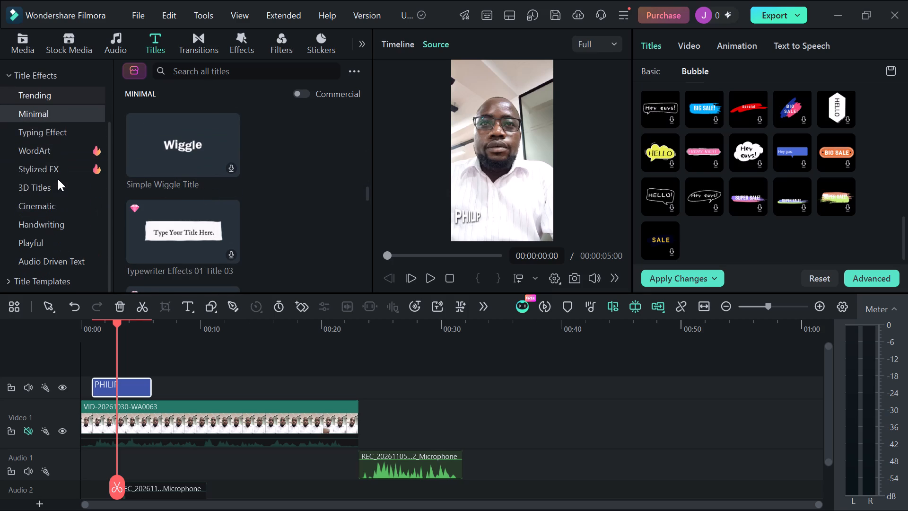
pyautogui.scroll(-1, 58, 179)
pyautogui.click(37, 190)
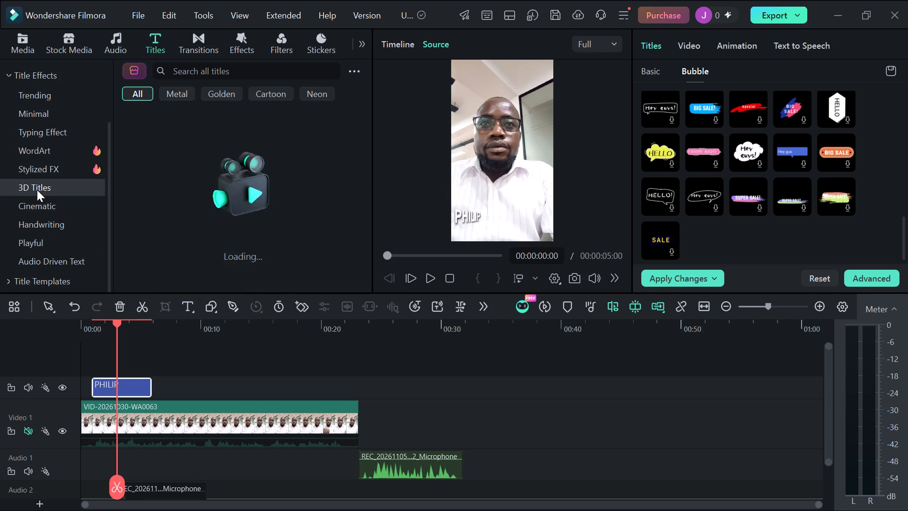
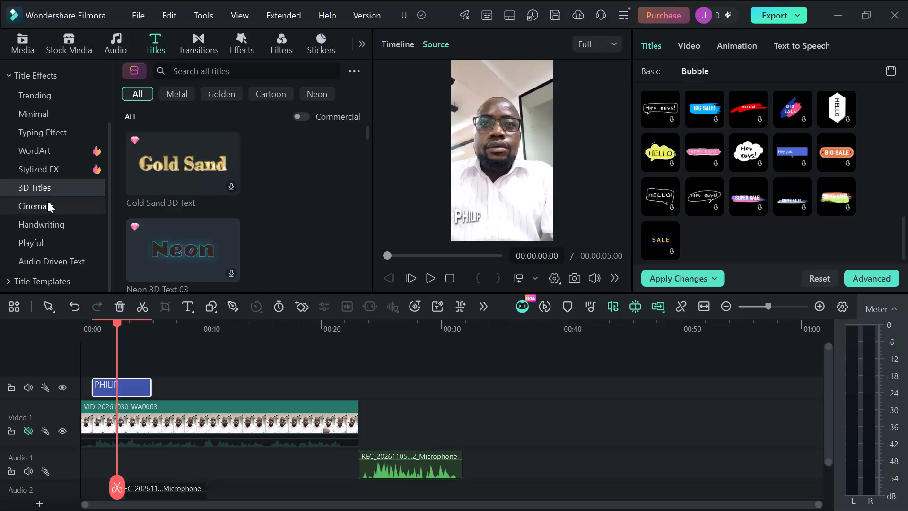
# Look through the Cinematic and Handwriting title effects for a style suited to the speaker's name.
pyautogui.click(47, 201)
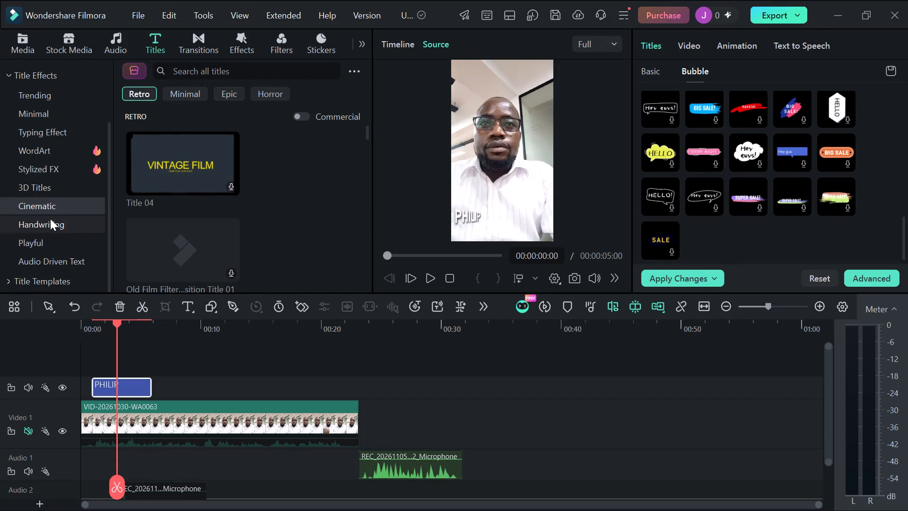
pyautogui.click(50, 219)
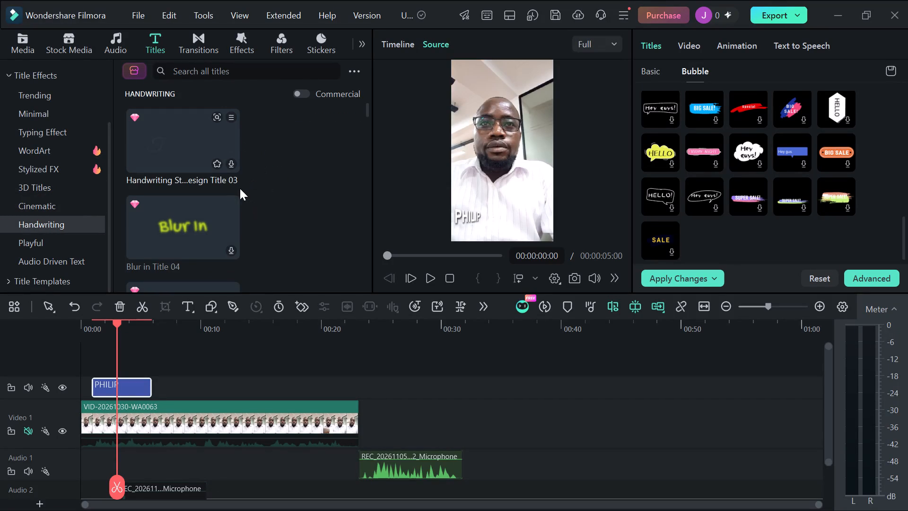
pyautogui.scroll(-1, 240, 188)
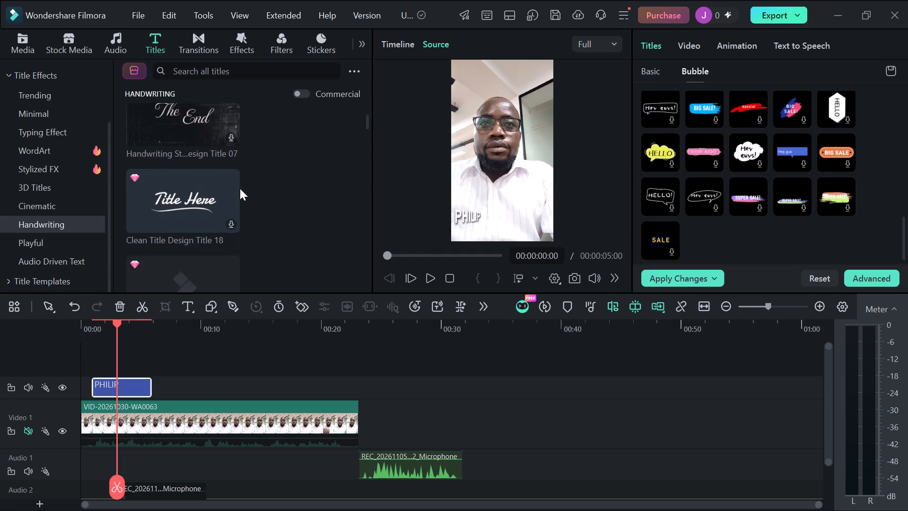
pyautogui.click(185, 171)
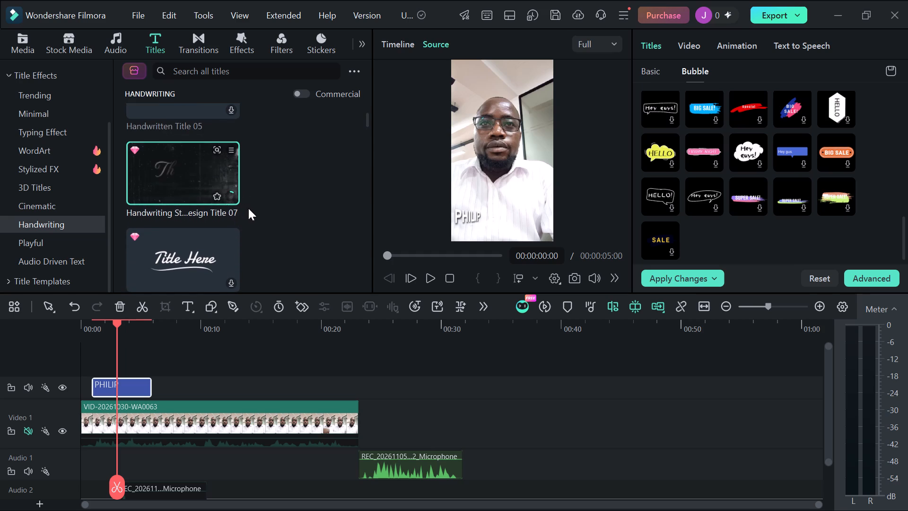
pyautogui.scroll(-1, 301, 212)
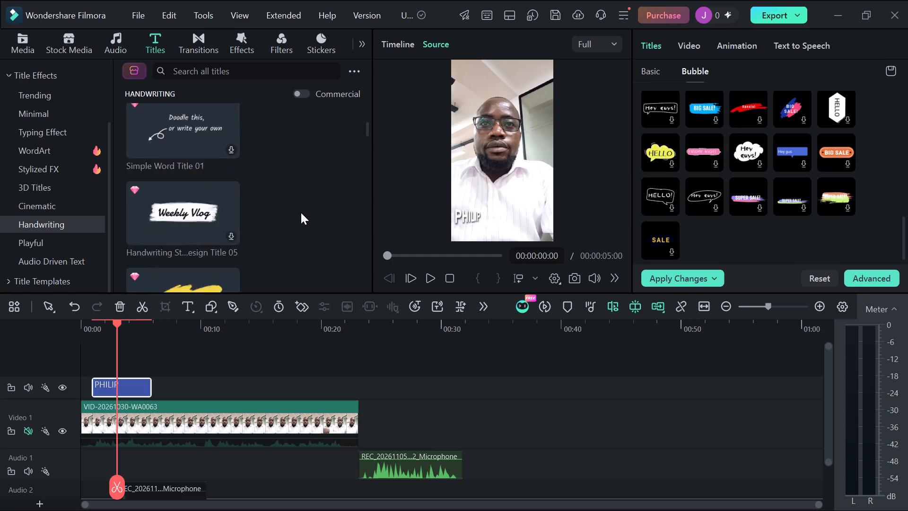
pyautogui.scroll(1, 301, 212)
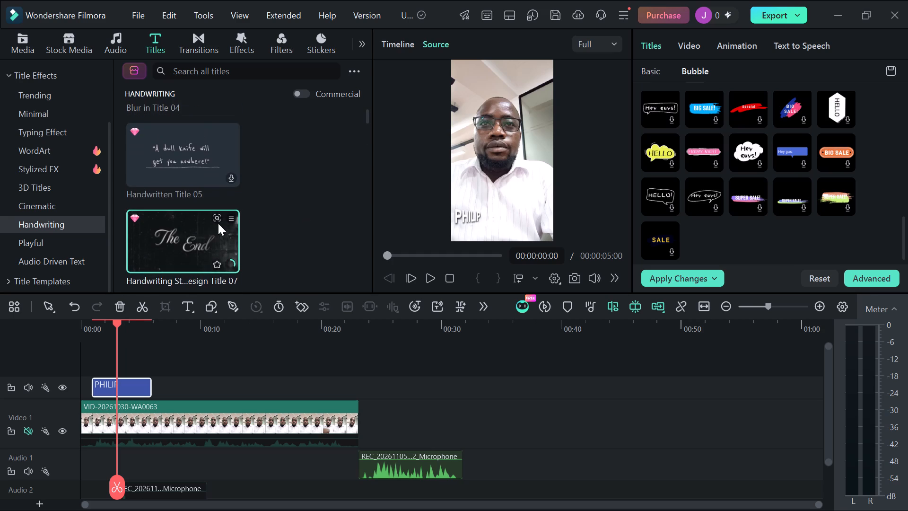
pyautogui.scroll(-1, 231, 239)
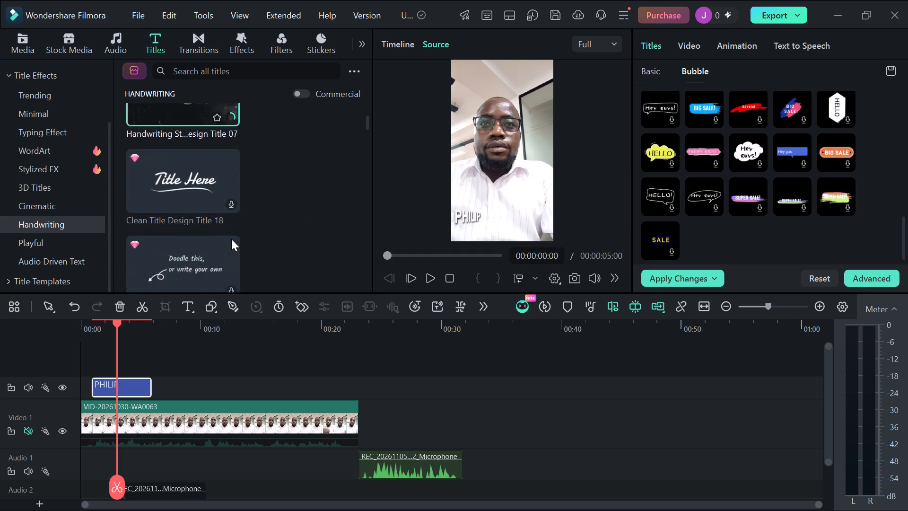
pyautogui.scroll(-1, 231, 239)
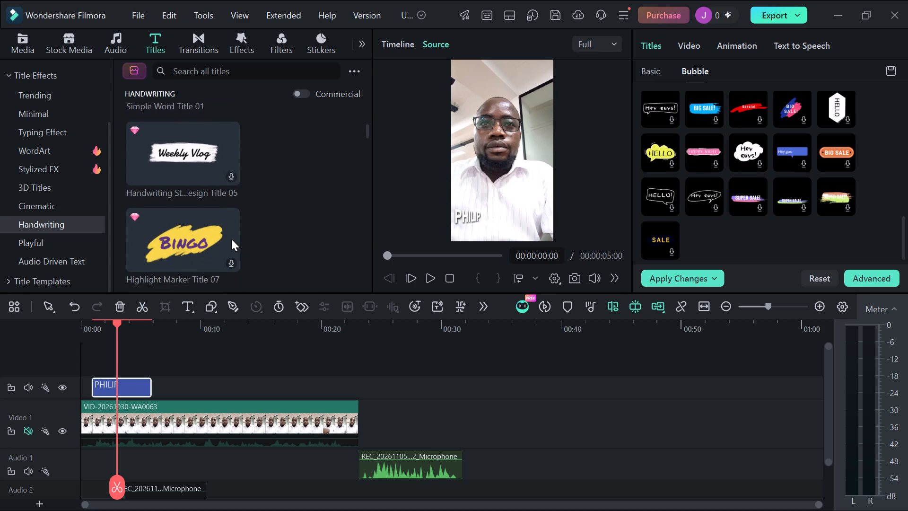
pyautogui.scroll(-2, 231, 239)
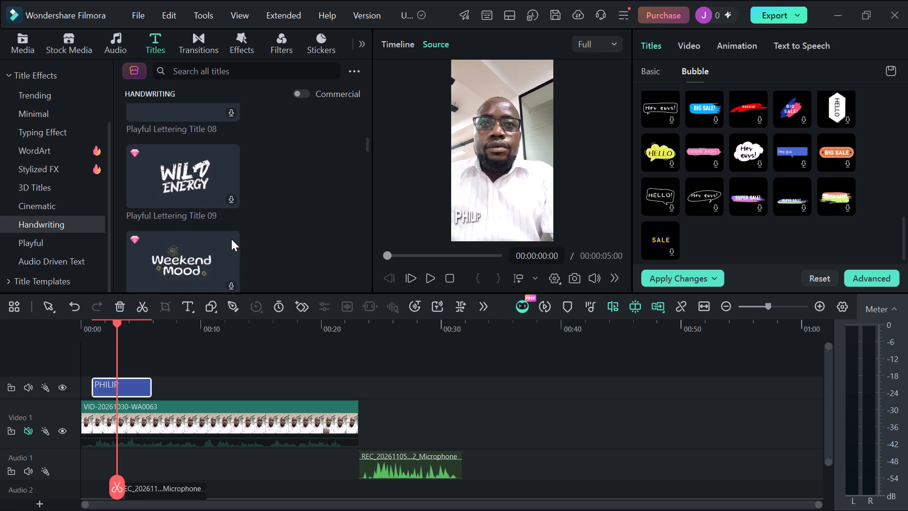
pyautogui.scroll(-1, 231, 239)
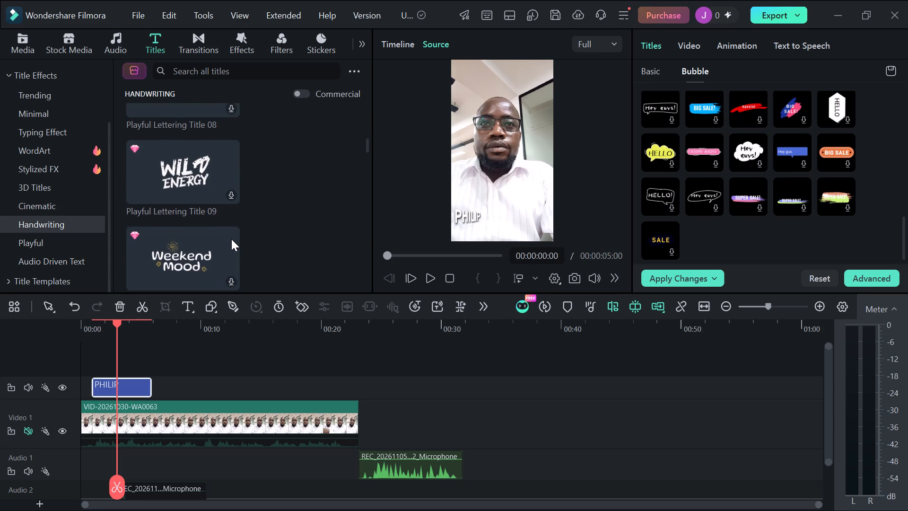
# Preview Playful Lettering Title 09 over the video and examine further Handwriting title effects.
pyautogui.doubleClick(201, 174)
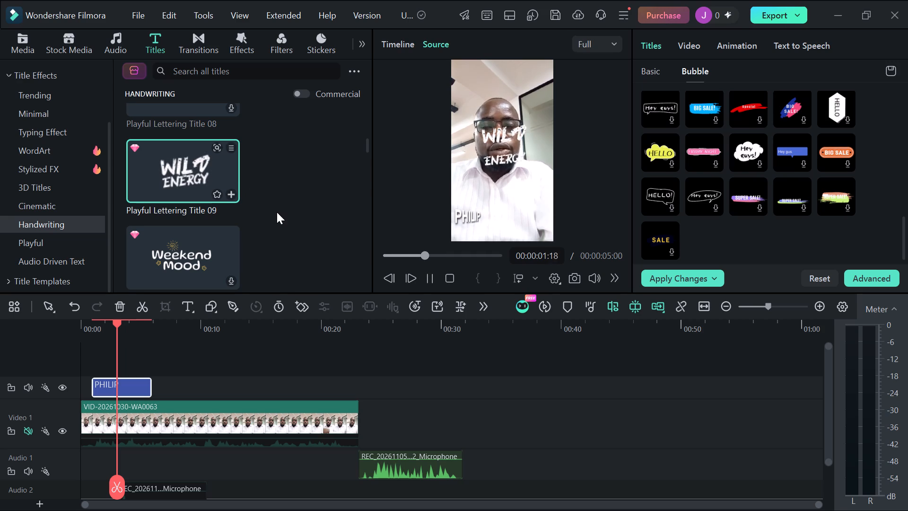
pyautogui.scroll(-2, 277, 212)
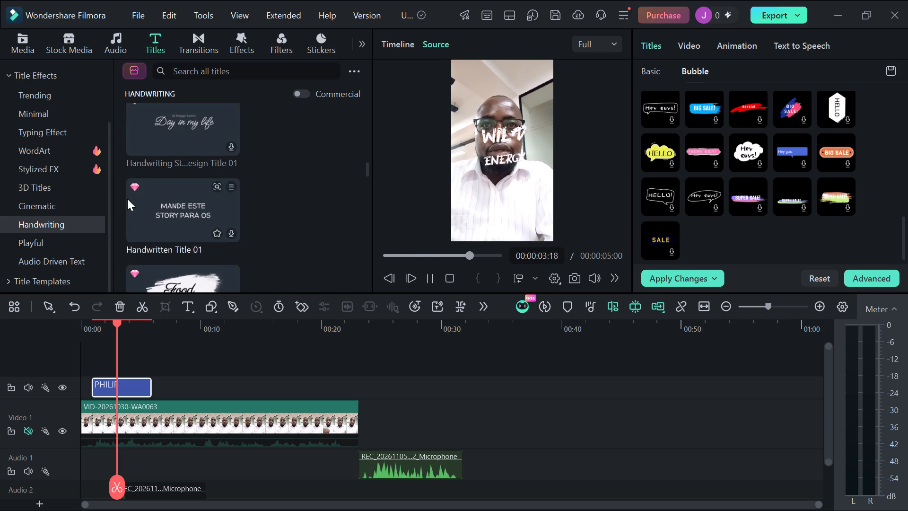
pyautogui.scroll(-1, 36, 224)
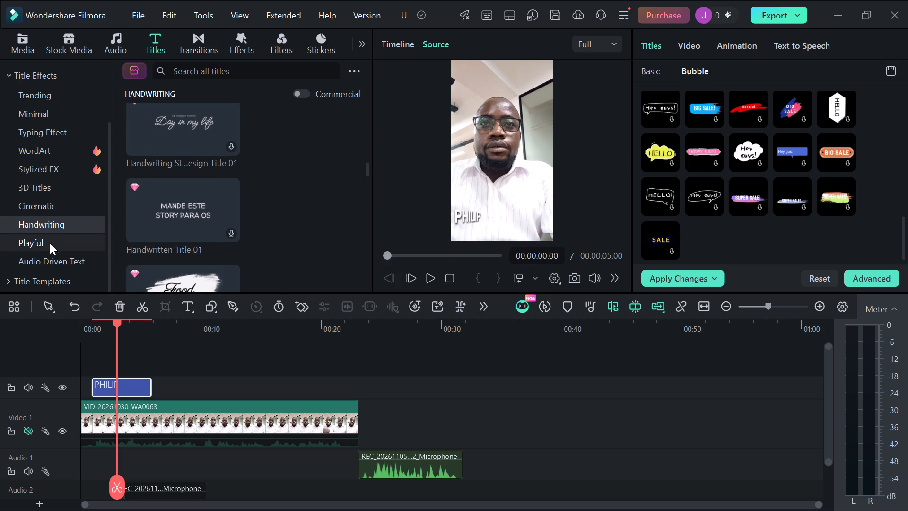
pyautogui.scroll(-2, 50, 243)
# Check the favorite titles, then look through the Social Media and Fun AI Texts for a suitable name title style.
pyautogui.scroll(6, 51, 127)
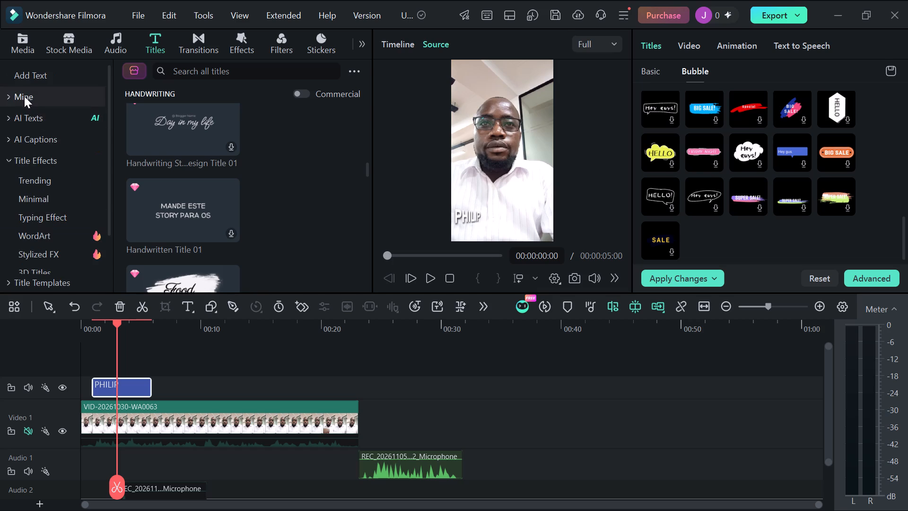
pyautogui.click(23, 94)
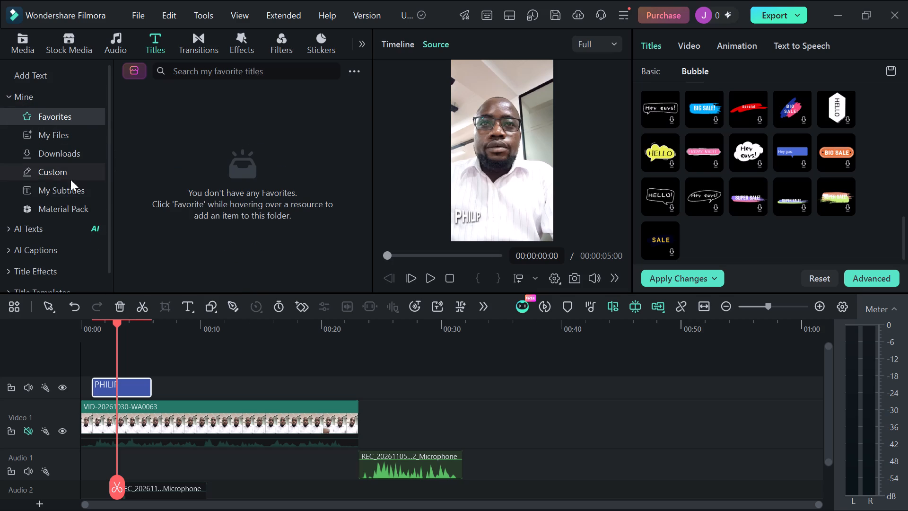
pyautogui.click(47, 230)
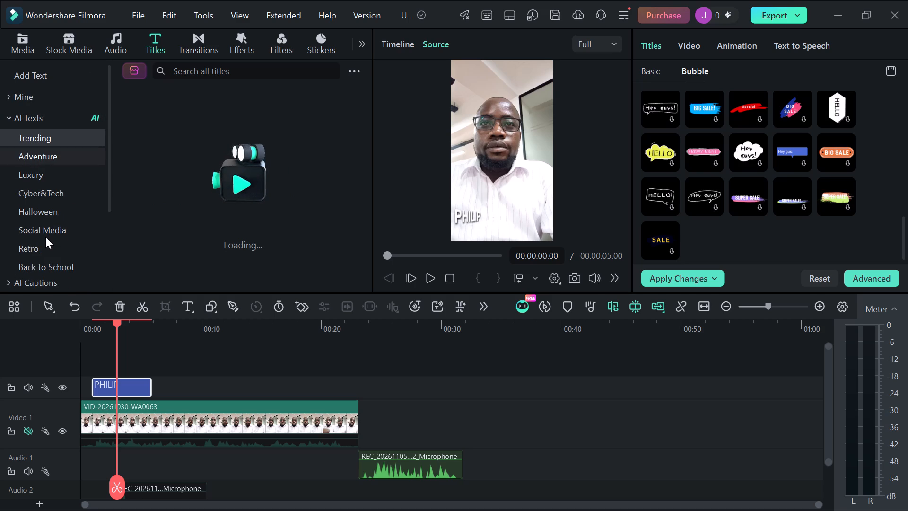
pyautogui.click(45, 237)
pyautogui.scroll(-1, 45, 237)
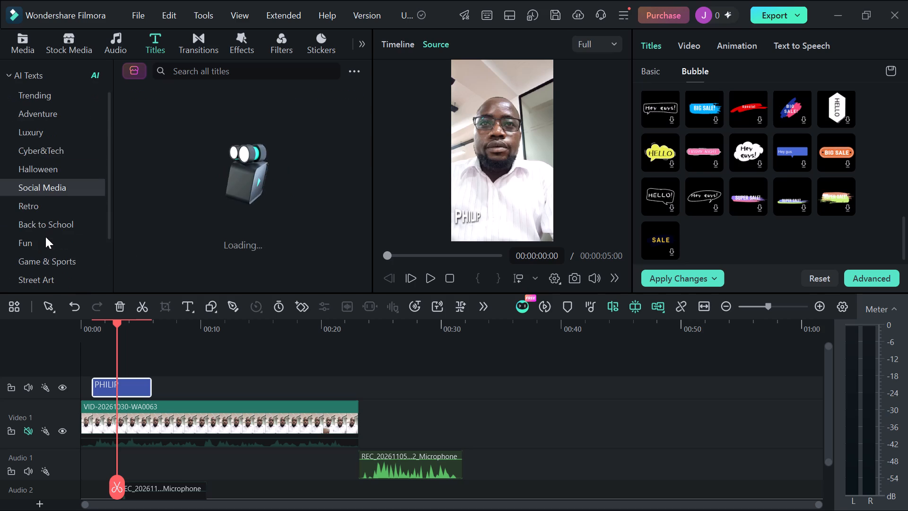
pyautogui.scroll(-1, 45, 237)
pyautogui.scroll(-1, 252, 202)
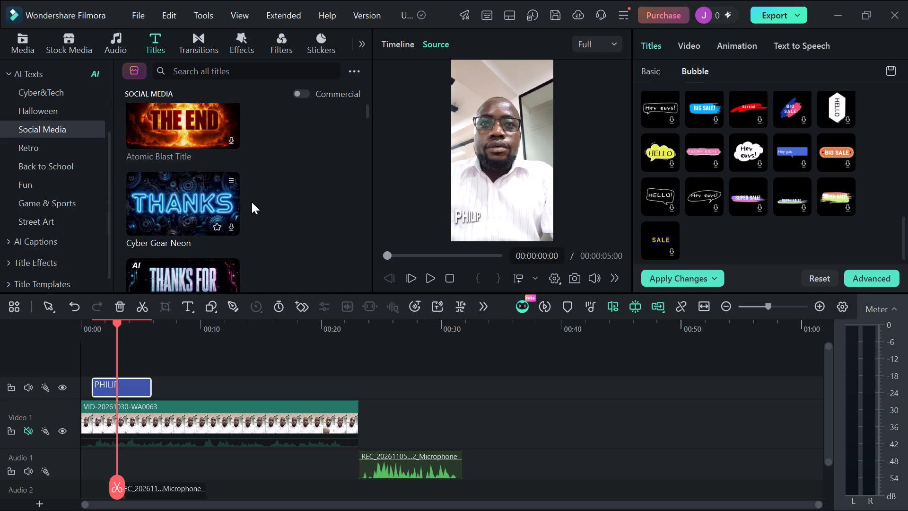
pyautogui.scroll(-2, 252, 202)
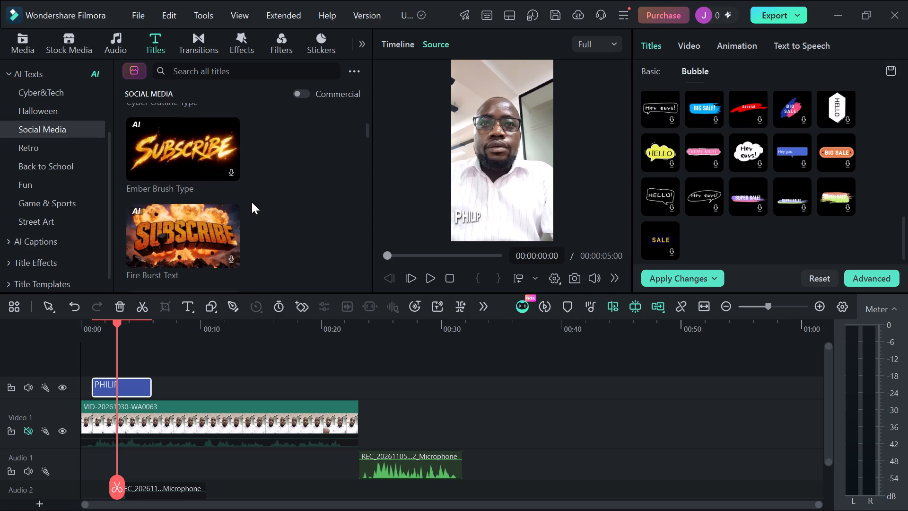
pyautogui.scroll(-3, 252, 202)
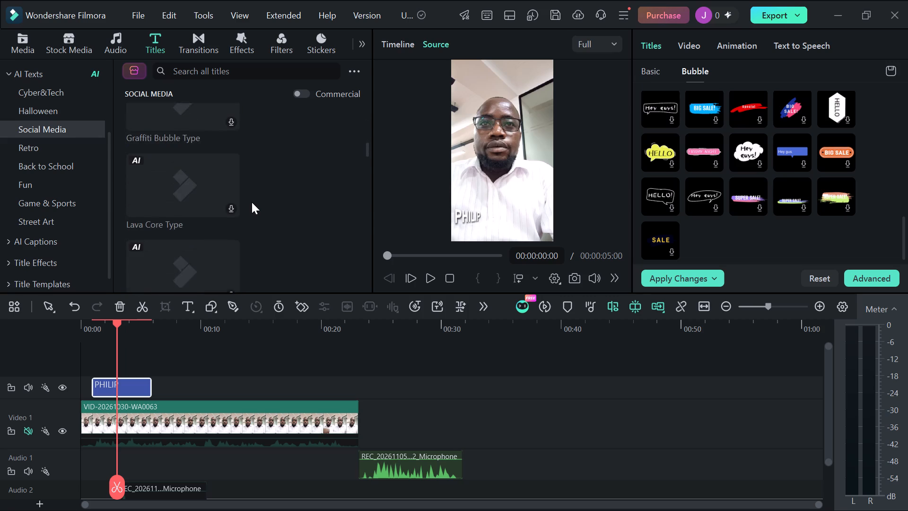
pyautogui.scroll(-2, 252, 202)
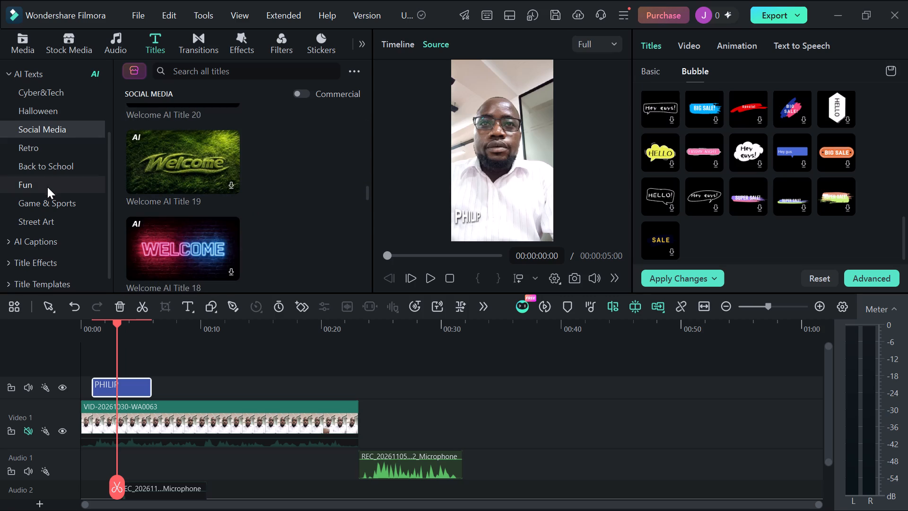
pyautogui.click(44, 183)
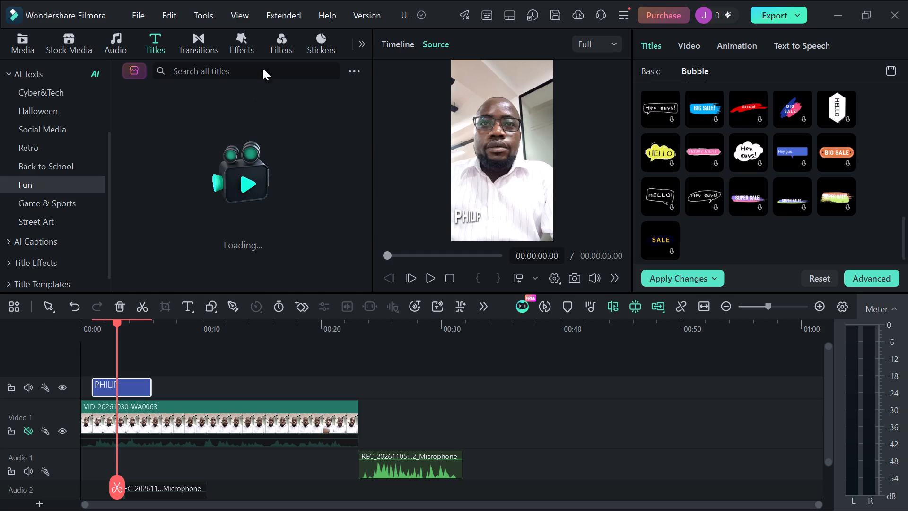
# Look through the trending video effects for one that suits the interview.
pyautogui.click(237, 35)
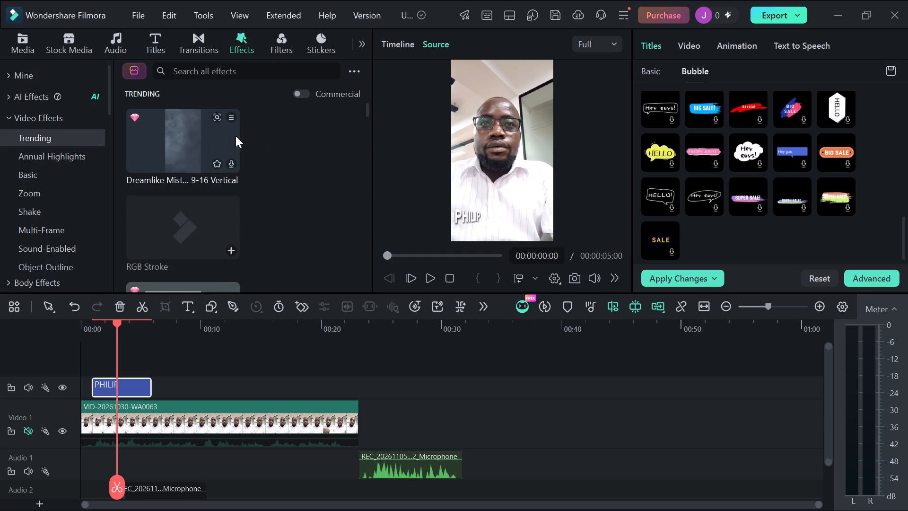
pyautogui.scroll(-1, 247, 188)
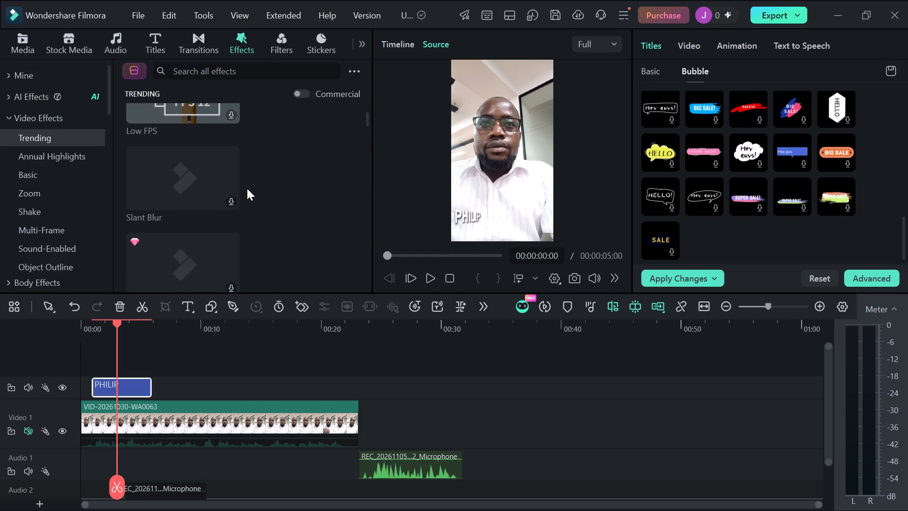
pyautogui.scroll(-1, 247, 188)
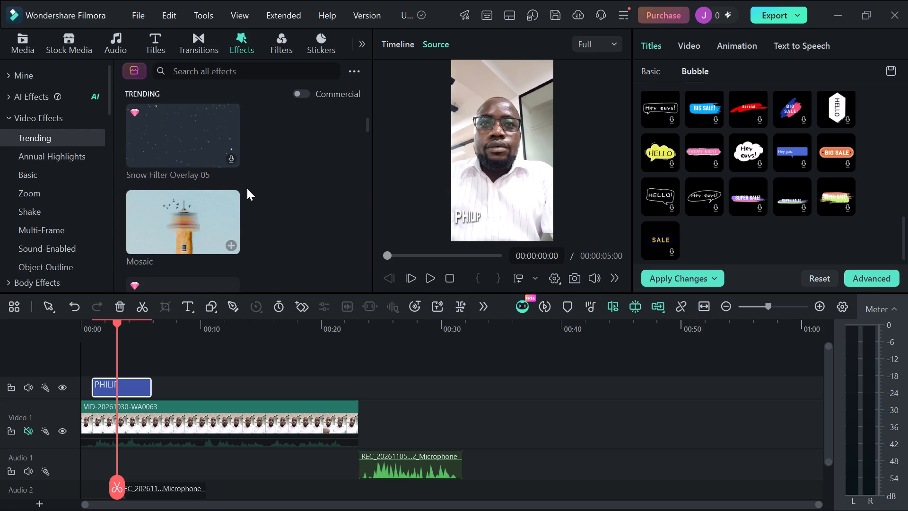
pyautogui.scroll(-2, 247, 188)
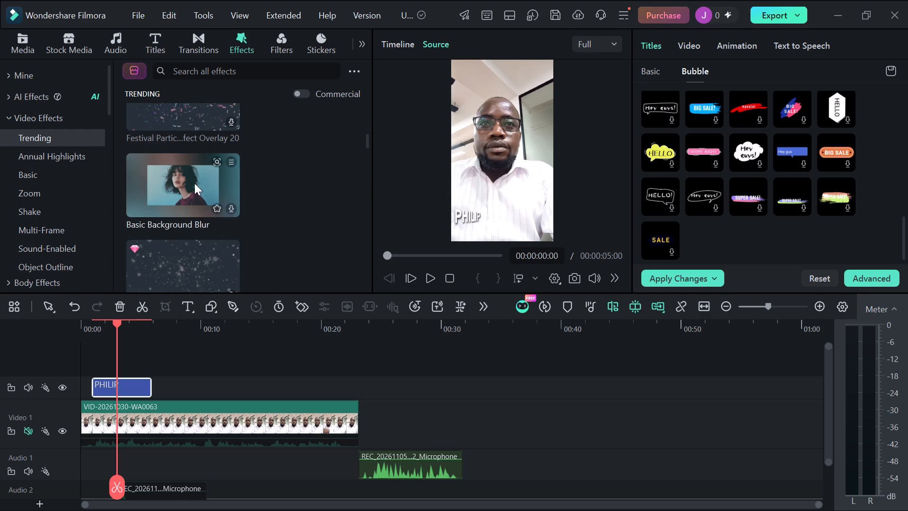
# Examine the 3D, Split Screen and Exclusive categories of video effects.
pyautogui.scroll(-1, 52, 217)
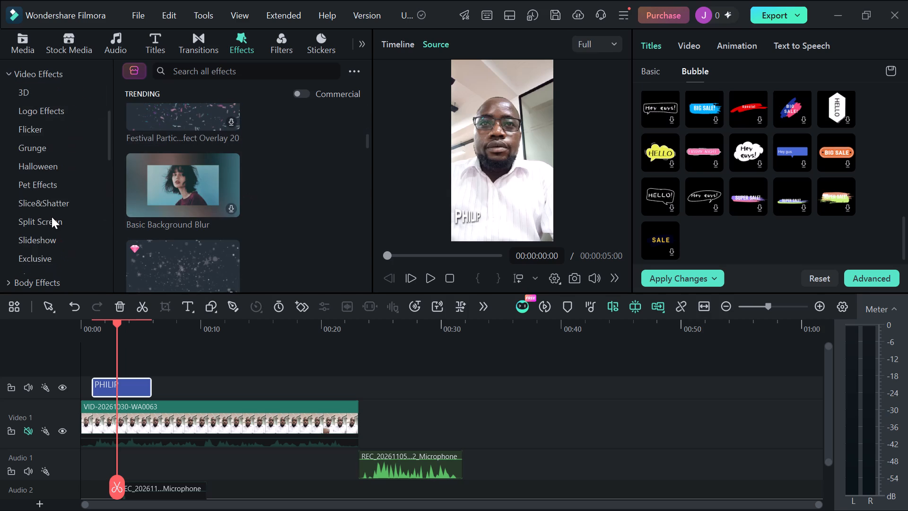
pyautogui.click(27, 98)
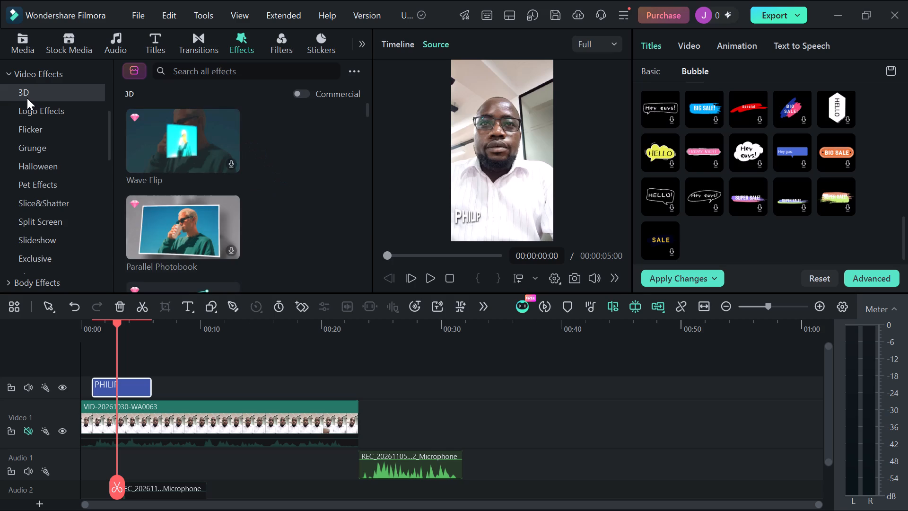
pyautogui.scroll(-1, 27, 98)
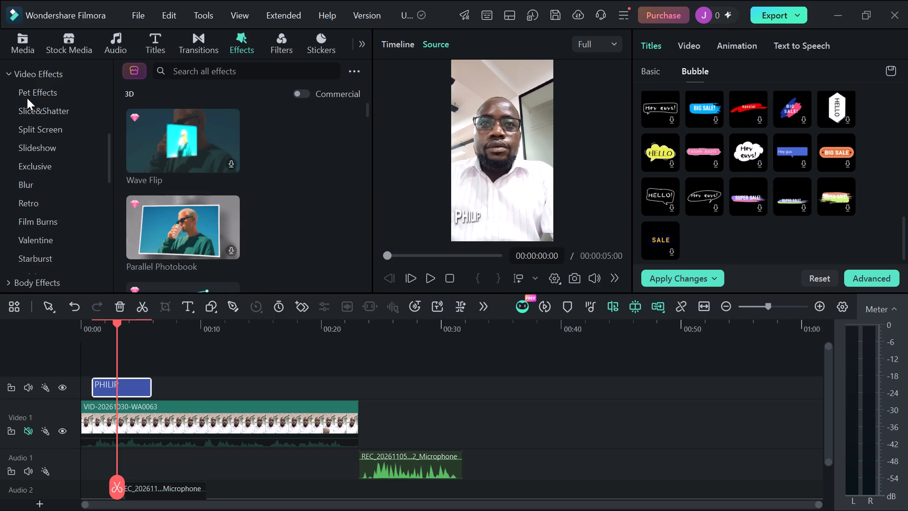
pyautogui.click(42, 132)
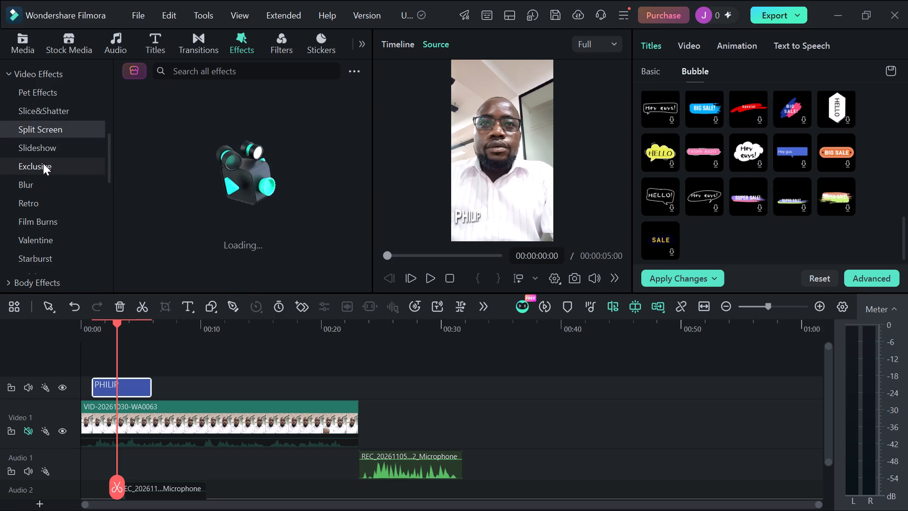
pyautogui.click(43, 163)
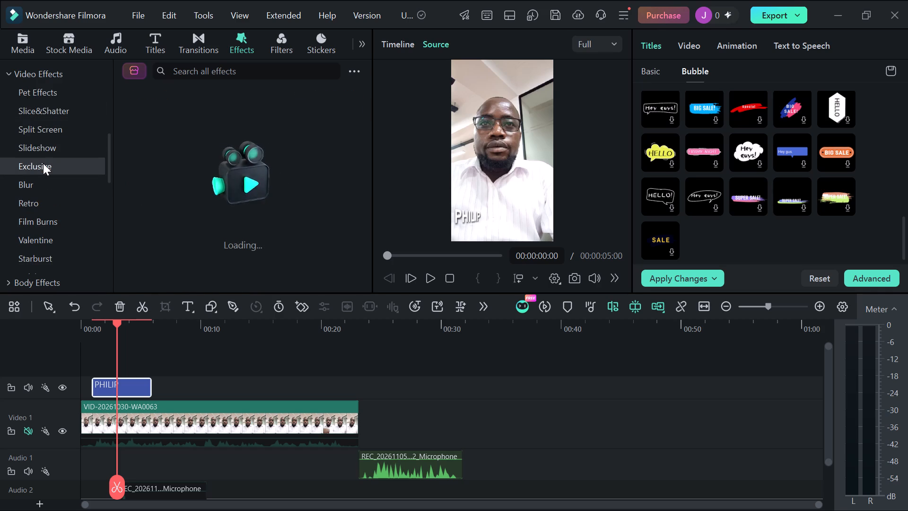
pyautogui.scroll(-1, 43, 163)
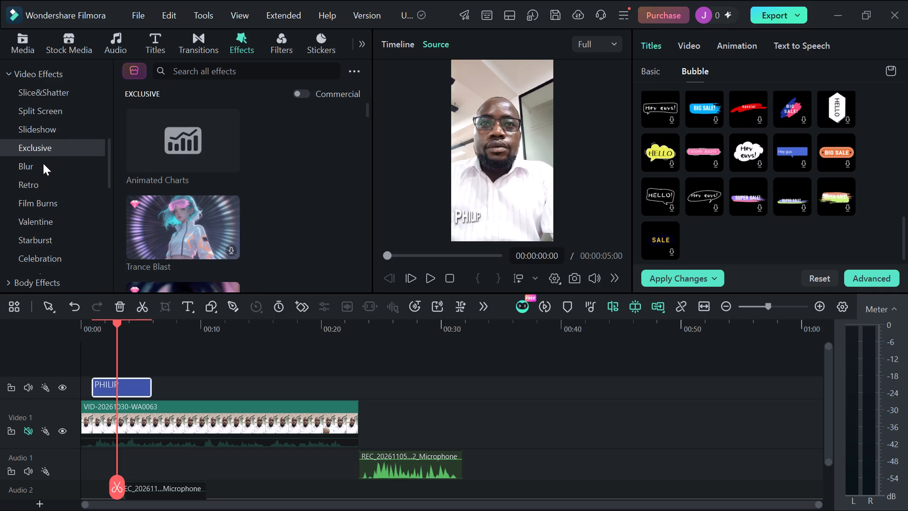
pyautogui.scroll(-2, 43, 163)
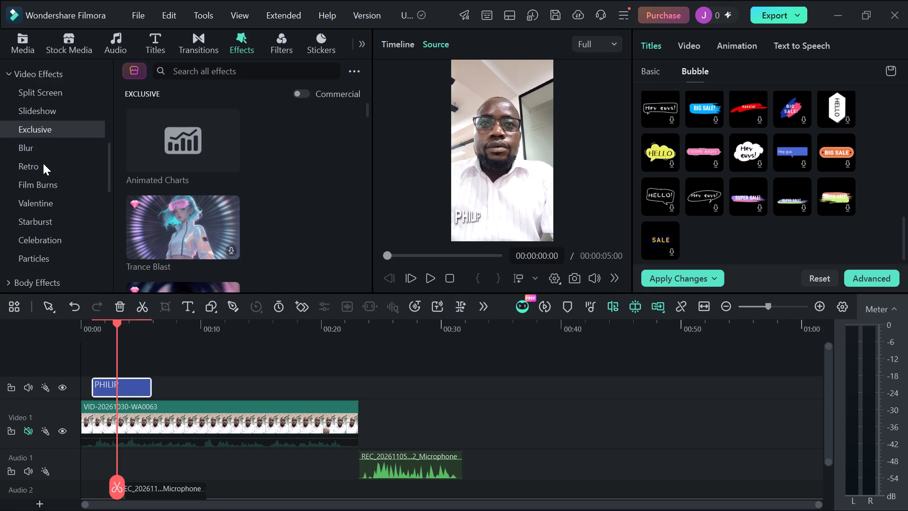
# Open the Animated Charts effect from the Exclusive video effects.
pyautogui.click(189, 121)
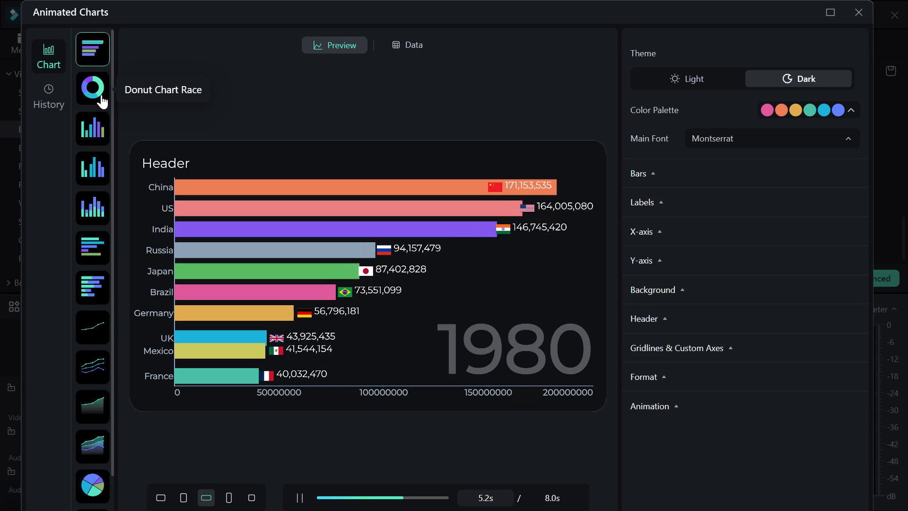
# Preview the table, donut, pie, area, multi-line and bar templates in Animated Charts, then close the chart window without adding any.
pyautogui.scroll(-3, 92, 460)
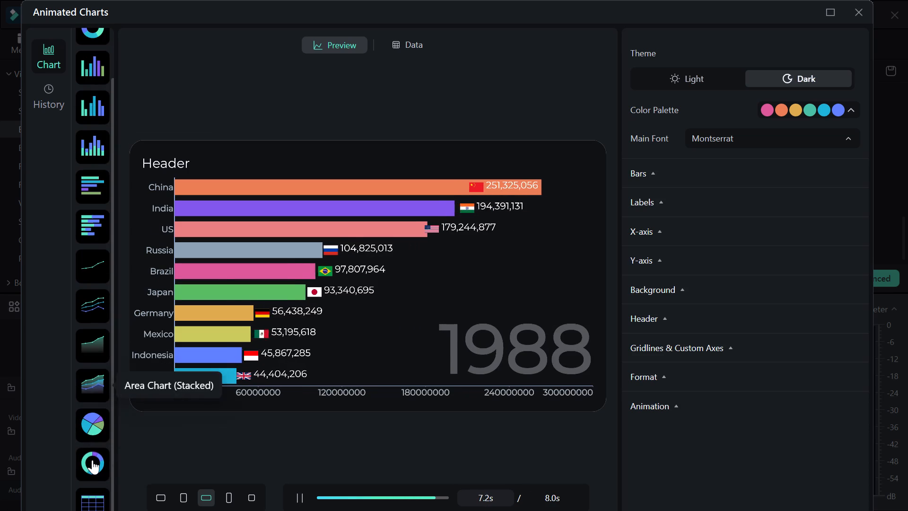
pyautogui.click(92, 496)
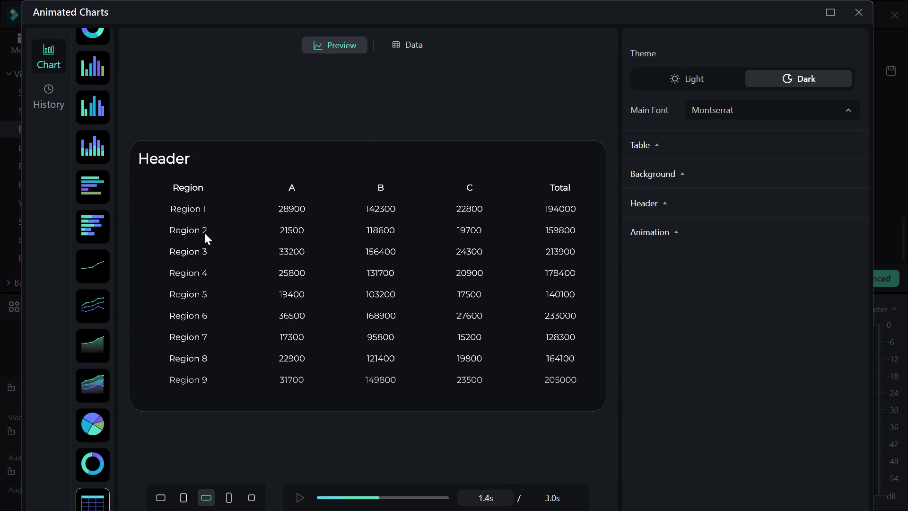
pyautogui.click(99, 466)
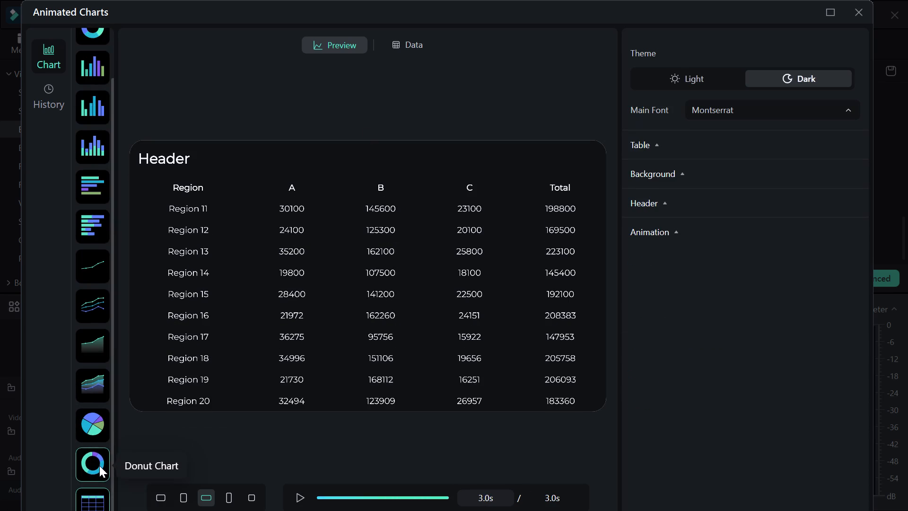
pyautogui.click(535, 329)
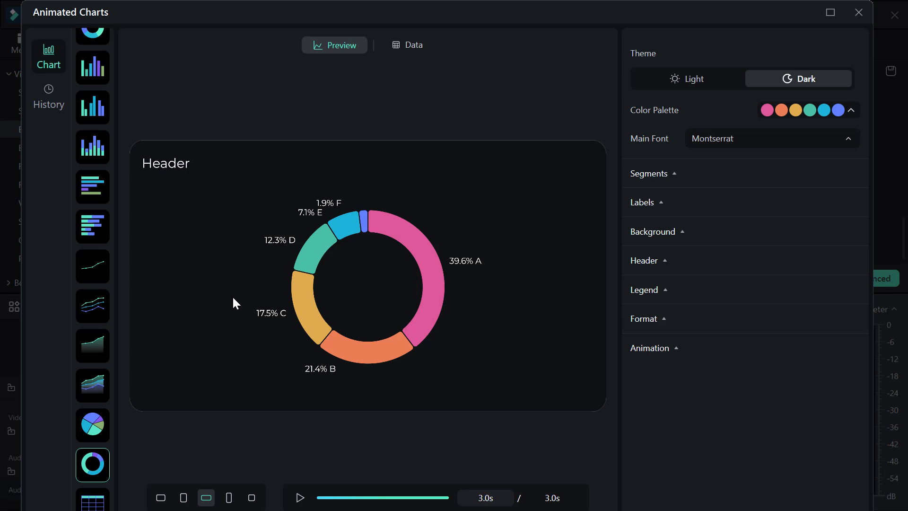
pyautogui.click(94, 423)
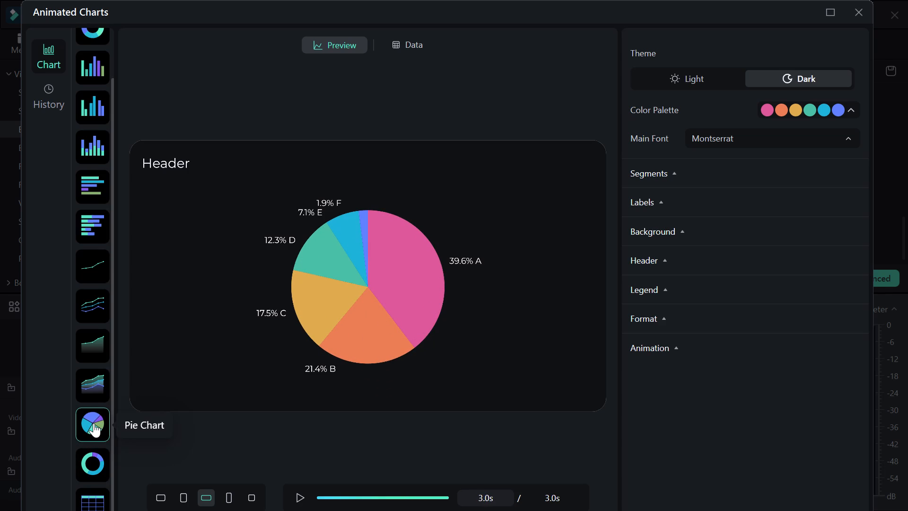
pyautogui.click(96, 383)
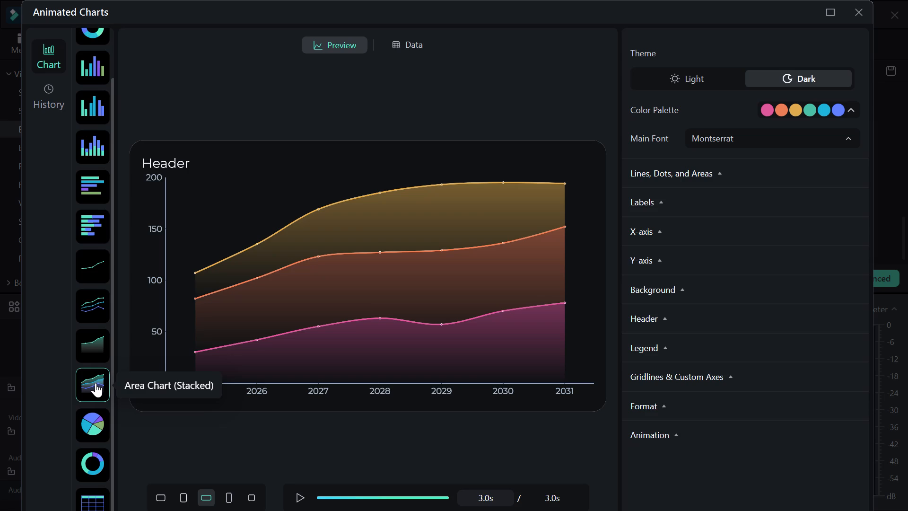
pyautogui.click(89, 344)
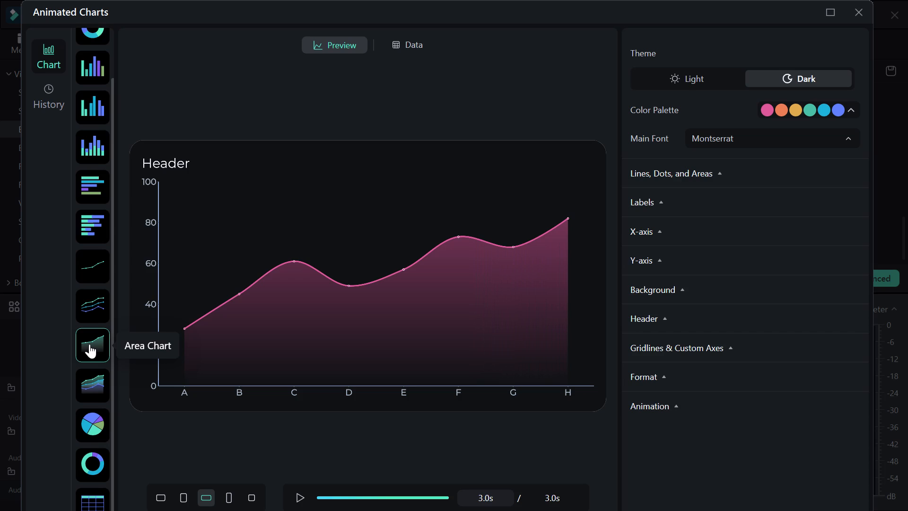
pyautogui.click(91, 307)
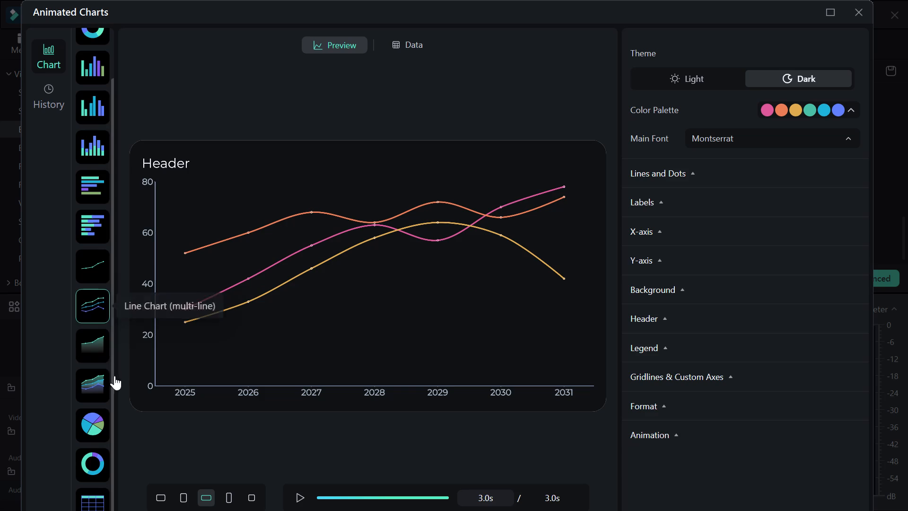
pyautogui.scroll(-1, 206, 445)
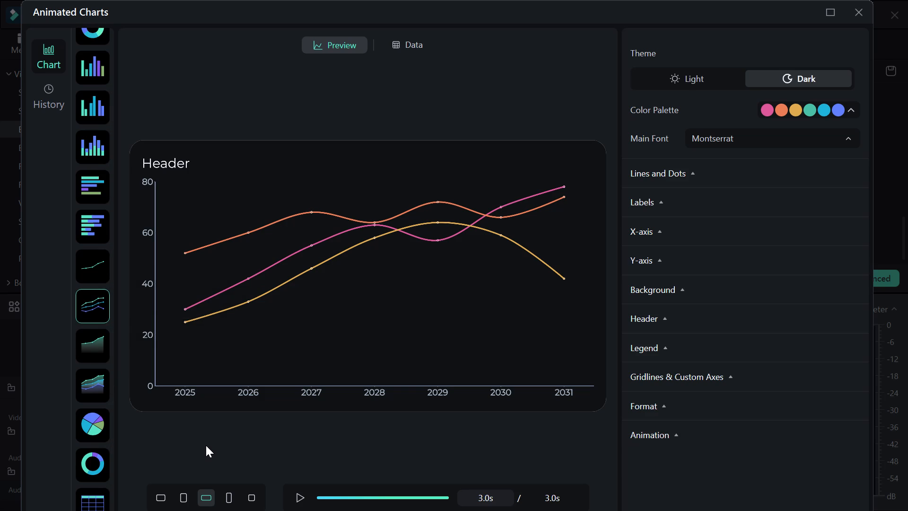
pyautogui.scroll(-1, 206, 445)
pyautogui.click(93, 214)
pyautogui.click(90, 174)
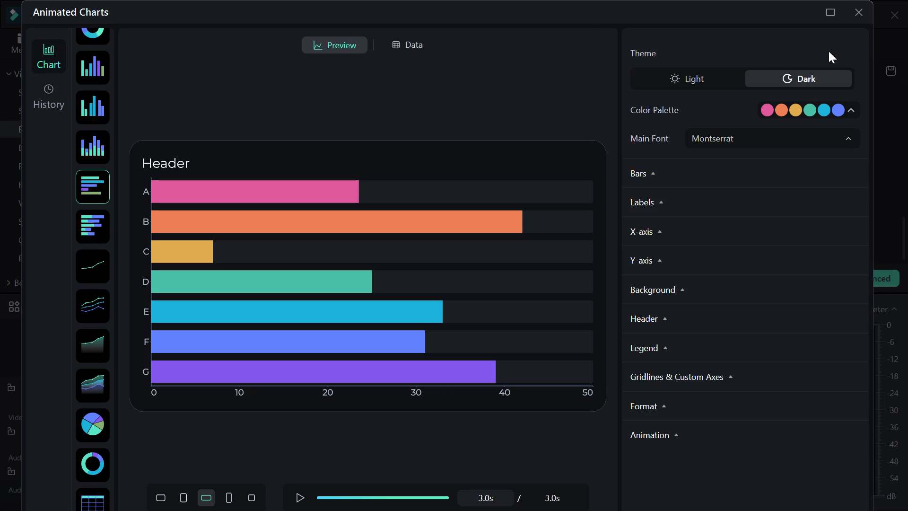
pyautogui.click(860, 13)
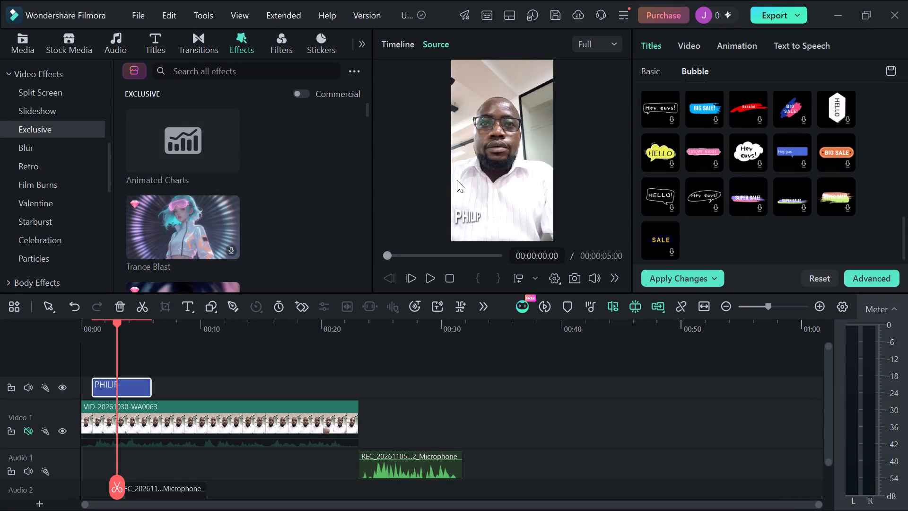
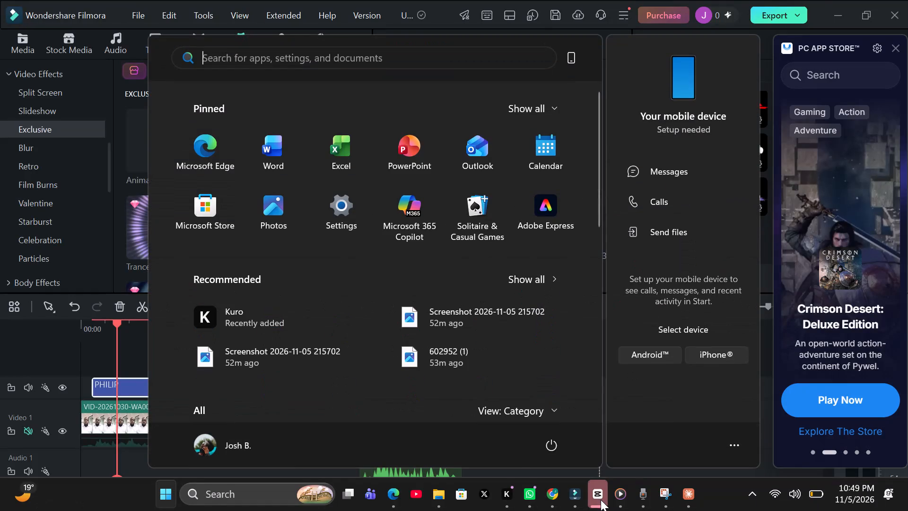
# Switch to CapCut and place the playhead at the start of the closing white background clip, right after the STAFF clip.
pyautogui.click(600, 499)
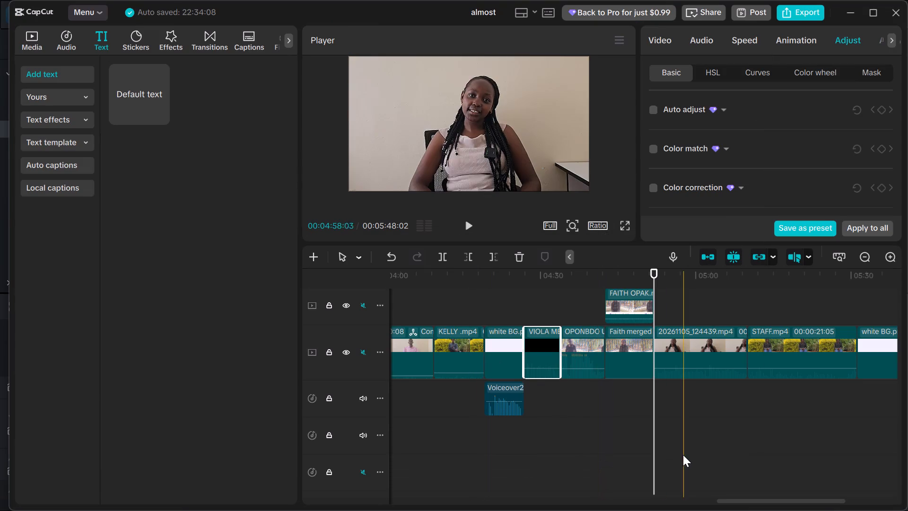
pyautogui.click(858, 433)
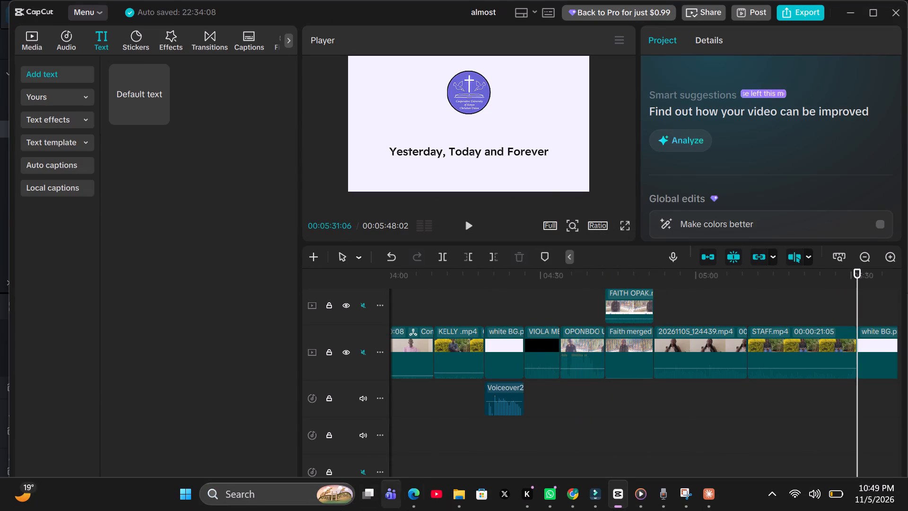
# Switch to the CUCU AGM script PDF in Microsoft Edge and look up the Closing & Doxology section with Voiceover 8.
pyautogui.click(414, 499)
pyautogui.scroll(-3, 298, 363)
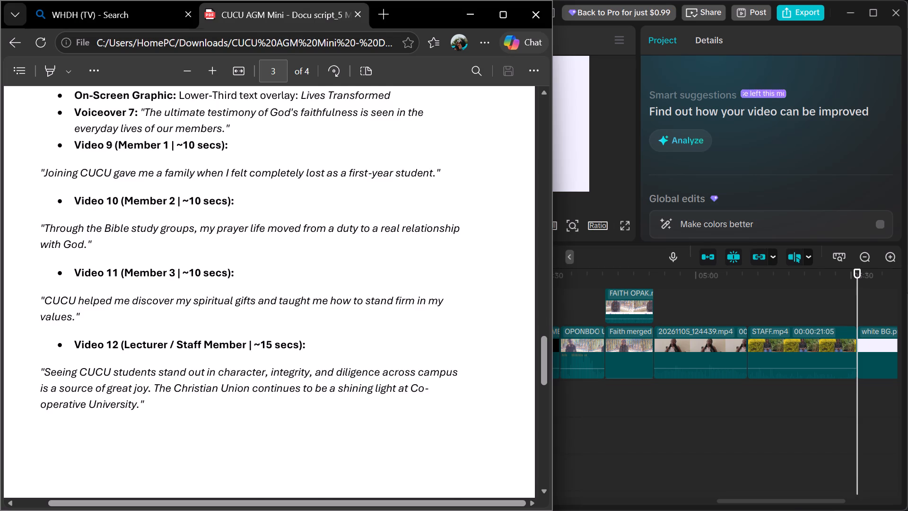
pyautogui.scroll(-7, 298, 363)
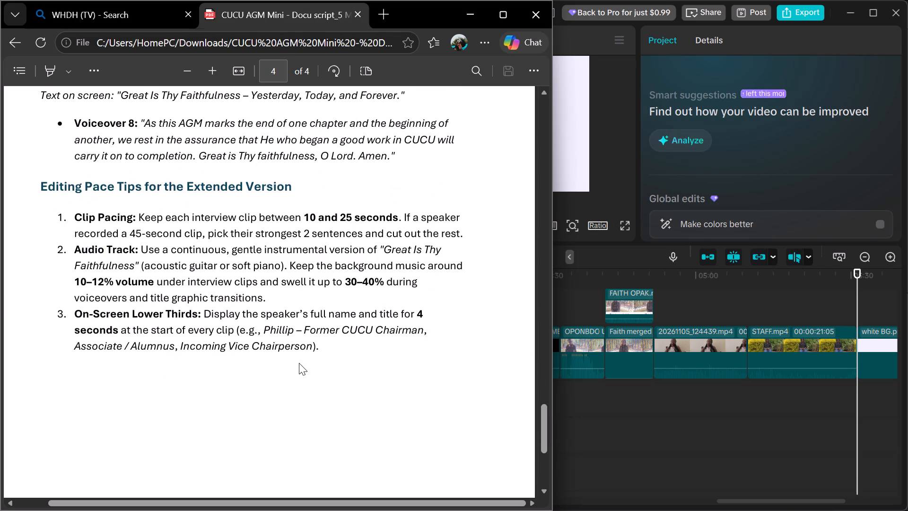
pyautogui.scroll(3, 299, 363)
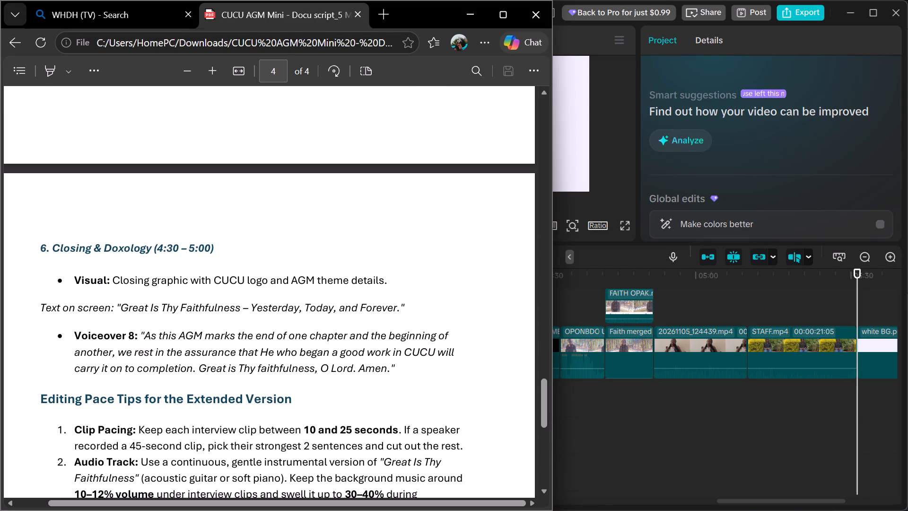
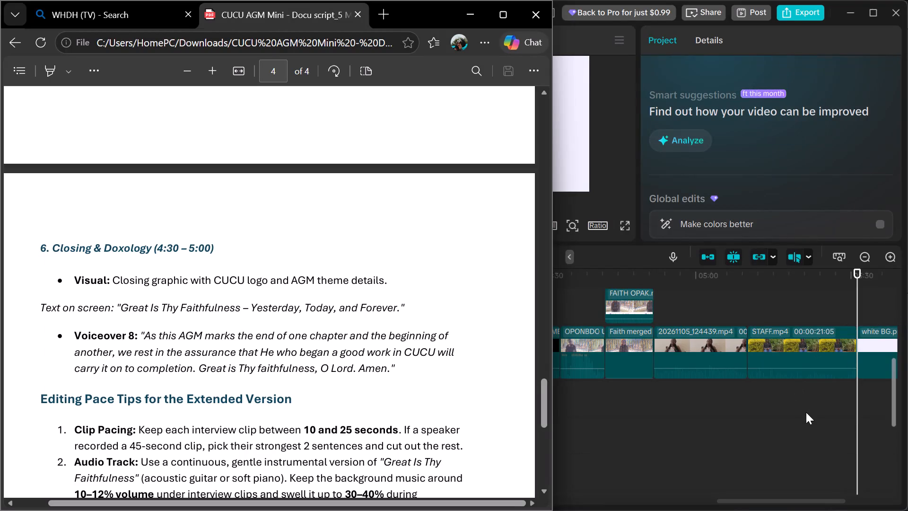
# Switch back to CapCut and bring up the project's imported media for the closing section.
pyautogui.moveTo(789, 501); pyautogui.dragTo(824, 509)
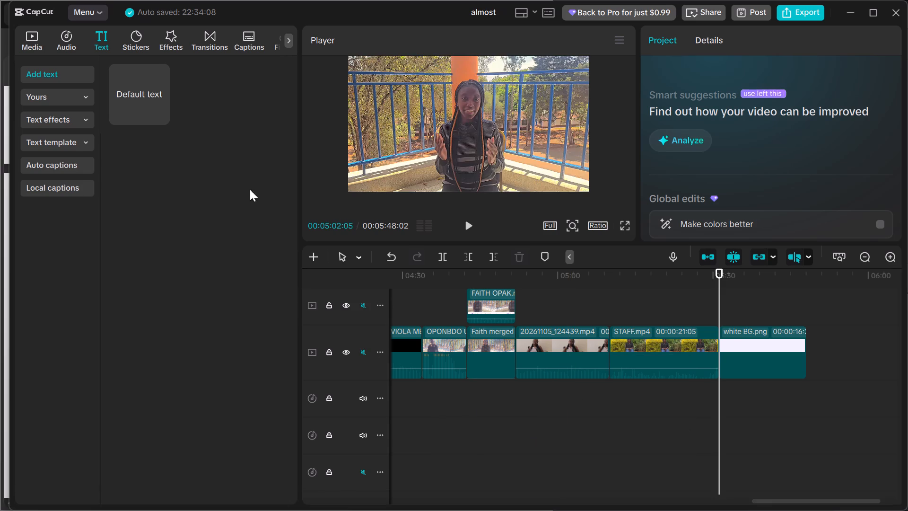
pyautogui.click(31, 52)
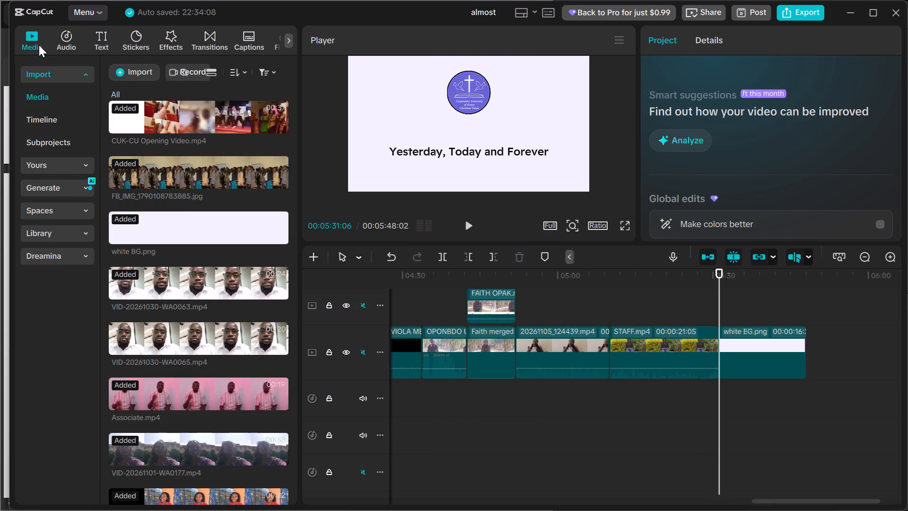
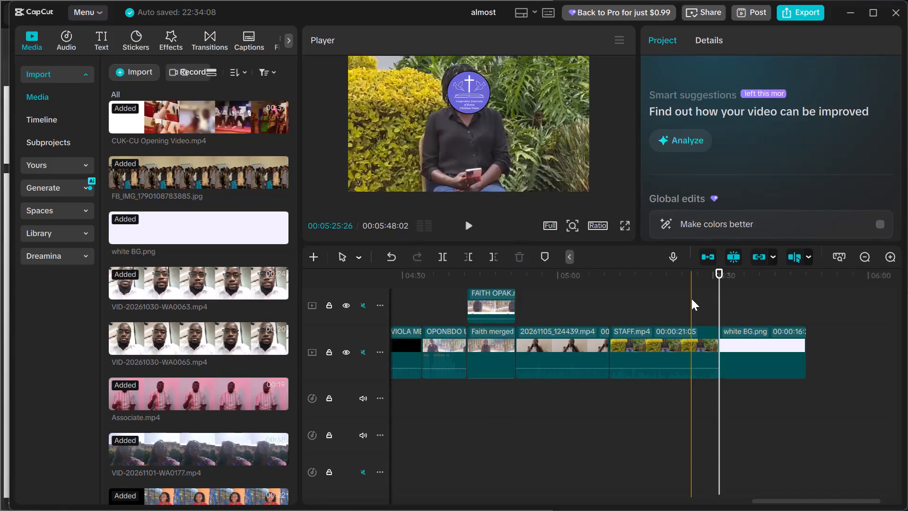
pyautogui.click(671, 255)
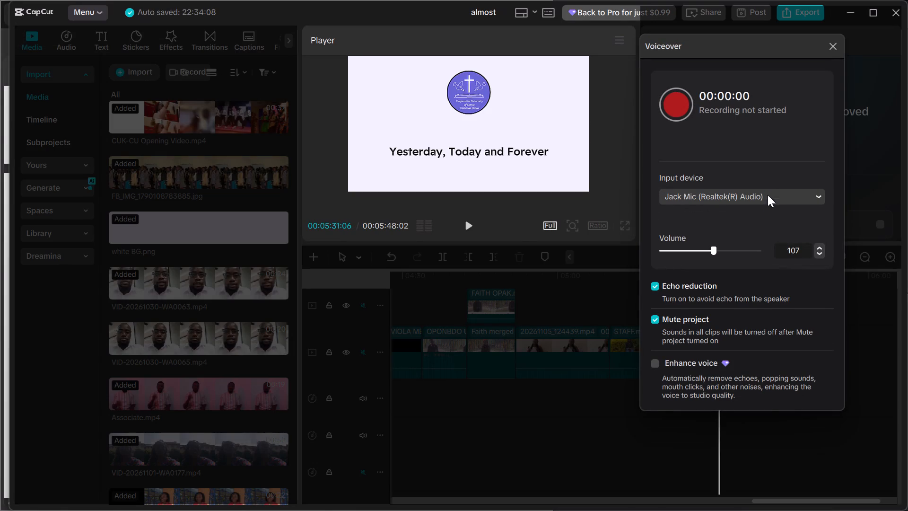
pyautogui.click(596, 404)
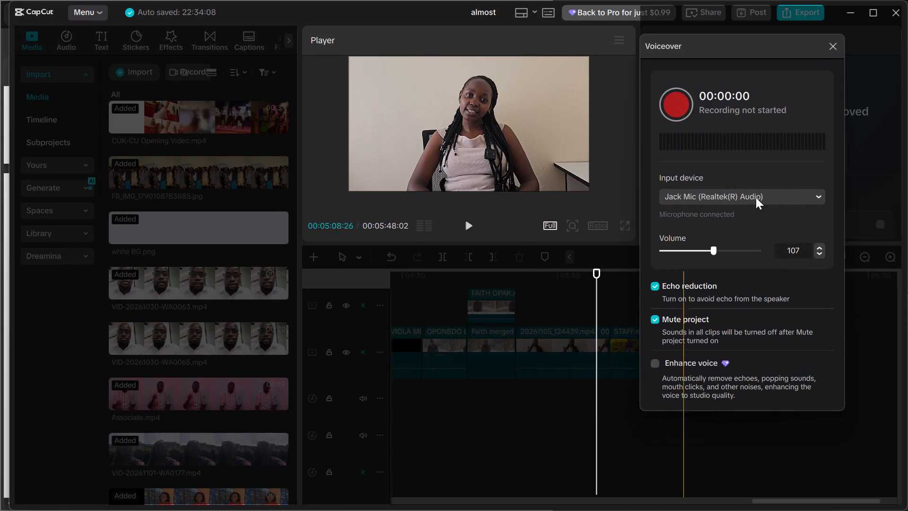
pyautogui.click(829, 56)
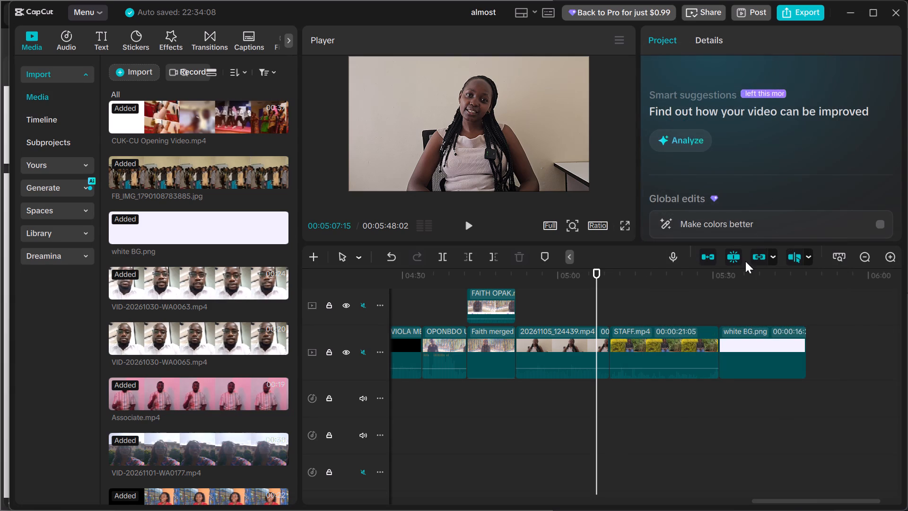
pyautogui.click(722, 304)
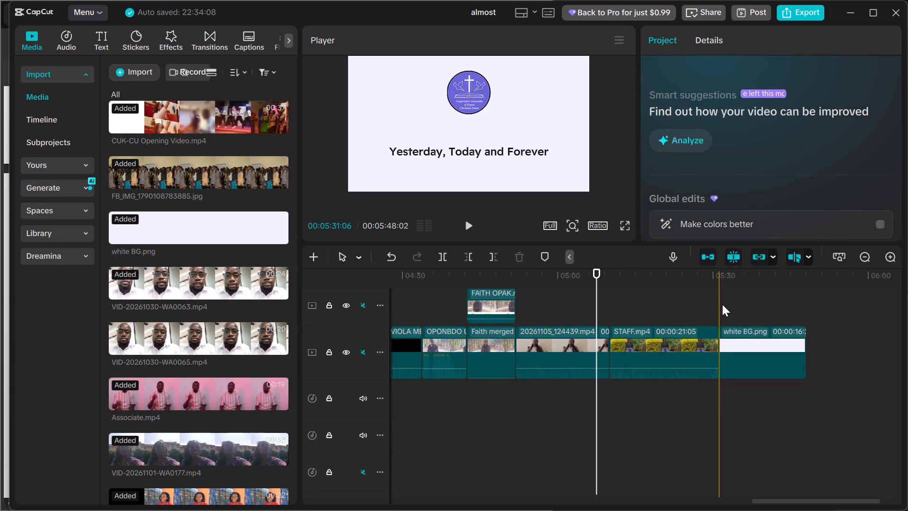
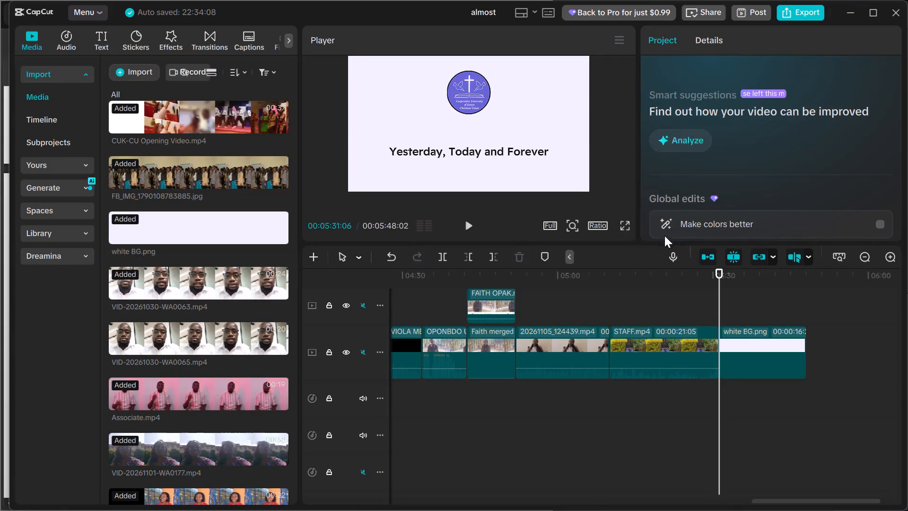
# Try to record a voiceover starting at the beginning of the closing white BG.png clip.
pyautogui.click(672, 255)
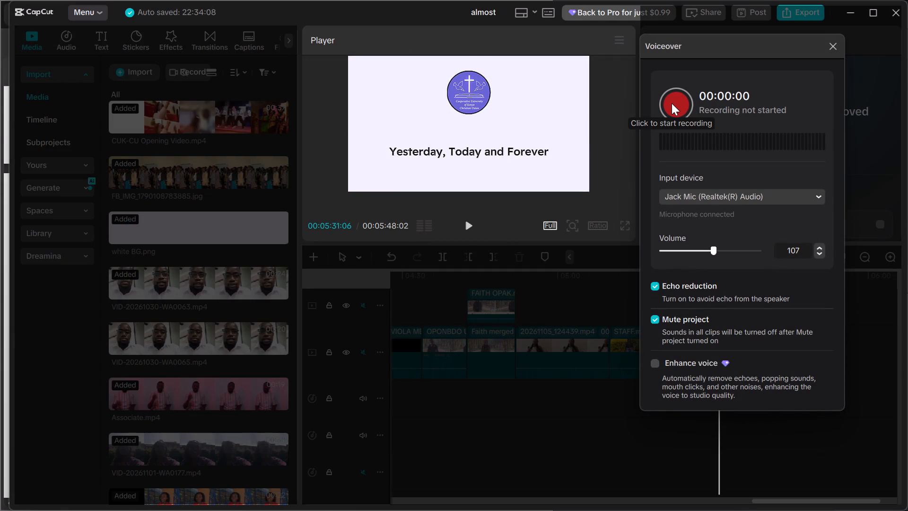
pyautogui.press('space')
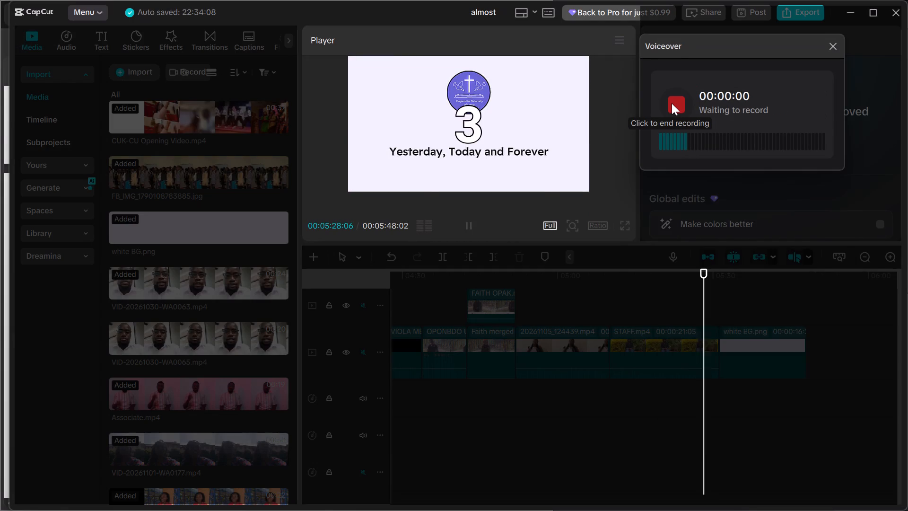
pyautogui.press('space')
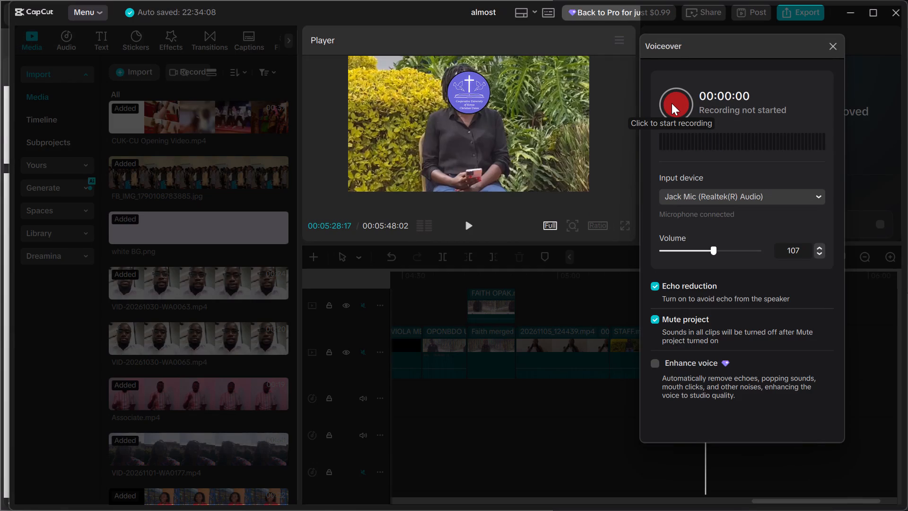
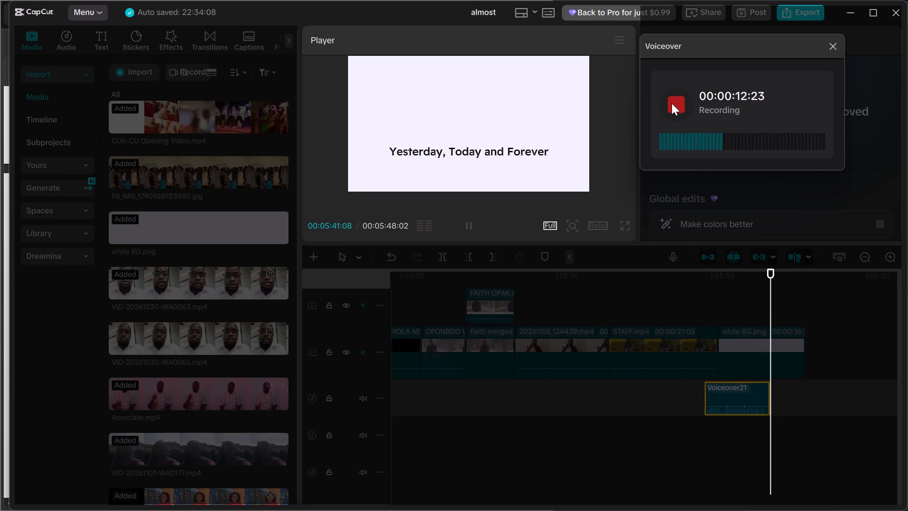
# Stop the current voiceover recording over the closing white BG.png clip and close the recorder.
pyautogui.press('space')
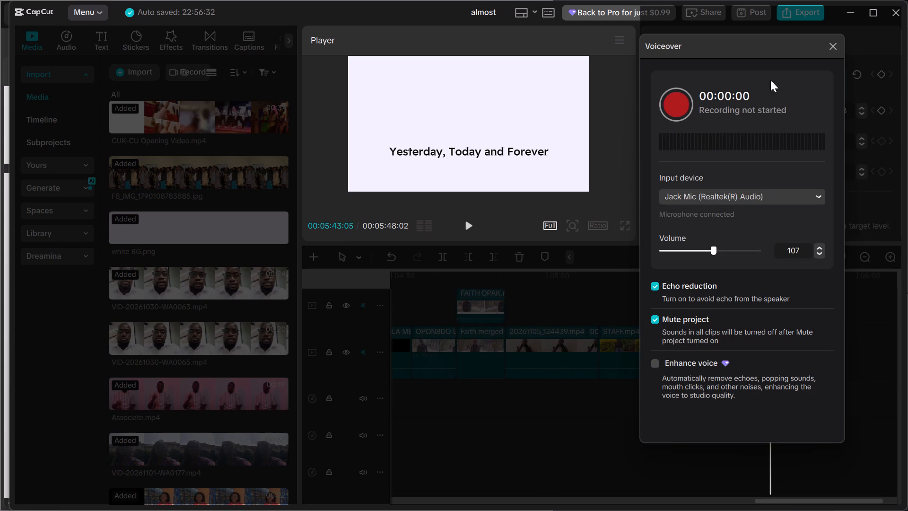
pyautogui.click(831, 46)
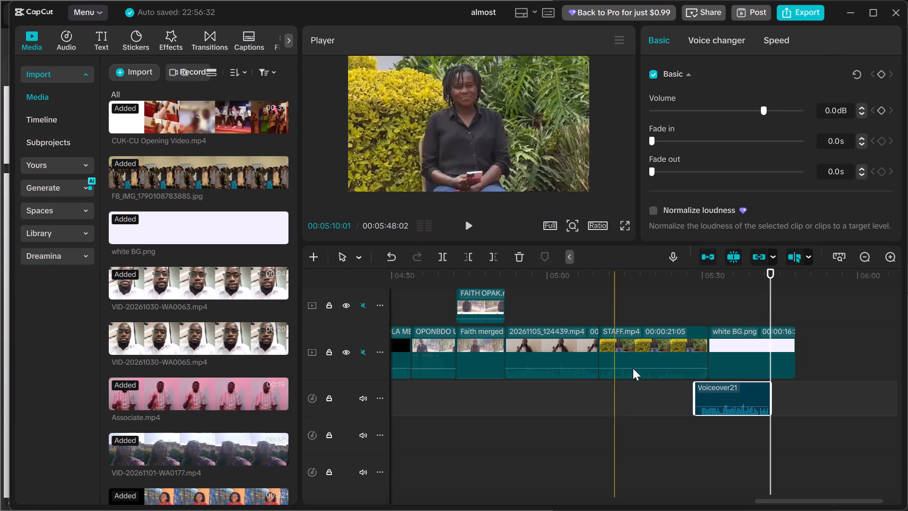
# Record another take of the closing voiceover starting at 00:05:30:04, just before the closing white BG.png clip.
pyautogui.click(693, 466)
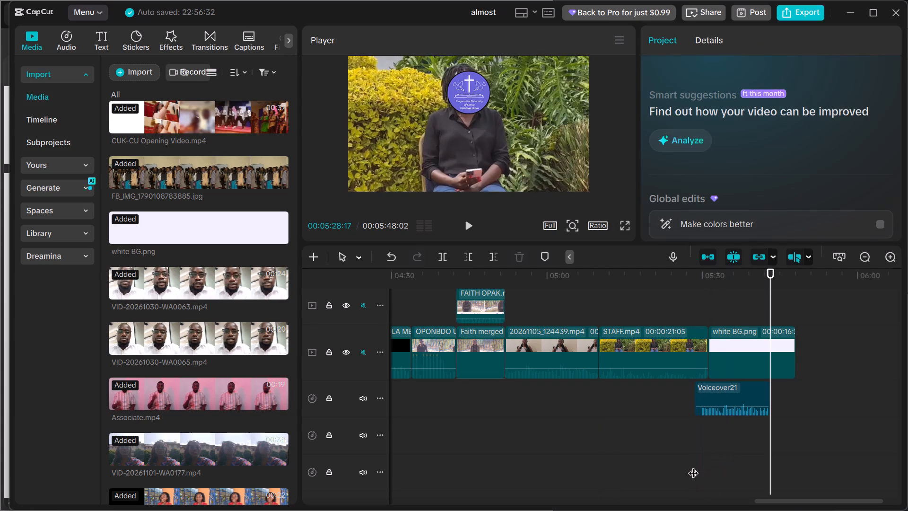
pyautogui.click(703, 461)
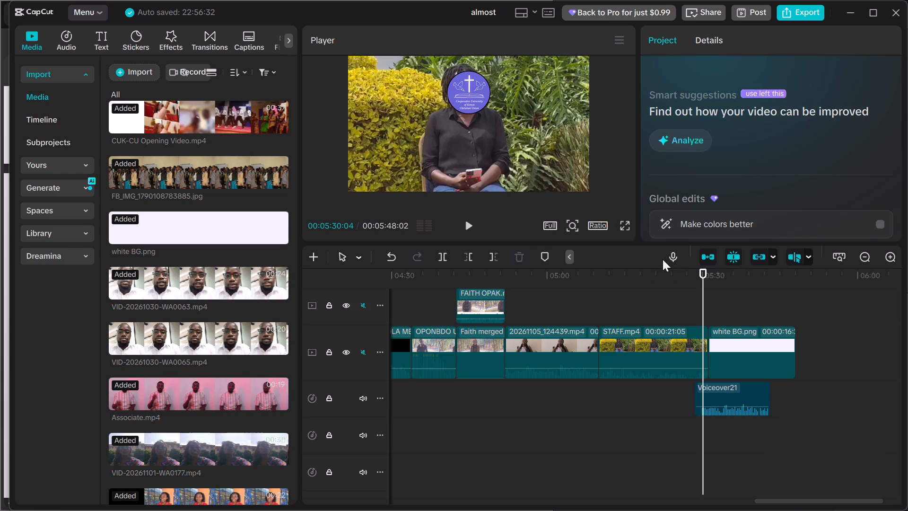
pyautogui.click(675, 249)
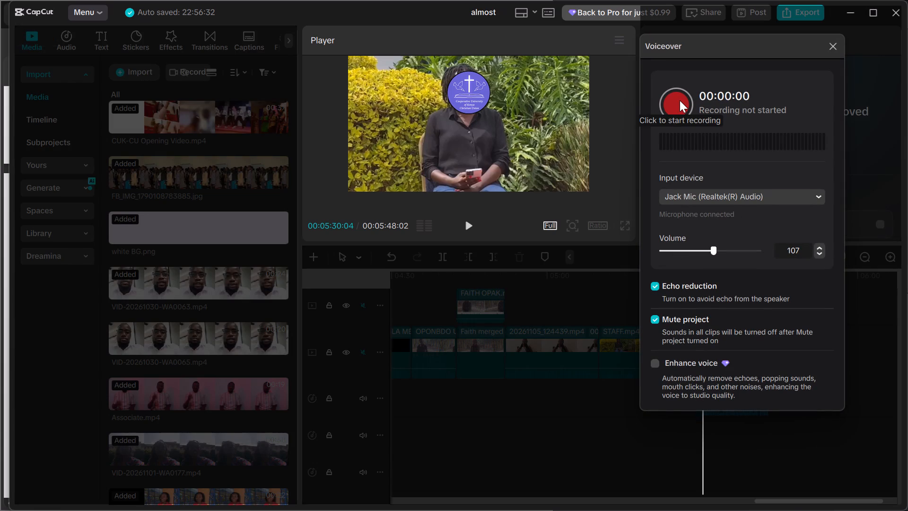
pyautogui.press('space')
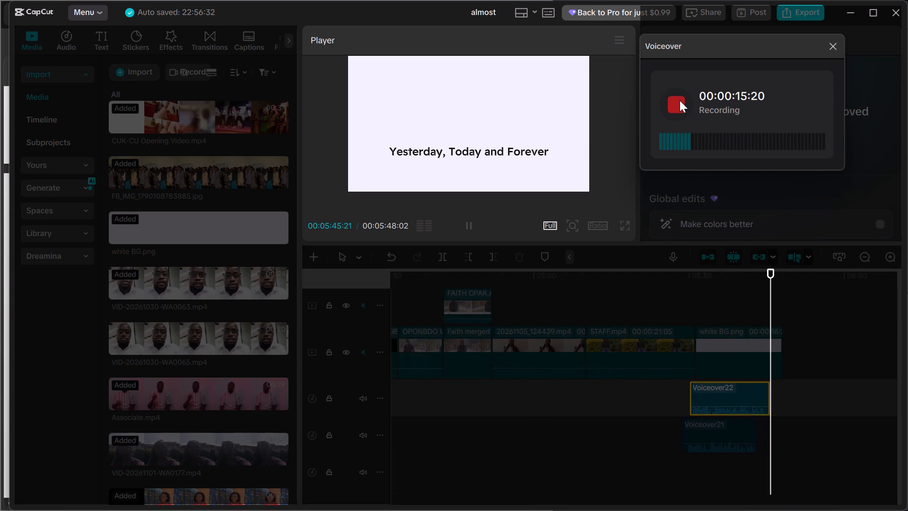
pyautogui.press('space')
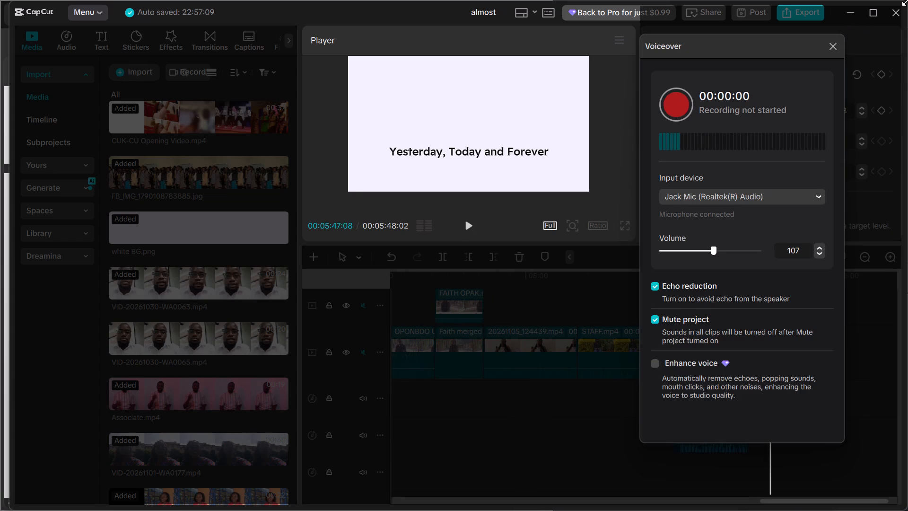
pyautogui.click(829, 53)
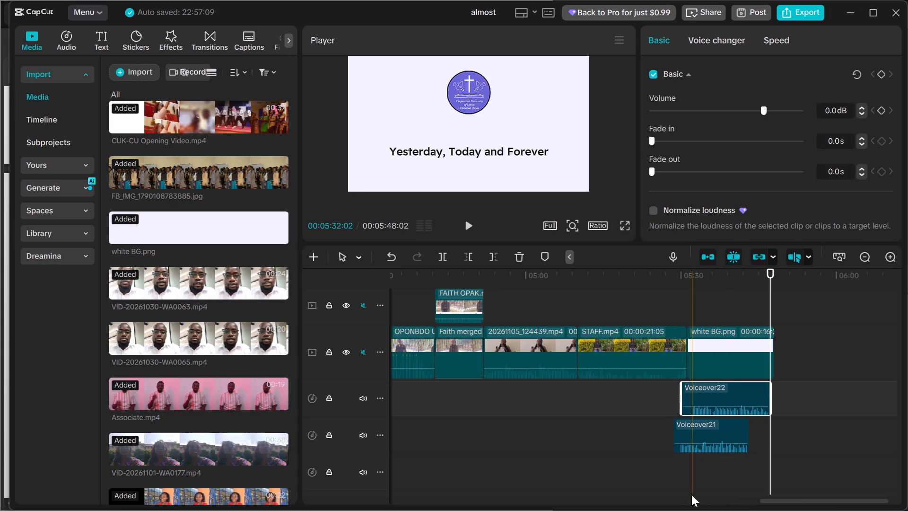
# Disable the earlier Voiceover21 clip on the timeline.
pyautogui.click(684, 506)
pyautogui.click(686, 487)
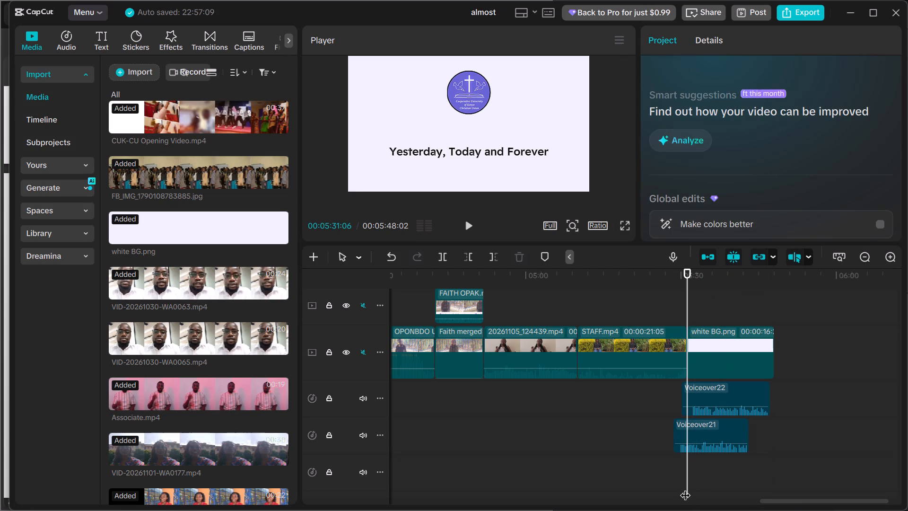
pyautogui.click(709, 436)
pyautogui.click(370, 433)
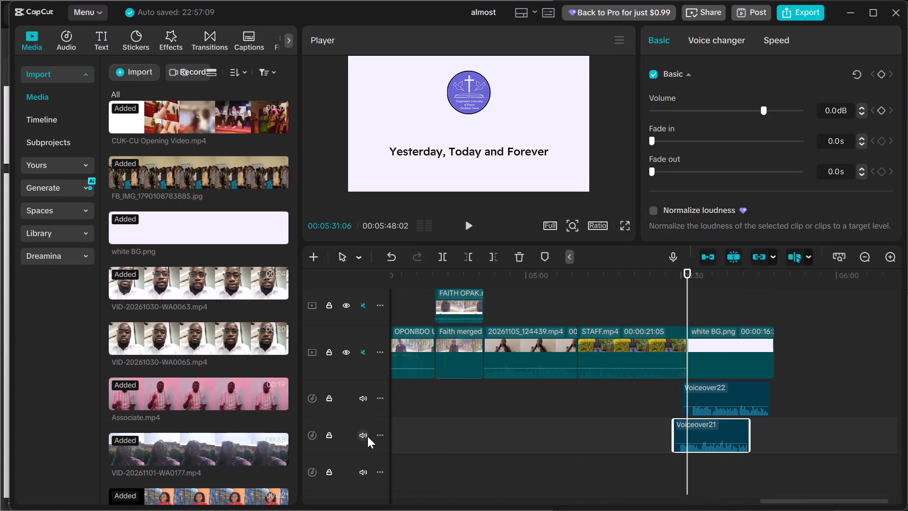
pyautogui.press('v')
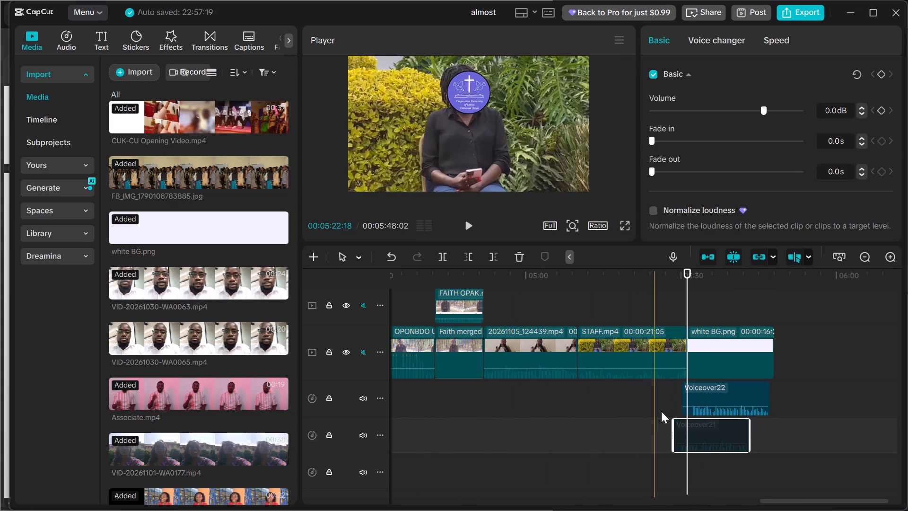
# Play back the timeline around the Voiceover22 take and the preceding interview to review the audio.
pyautogui.click(673, 407)
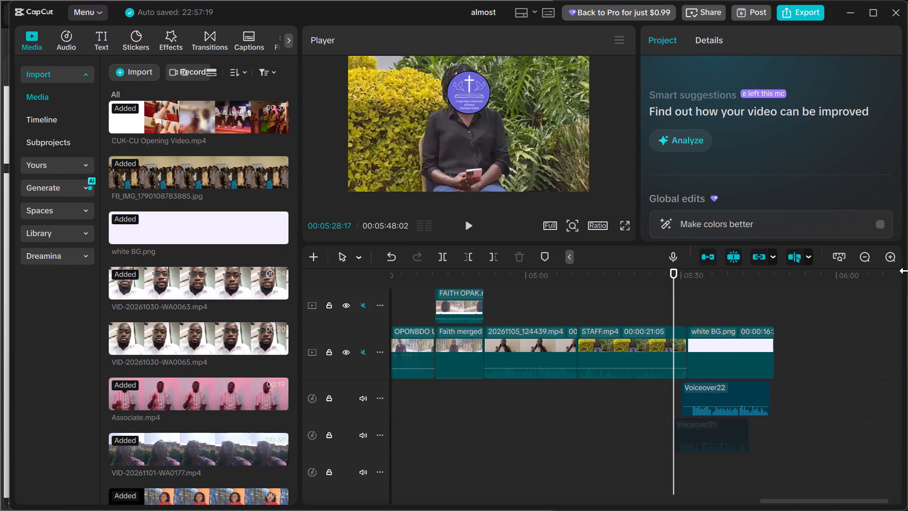
pyautogui.press('space')
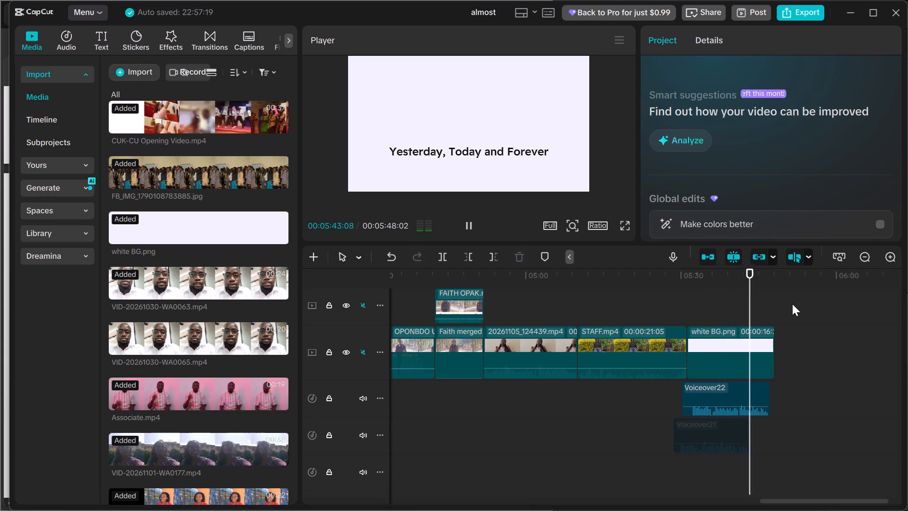
pyautogui.click(683, 308)
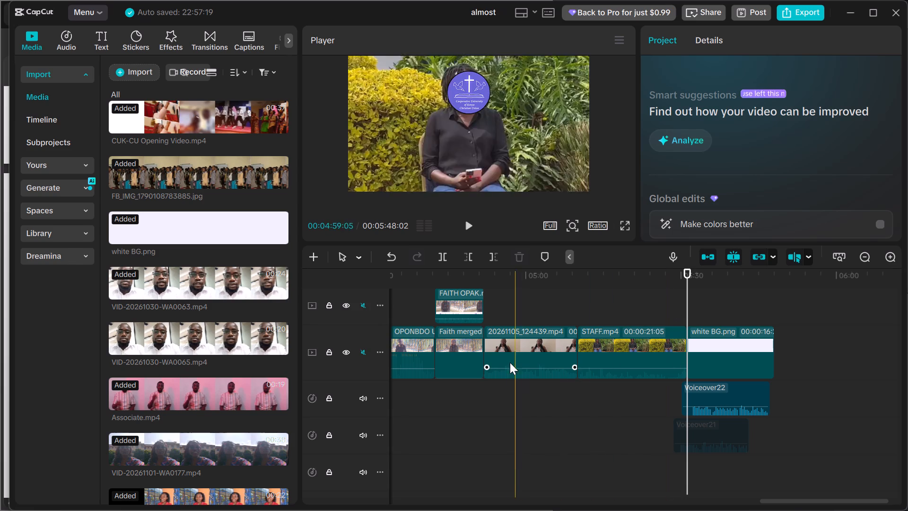
pyautogui.press('space')
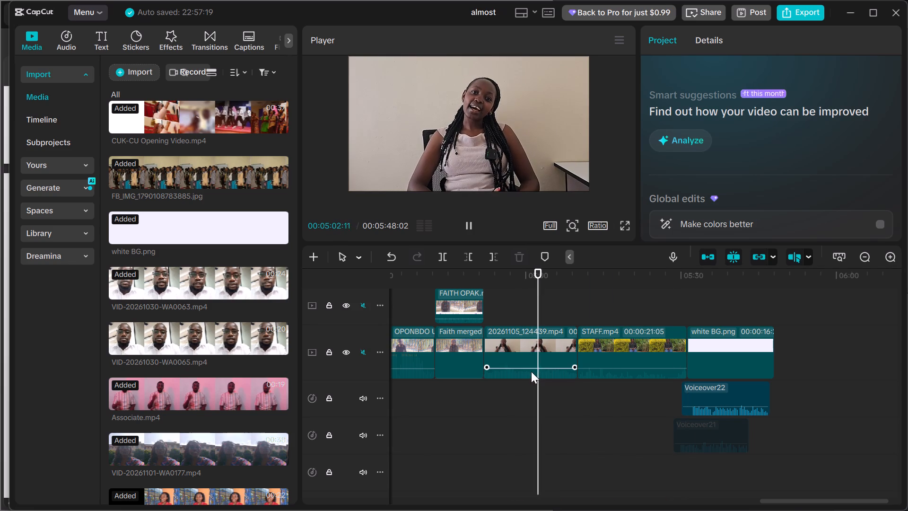
pyautogui.click(664, 406)
pyautogui.press('space')
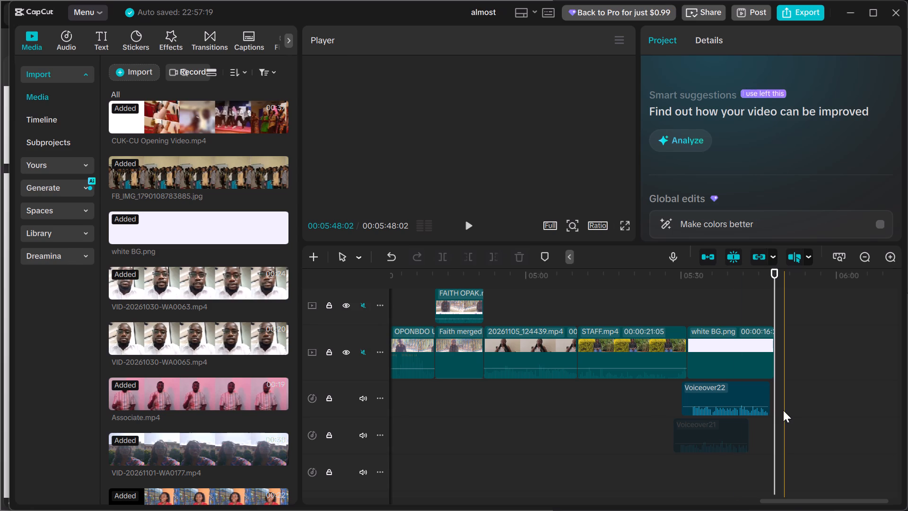
# Record a third take of the closing voiceover starting at 00:05:31:06, the beginning of the closing white BG.png clip.
pyautogui.click(691, 485)
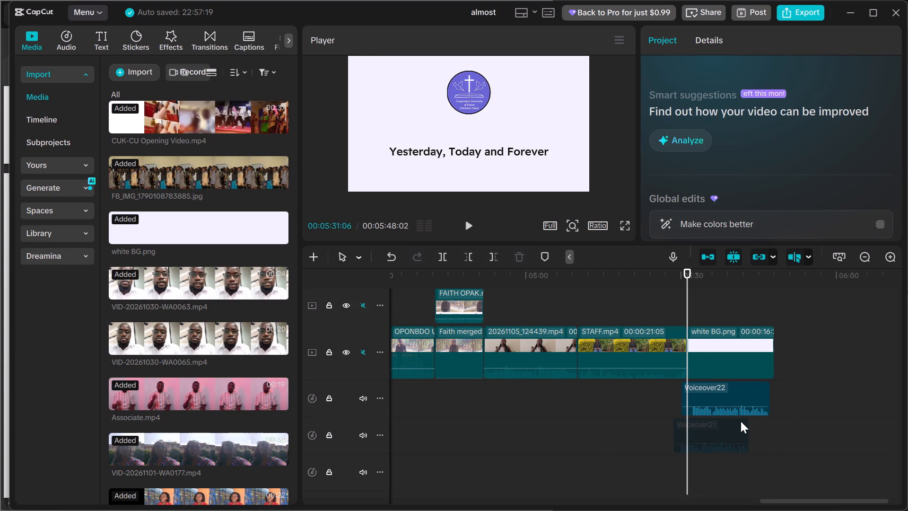
pyautogui.click(677, 256)
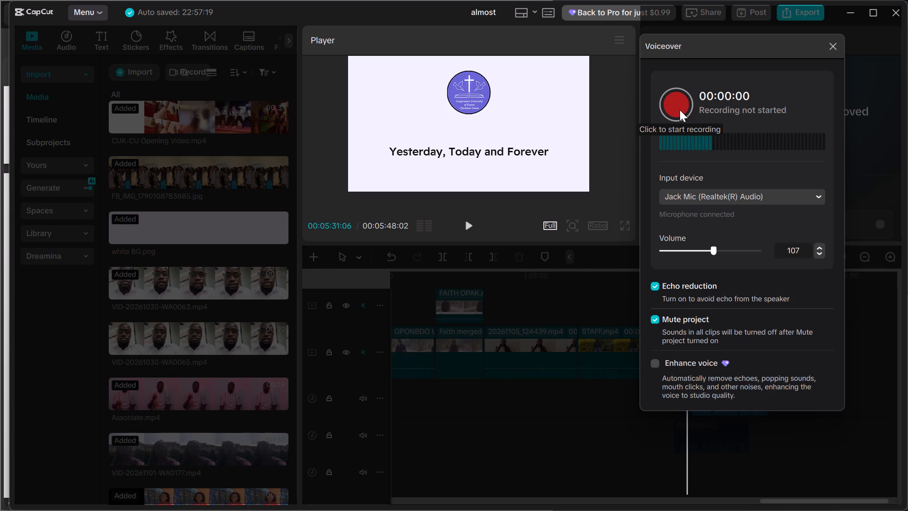
pyautogui.press('space')
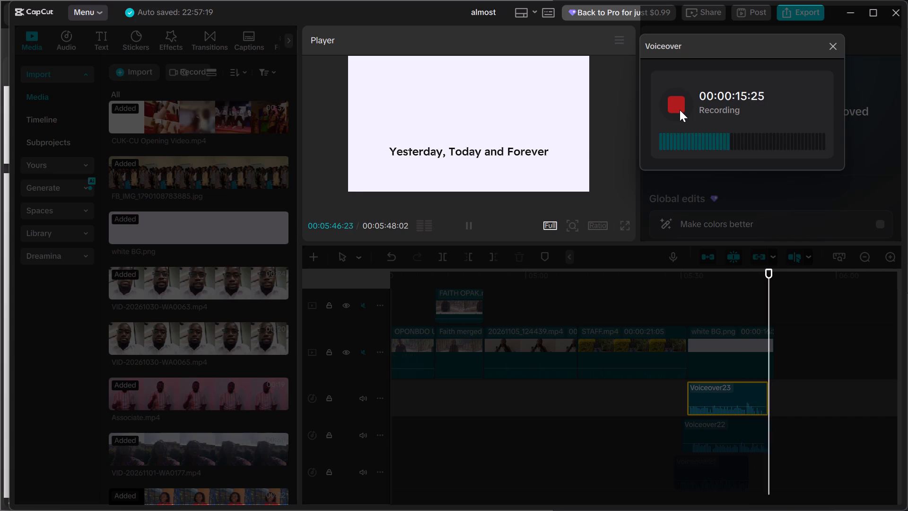
pyautogui.press('space')
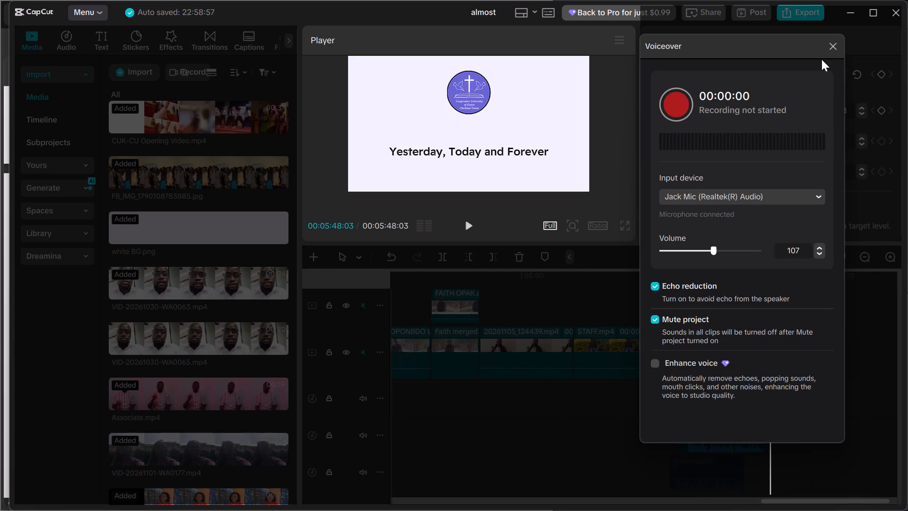
pyautogui.click(827, 46)
# Disable the Voiceover22 clip on the timeline.
pyautogui.click(713, 447)
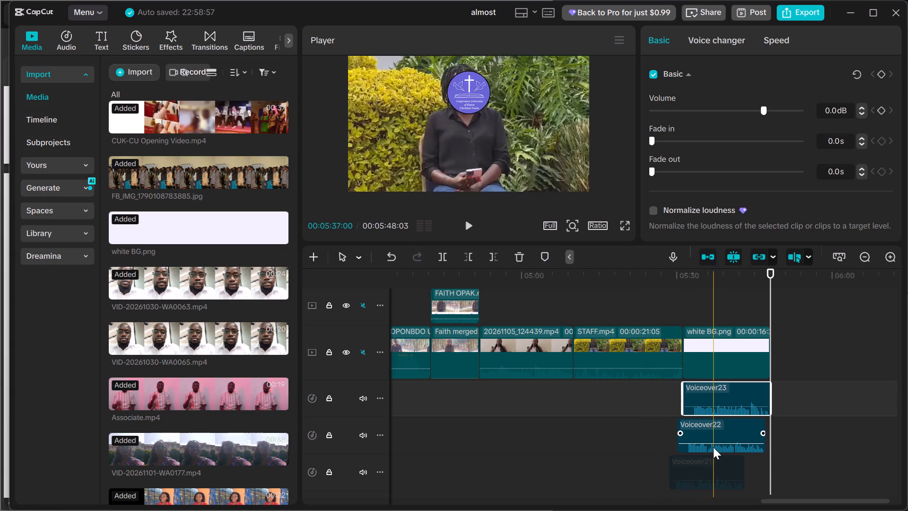
pyautogui.press('v')
# Play back the closing section from 00:05:30:04 to review the Voiceover23 take.
pyautogui.click(678, 475)
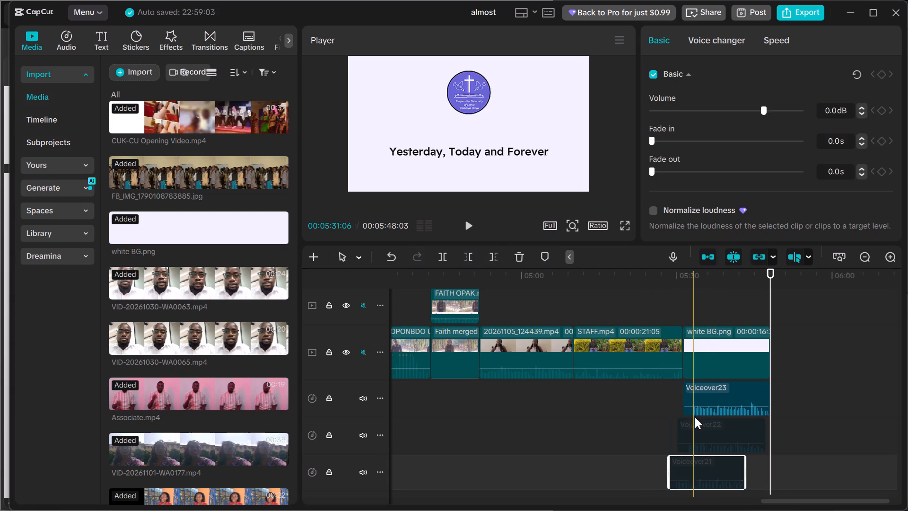
pyautogui.click(663, 407)
pyautogui.click(675, 404)
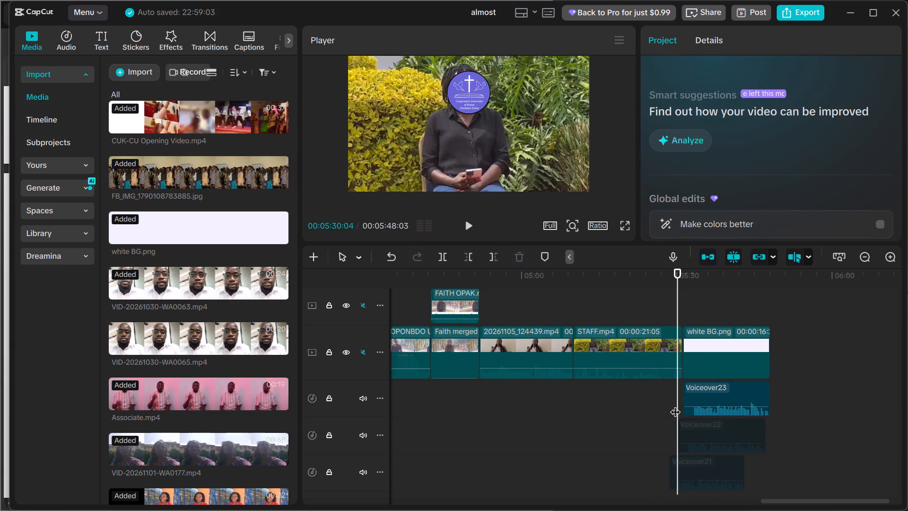
pyautogui.press('space')
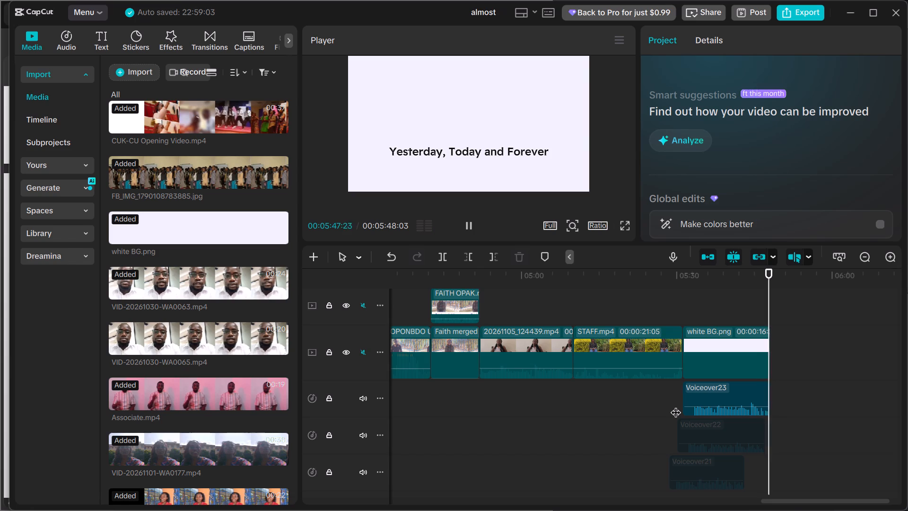
pyautogui.press('space')
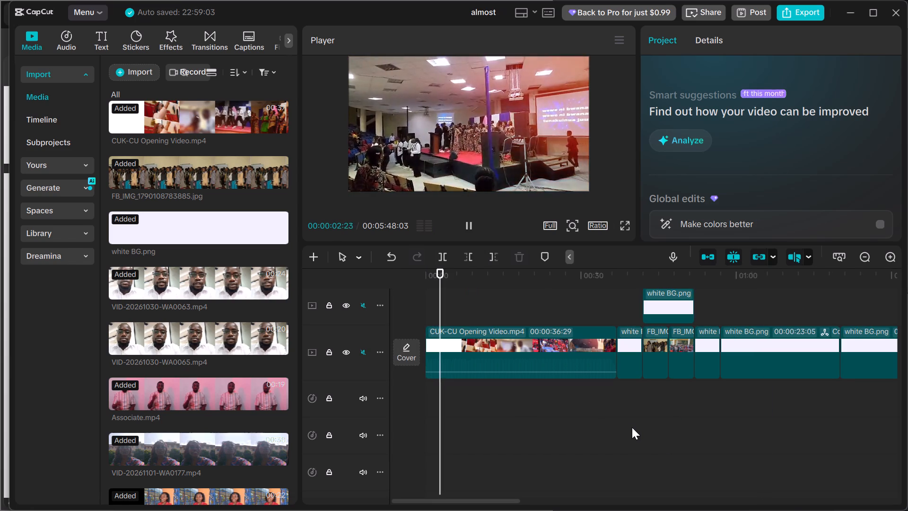
pyautogui.press('space')
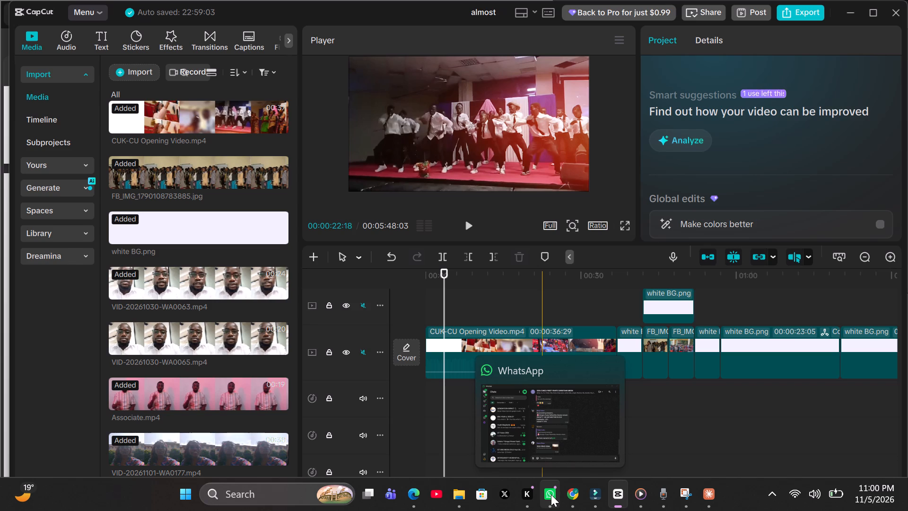
# Switch to Microsoft Edge and search the web for "soft box" in a new tab.
pyautogui.click(567, 493)
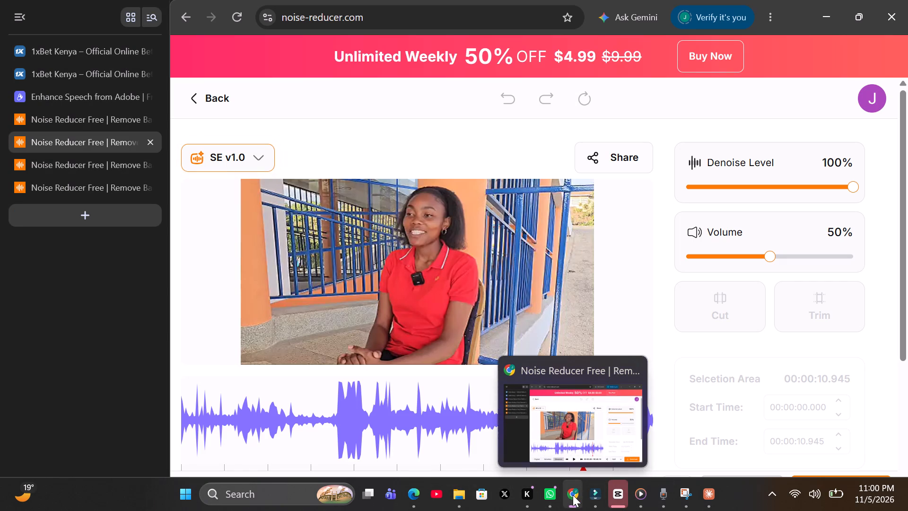
pyautogui.click(413, 495)
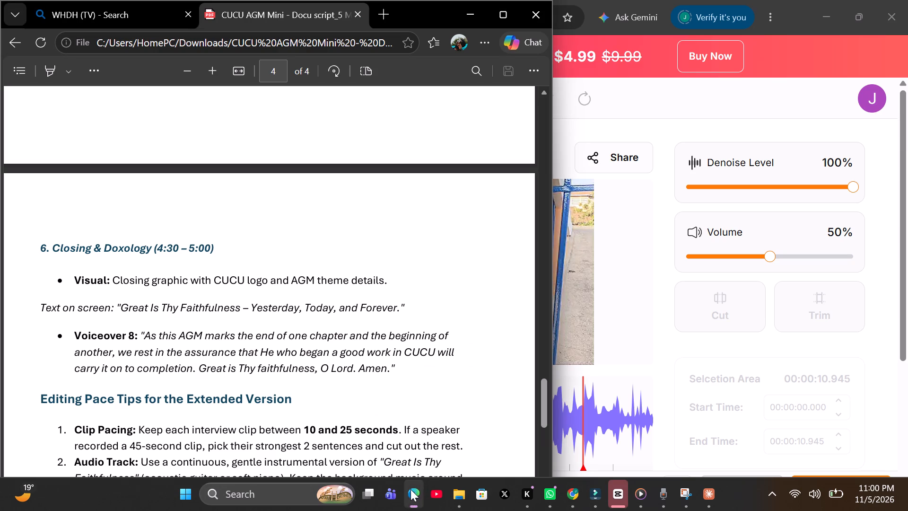
pyautogui.click(387, 7)
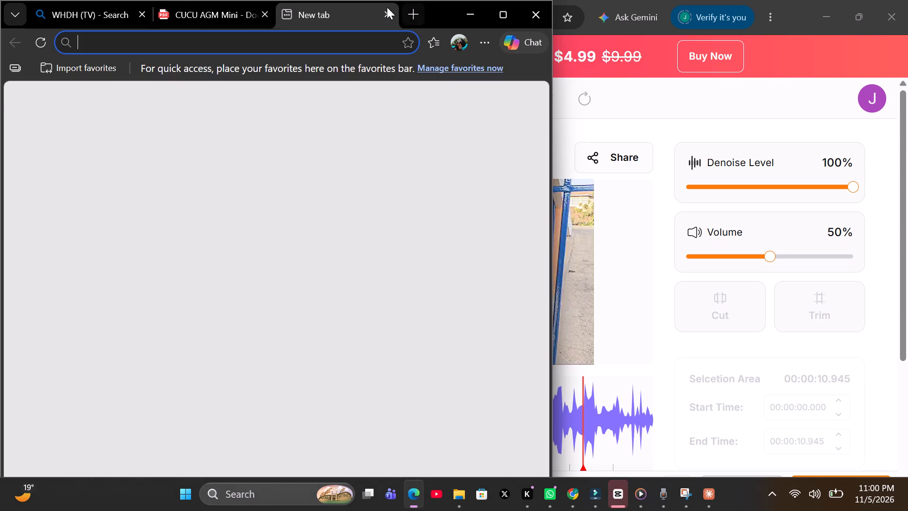
pyautogui.write('wo')
pyautogui.press('BackSpace')
pyautogui.press('BackSpace')
pyautogui.write('soft box')
pyautogui.press('Return')
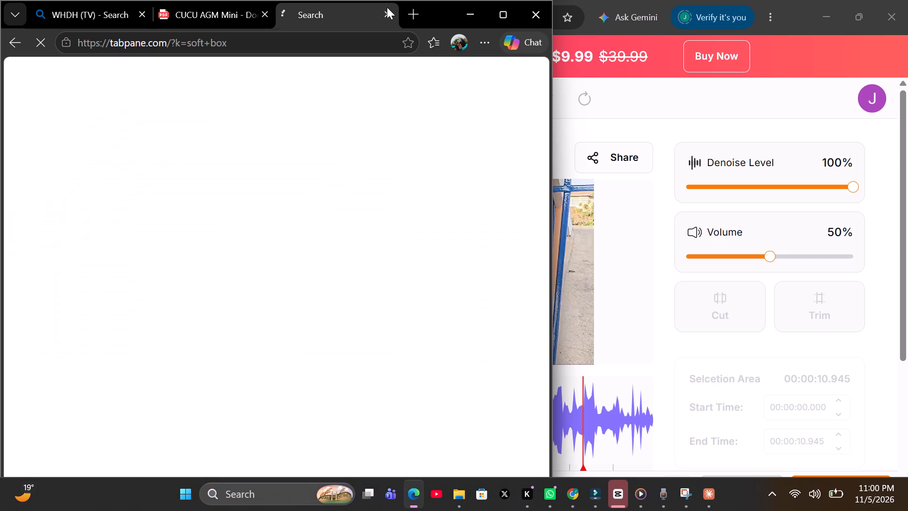
pyautogui.click(273, 328)
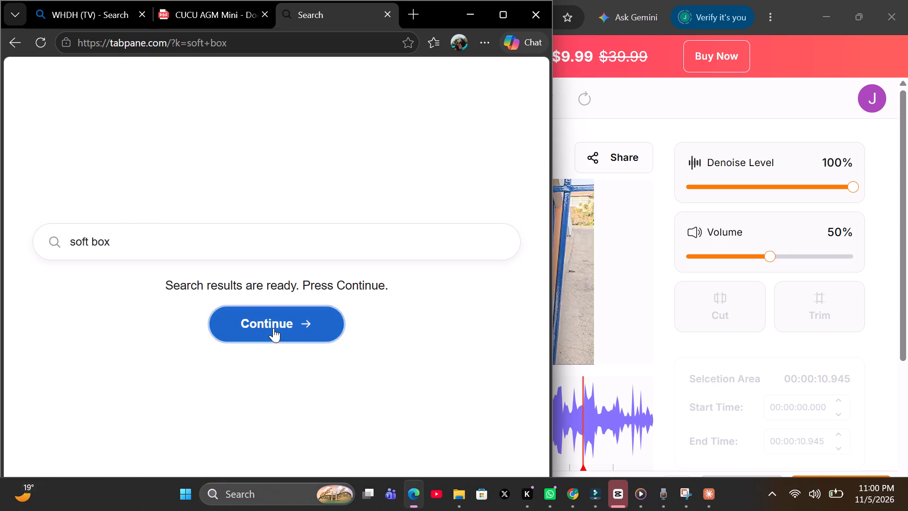
# Return to CapCut and review the timeline from the opening video to the end of CHAIR FINAL.mp4, playing the white background section before it.
pyautogui.click(617, 494)
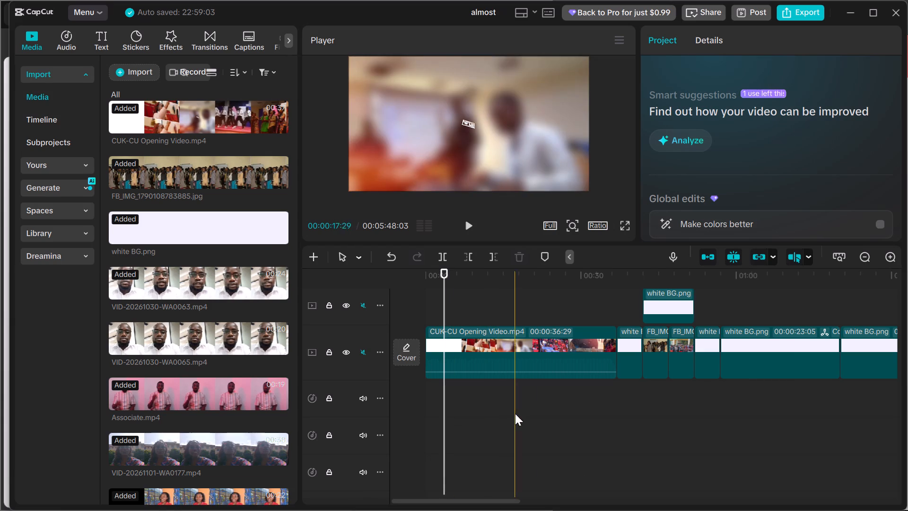
pyautogui.click(619, 427)
pyautogui.click(683, 428)
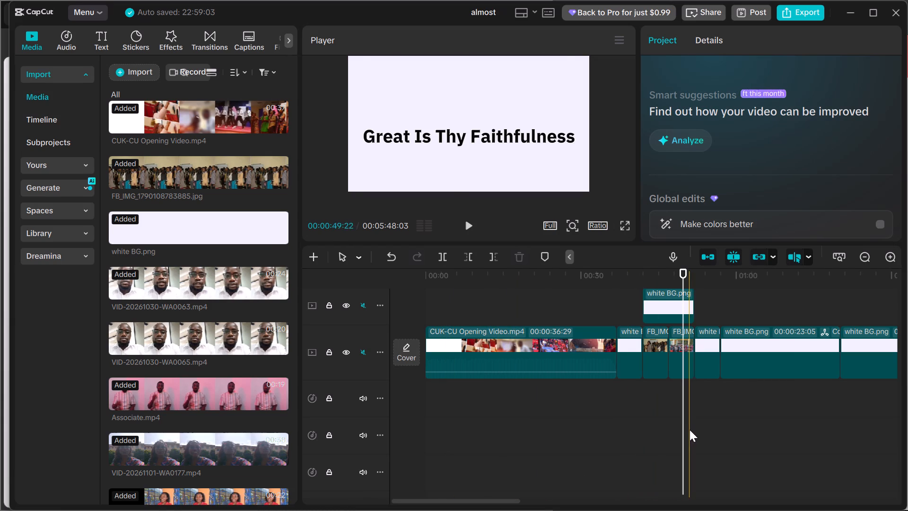
pyautogui.click(690, 428)
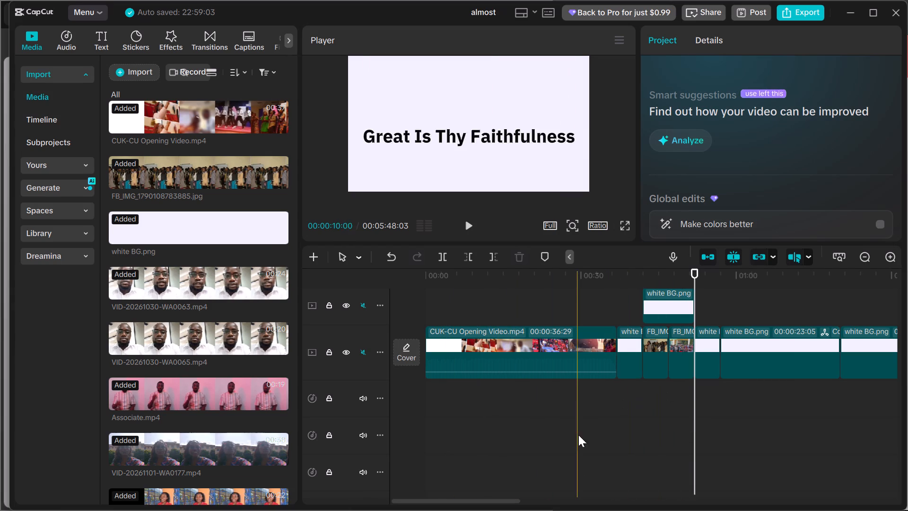
pyautogui.moveTo(512, 500); pyautogui.dragTo(559, 500)
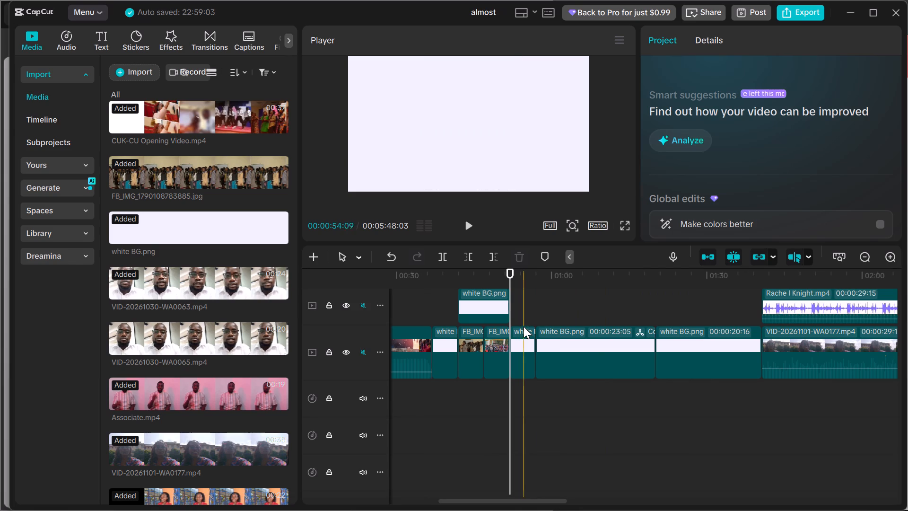
pyautogui.press('space')
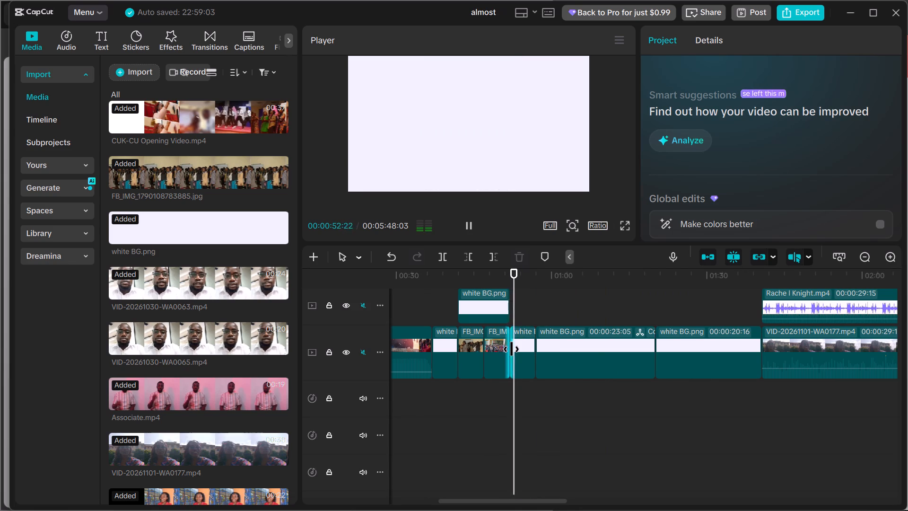
pyautogui.press('space')
pyautogui.press('space')
pyautogui.press('space')
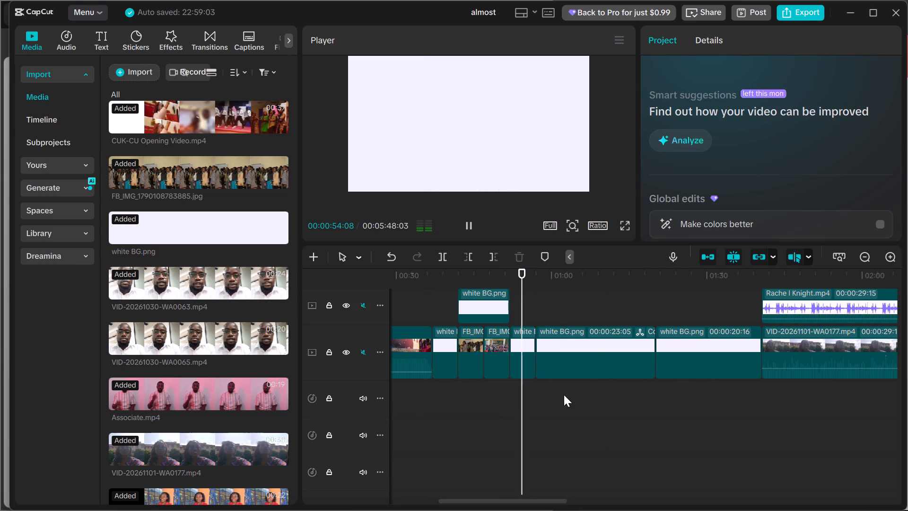
pyautogui.scroll(7, 570, 401)
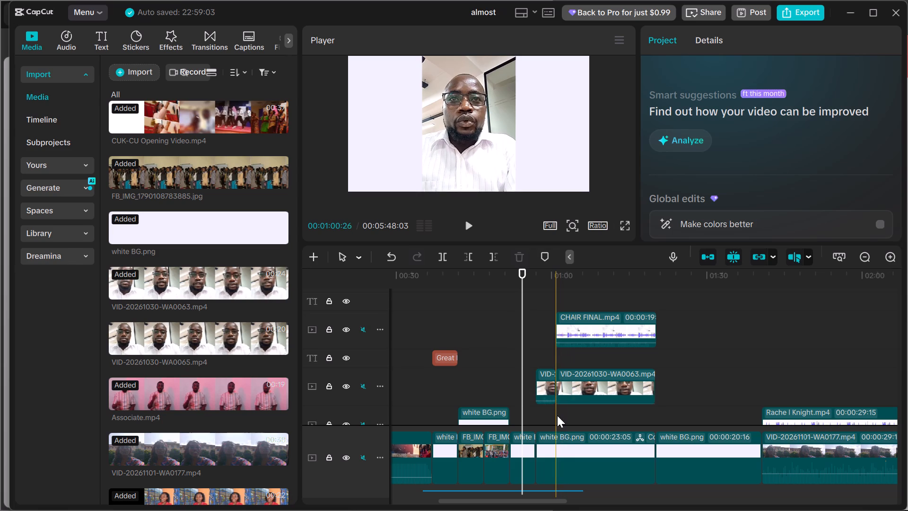
pyautogui.click(557, 415)
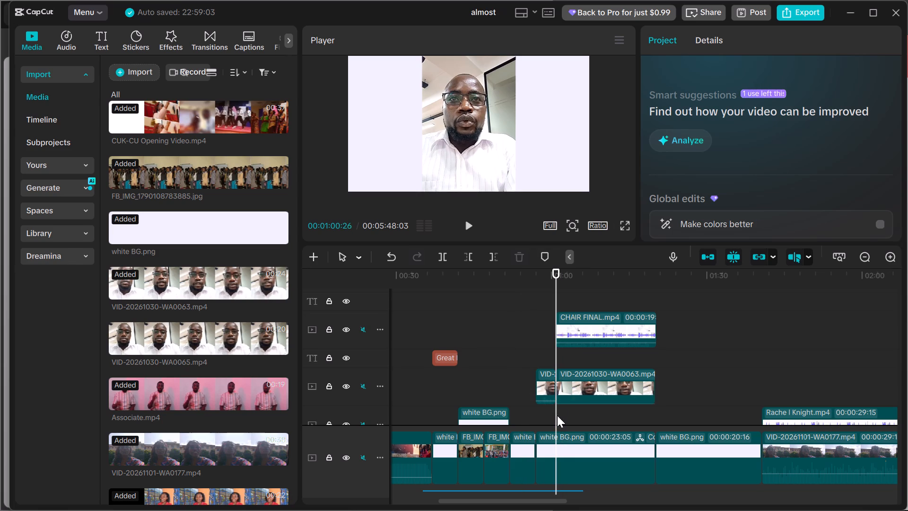
pyautogui.click(656, 420)
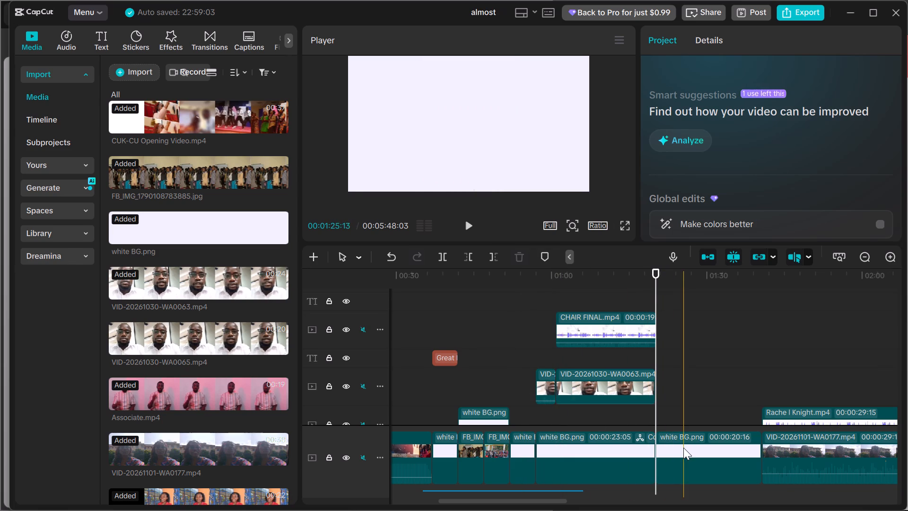
# Examine the timeline from the chair's interview onward, checking the voiceover takes beneath the white BG.png clip after Associate.mp4.
pyautogui.scroll(2, 683, 448)
pyautogui.scroll(-2, 620, 439)
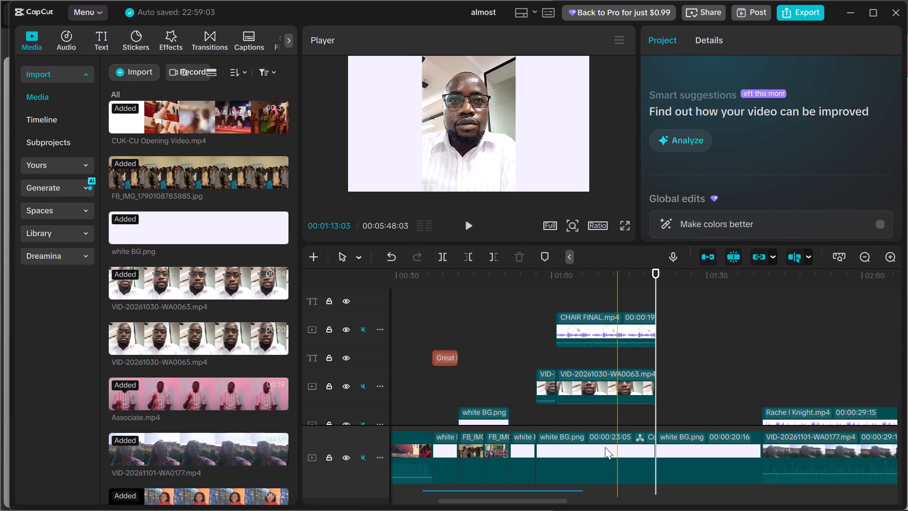
pyautogui.scroll(-3, 589, 459)
pyautogui.moveTo(553, 499); pyautogui.dragTo(577, 499)
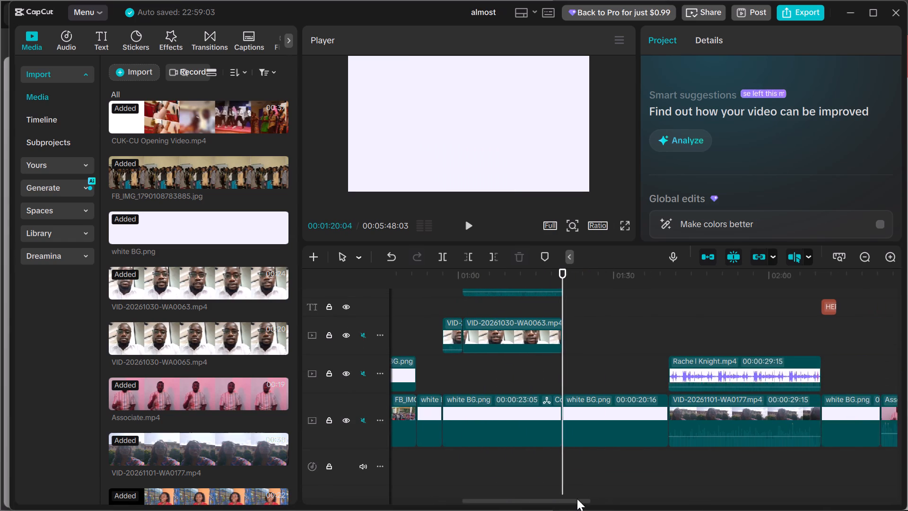
pyautogui.moveTo(577, 499); pyautogui.dragTo(611, 494)
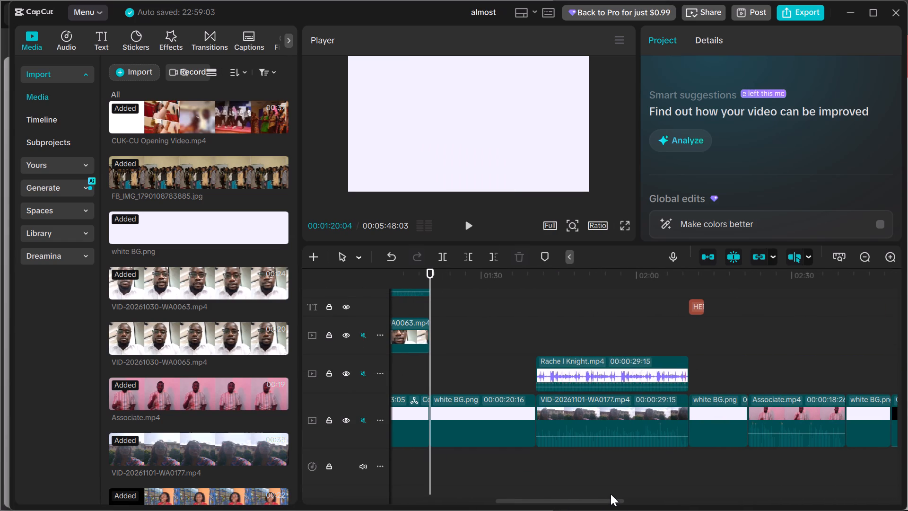
pyautogui.moveTo(611, 494); pyautogui.dragTo(650, 477)
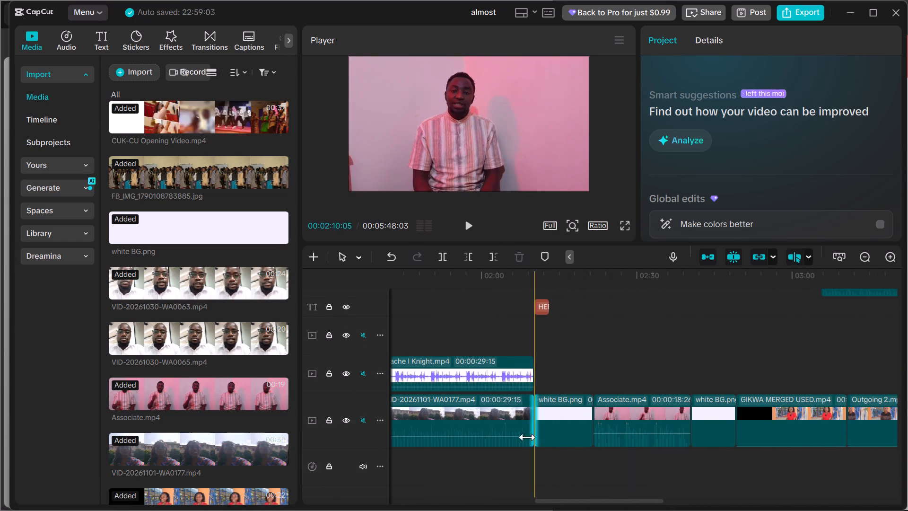
pyautogui.click(537, 441)
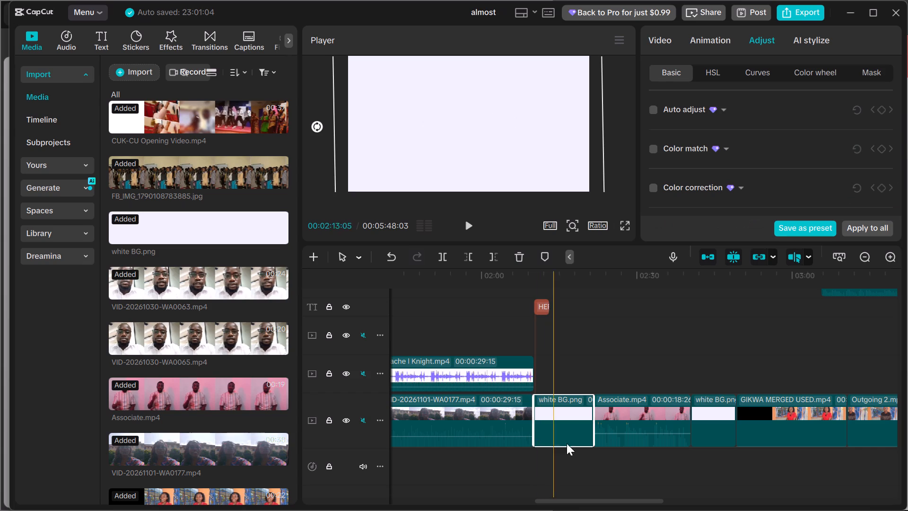
pyautogui.scroll(-11, 722, 459)
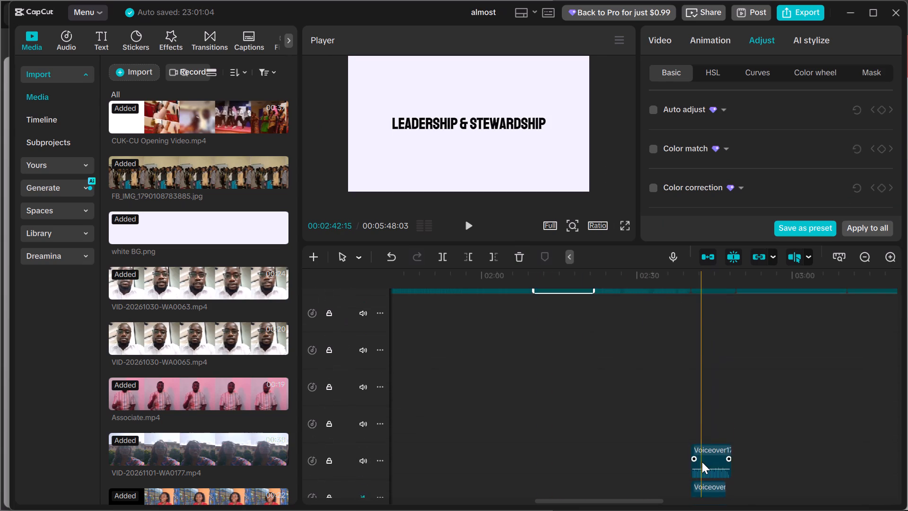
pyautogui.scroll(-2, 702, 462)
pyautogui.scroll(1, 702, 462)
pyautogui.scroll(-6, 702, 462)
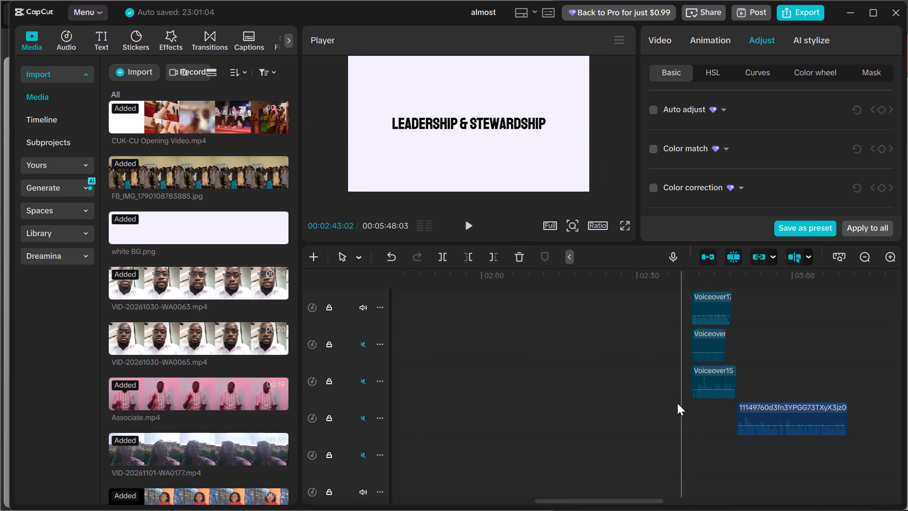
pyautogui.scroll(7, 597, 377)
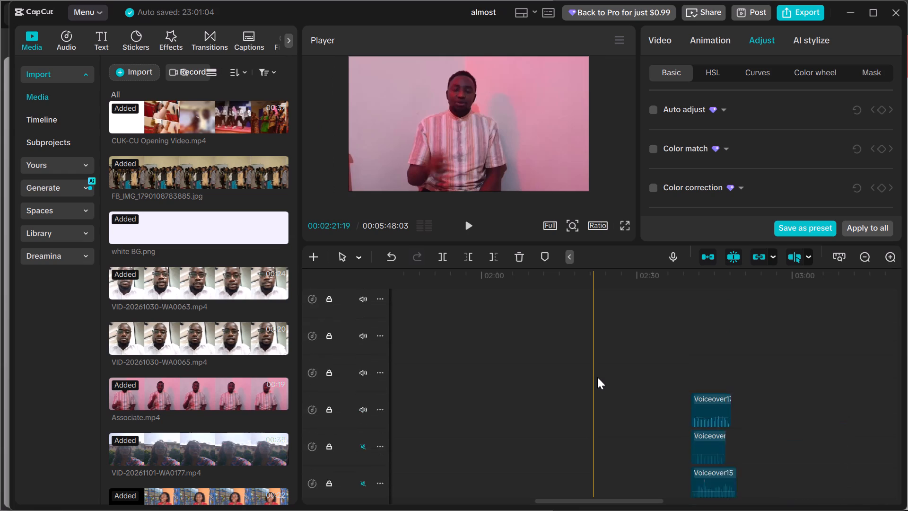
pyautogui.scroll(5, 597, 377)
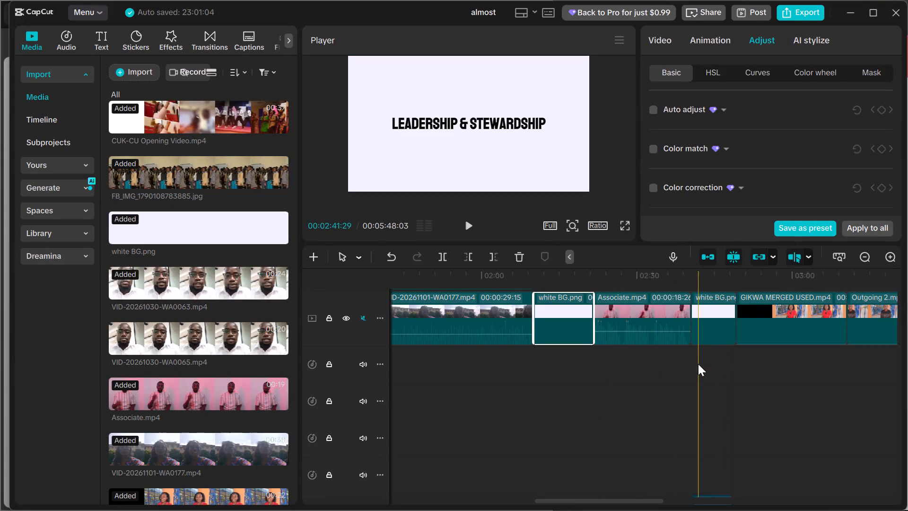
# Play back the LEADERSHIP & STEWARDSHIP title section from the start of its white BG.png clip.
pyautogui.click(695, 368)
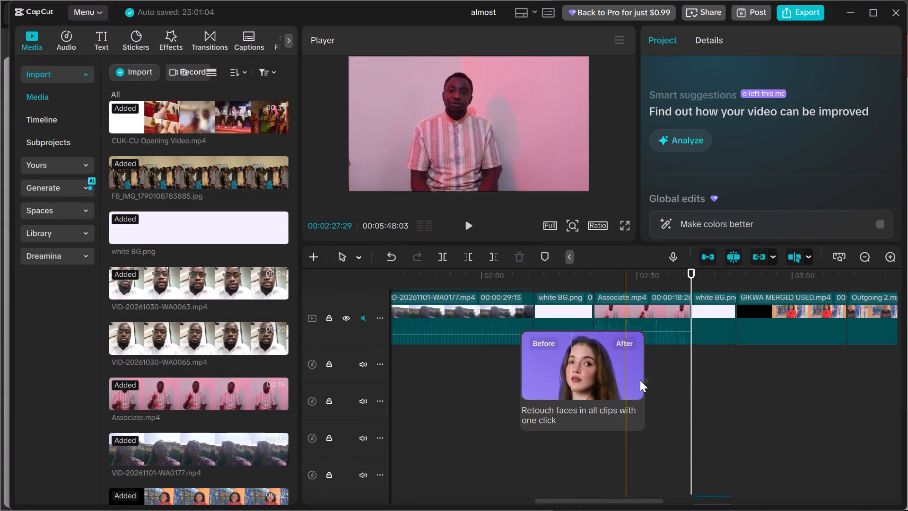
pyautogui.press('space')
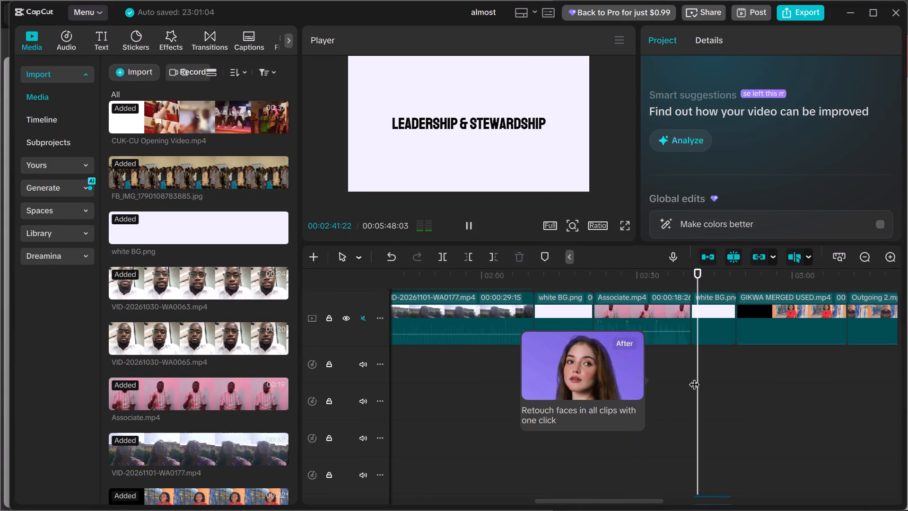
pyautogui.press('space')
# Move the Voiceover17 clip up to the first audio track, directly beneath the LEADERSHIP & STEWARDSHIP white BG.png clip.
pyautogui.scroll(-3, 714, 405)
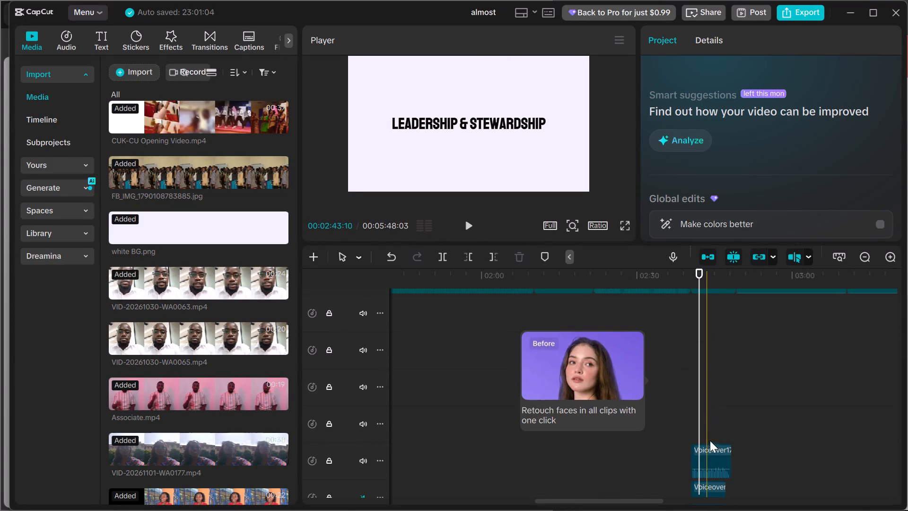
pyautogui.click(713, 455)
pyautogui.moveTo(713, 458); pyautogui.dragTo(712, 397)
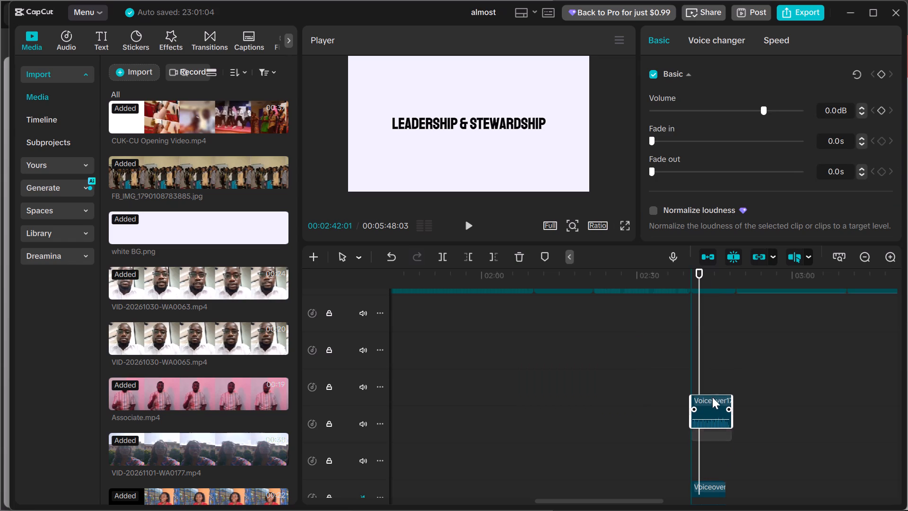
pyautogui.moveTo(712, 397); pyautogui.dragTo(712, 311)
pyautogui.scroll(-1, 728, 379)
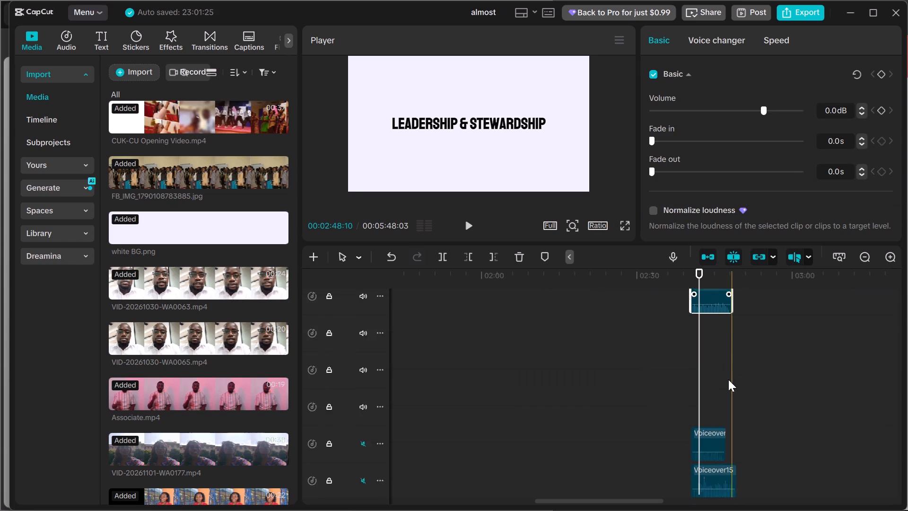
# Play back the transition from Associate.mp4 into the LEADERSHIP & STEWARDSHIP title to check the moved Voiceover17 clip.
pyautogui.scroll(6, 728, 379)
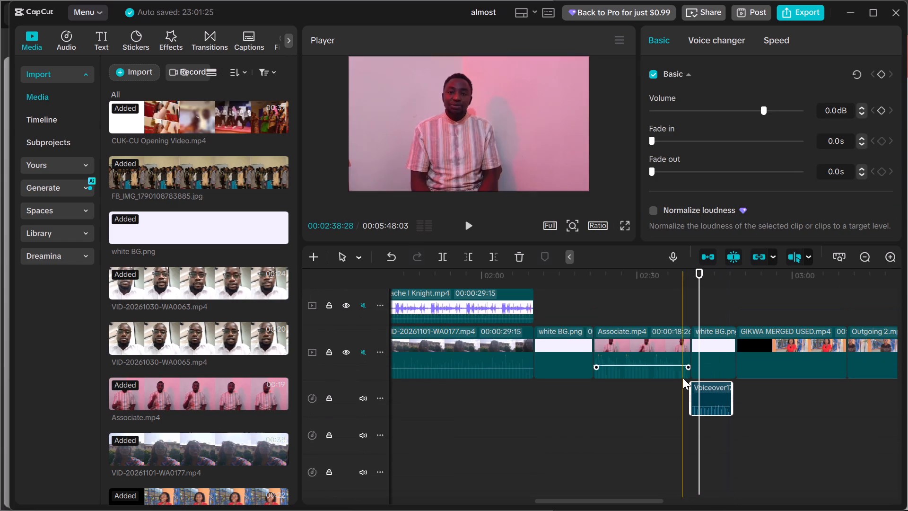
pyautogui.click(684, 387)
pyautogui.press('space')
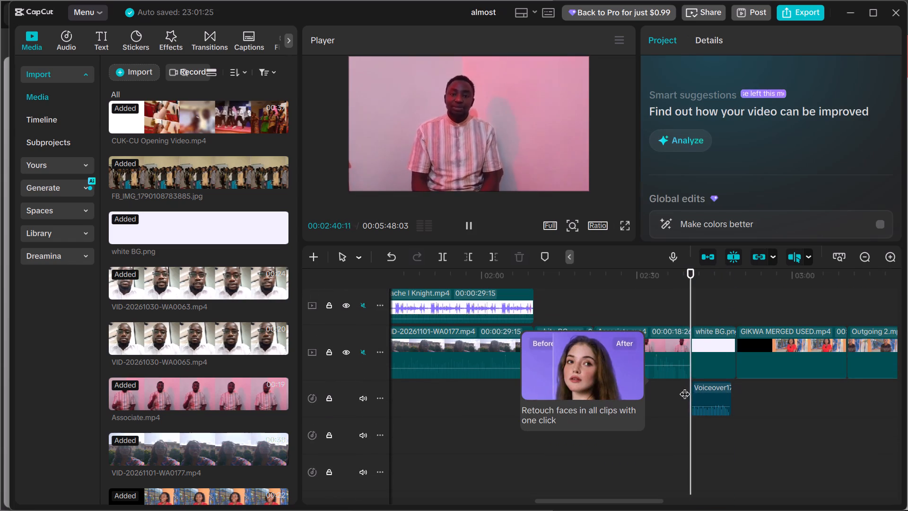
pyautogui.press('space')
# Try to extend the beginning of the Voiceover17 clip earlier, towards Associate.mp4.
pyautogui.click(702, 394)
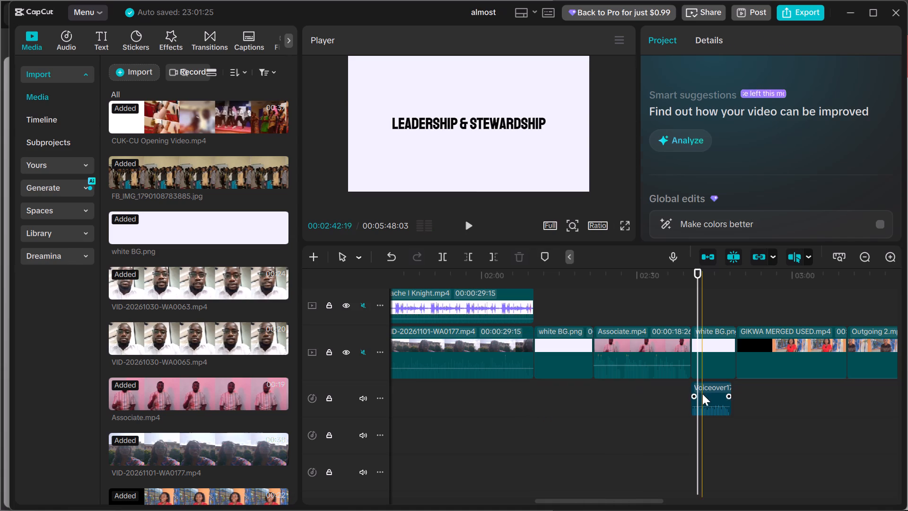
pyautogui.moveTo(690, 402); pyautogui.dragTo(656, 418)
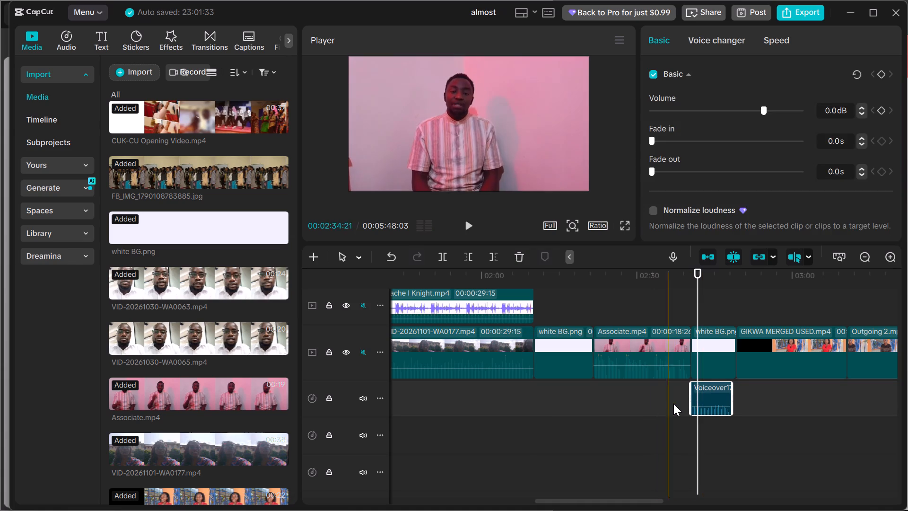
# Play back from the end of Associate.mp4 into the LEADERSHIP & STEWARDSHIP title to hear Voiceover17.
pyautogui.click(675, 402)
pyautogui.press('space')
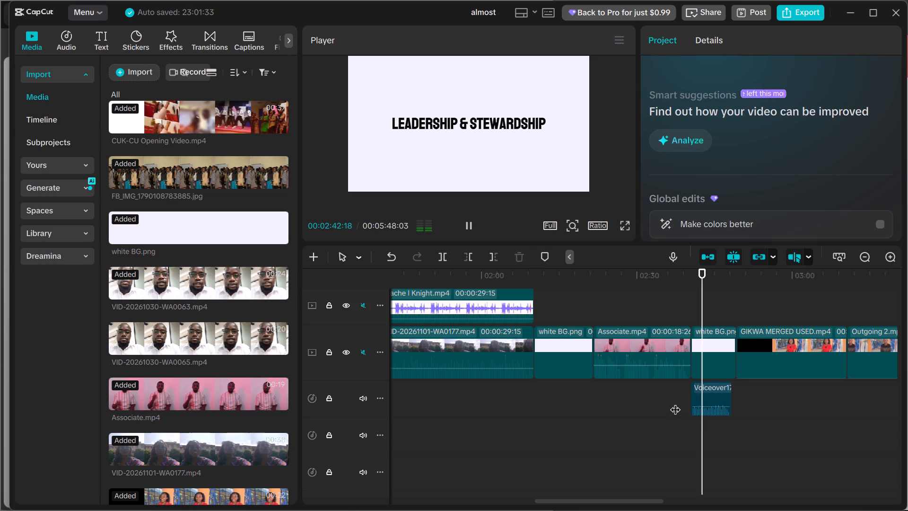
pyautogui.press('space')
# Unmute the track with the voiceover take directly above Voiceover15, and mute the Voiceover17 track.
pyautogui.scroll(-4, 702, 401)
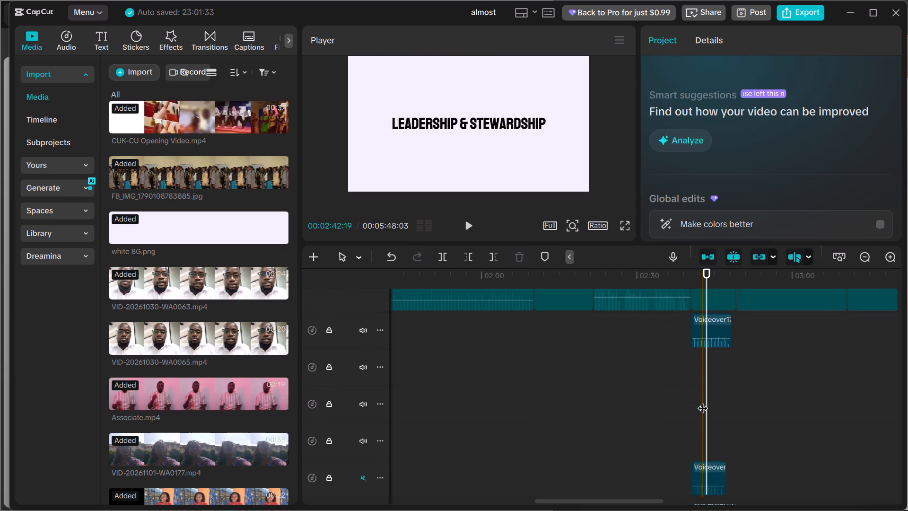
pyautogui.scroll(-1, 702, 401)
pyautogui.click(689, 436)
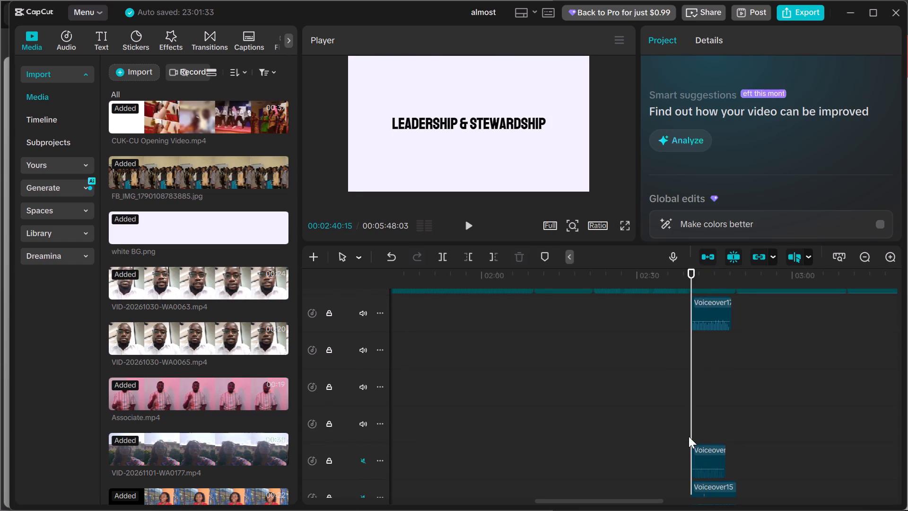
pyautogui.click(361, 461)
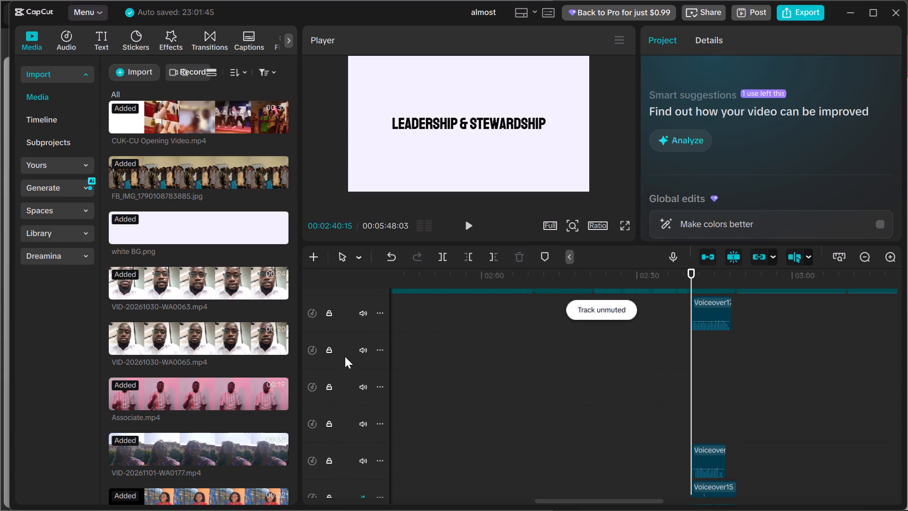
pyautogui.click(359, 311)
# Play back the LEADERSHIP & STEWARDSHIP section up to about 00:02:47:01 to hear the voiceover take above Voiceover15.
pyautogui.press('space')
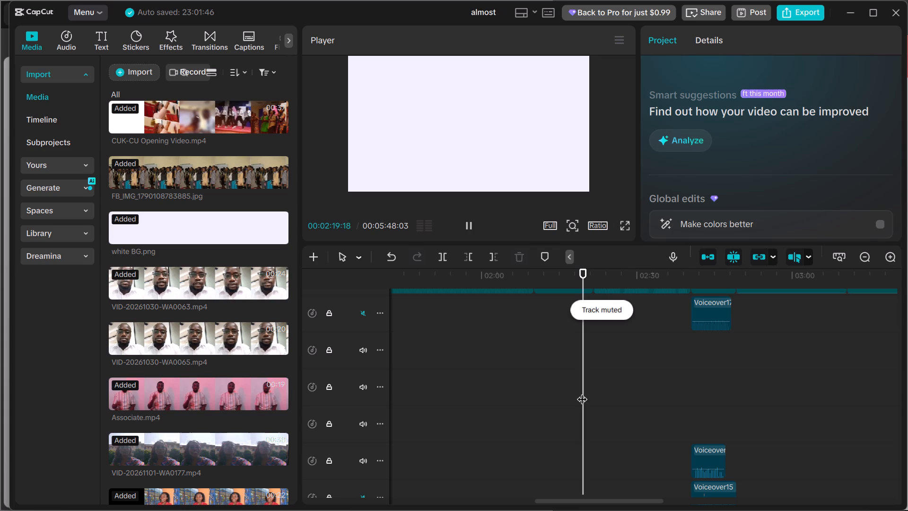
pyautogui.click(660, 456)
pyautogui.click(684, 457)
pyautogui.press('space')
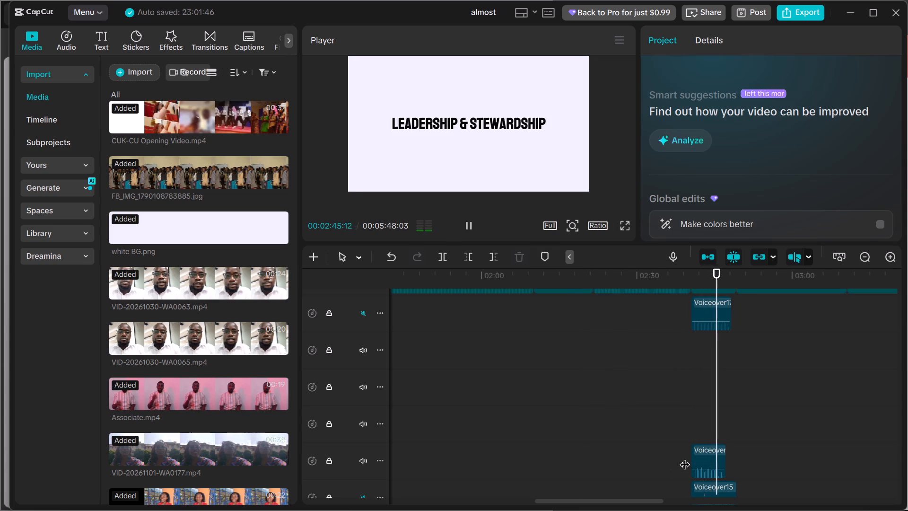
pyautogui.press('space')
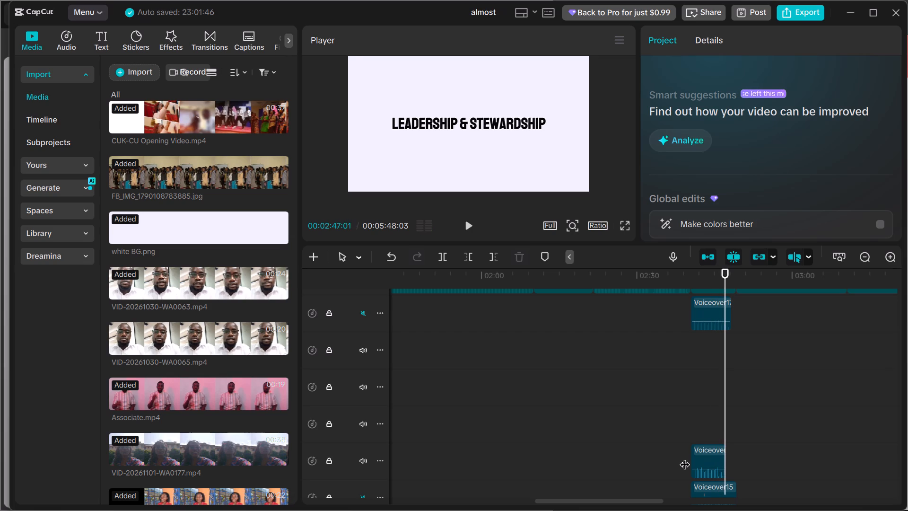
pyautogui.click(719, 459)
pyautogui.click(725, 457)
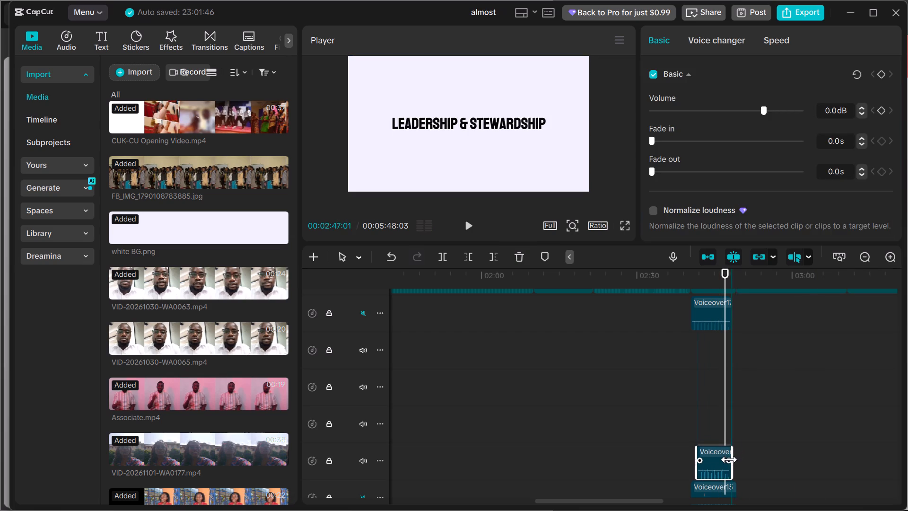
# Move the LIVES TRANSFORMED voiceover up to the first audio track, starting with its title at 00:04:19:06.
pyautogui.scroll(5, 749, 443)
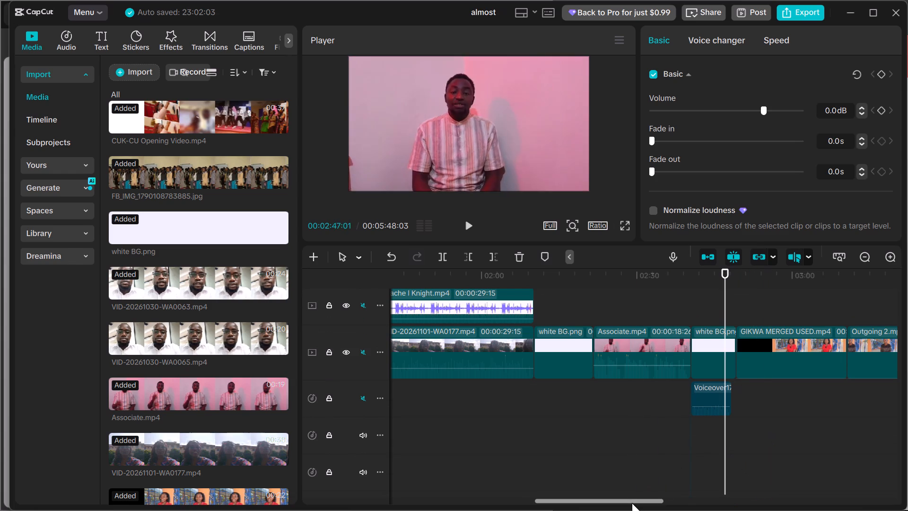
pyautogui.moveTo(635, 500); pyautogui.dragTo(663, 500)
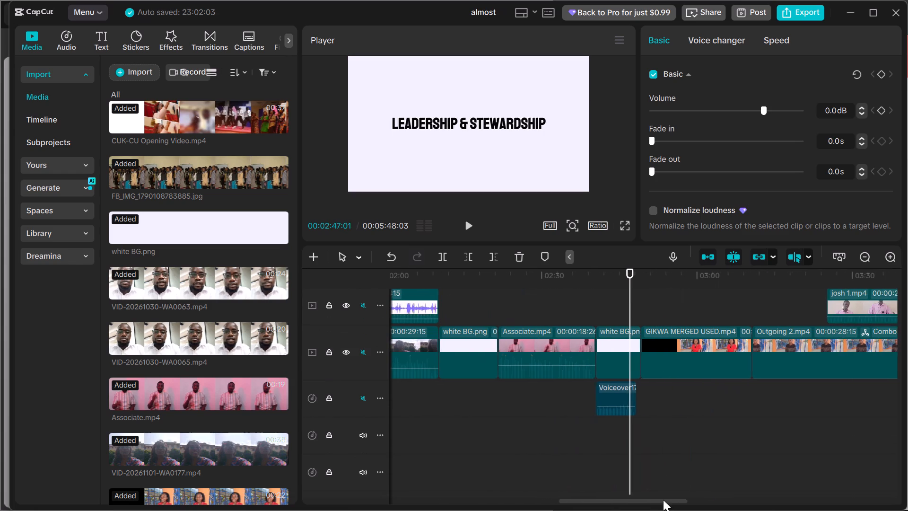
pyautogui.moveTo(663, 500); pyautogui.dragTo(720, 497)
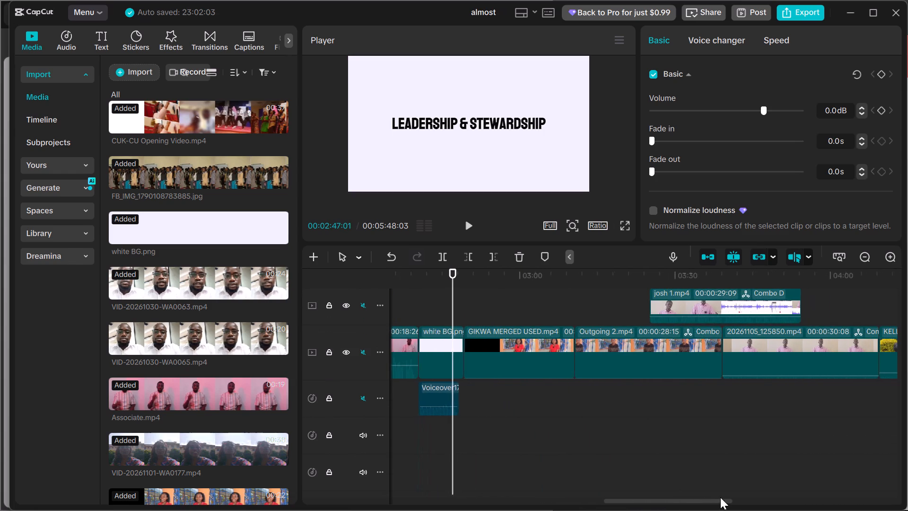
pyautogui.moveTo(720, 497); pyautogui.dragTo(766, 485)
pyautogui.click(686, 395)
pyautogui.scroll(-2, 695, 426)
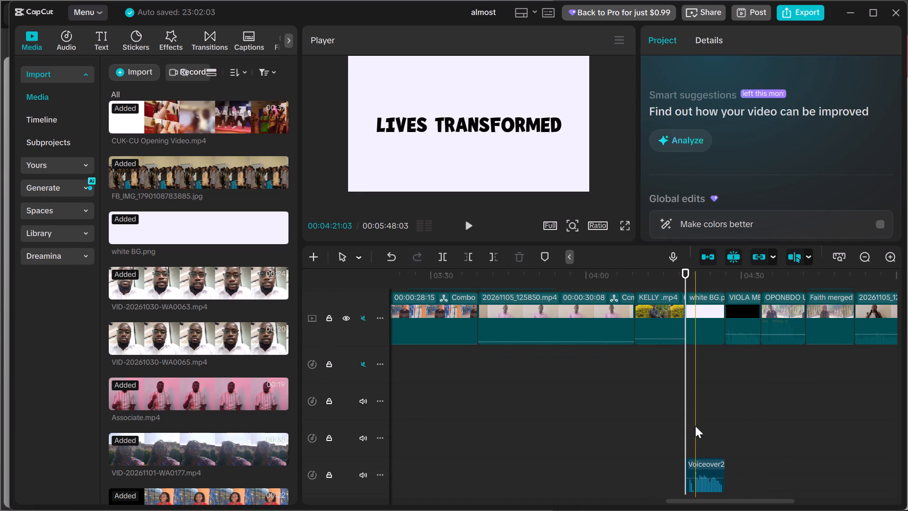
pyautogui.click(699, 466)
pyautogui.moveTo(699, 467); pyautogui.dragTo(707, 401)
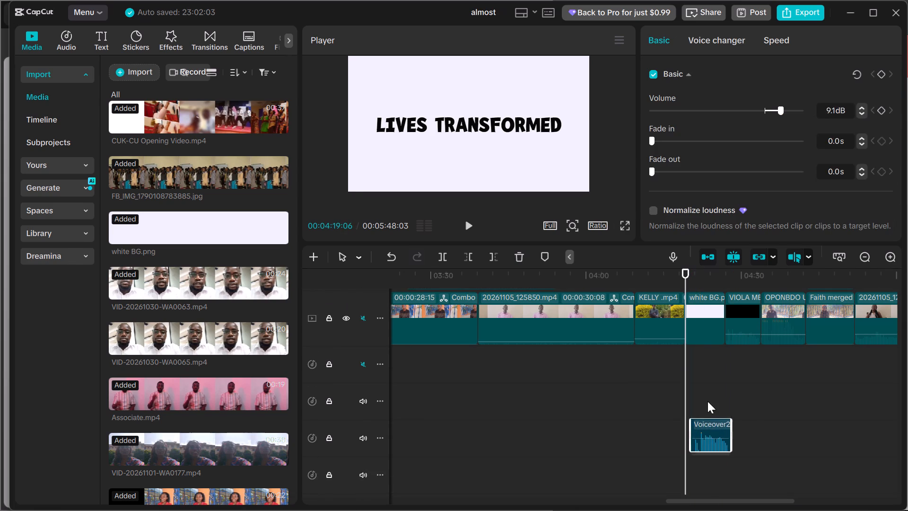
pyautogui.moveTo(707, 401); pyautogui.dragTo(699, 358)
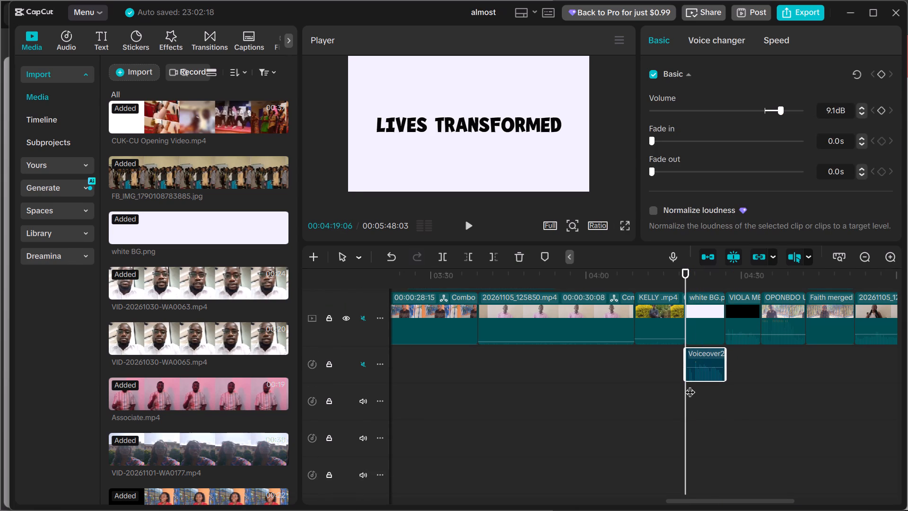
# Unmute the first audio track, which holds the LIVES TRANSFORMED voiceover.
pyautogui.press('space')
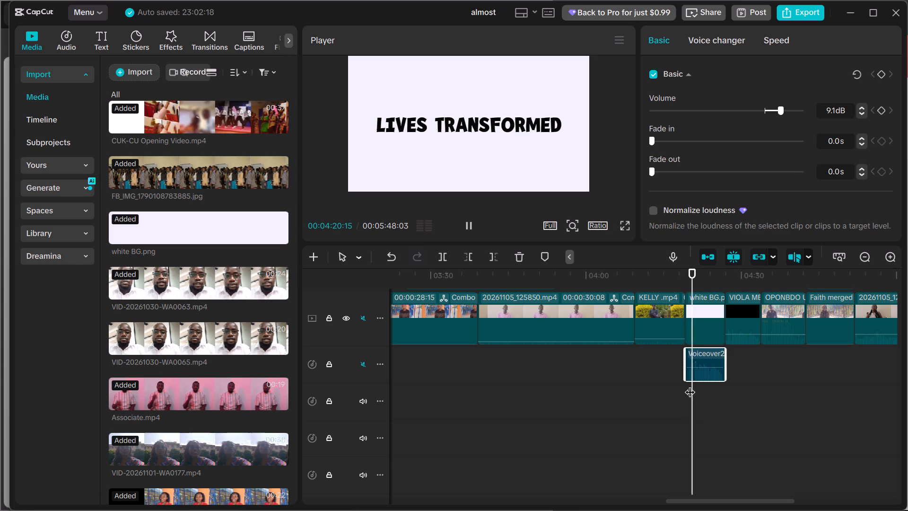
pyautogui.press('space')
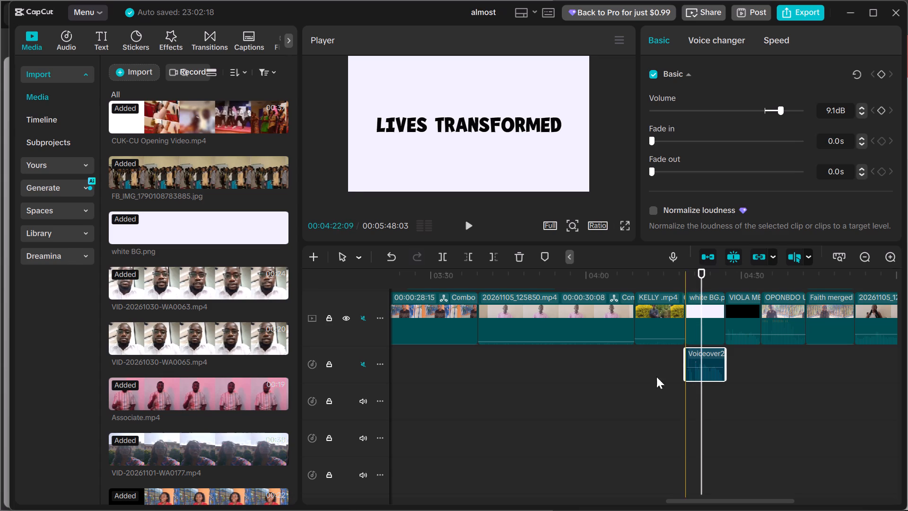
pyautogui.click(363, 365)
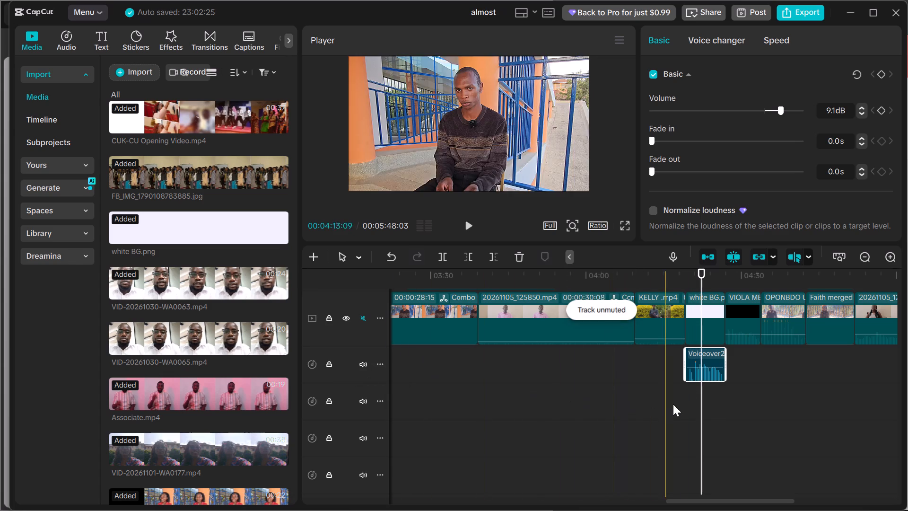
# Play back the LIVES TRANSFORMED section from 00:04:19:06 to hear its voiceover.
pyautogui.click(686, 402)
pyautogui.press('space')
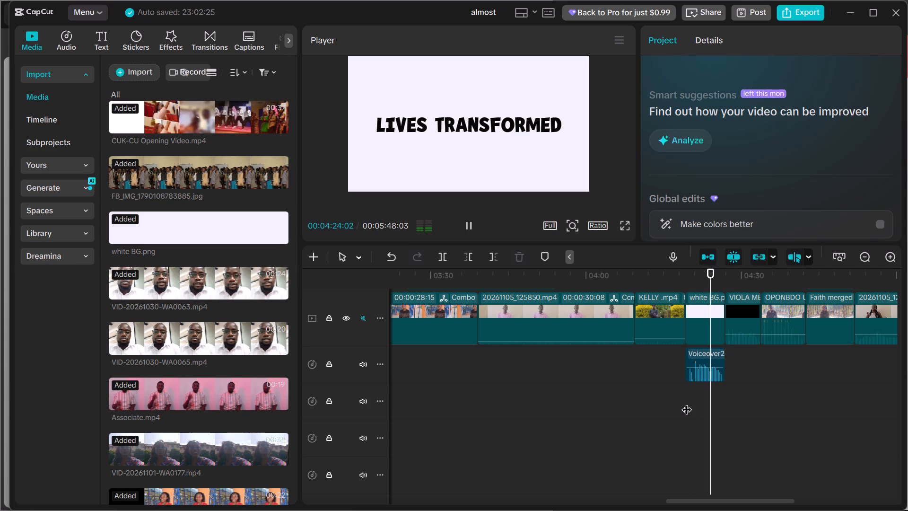
pyautogui.click(709, 368)
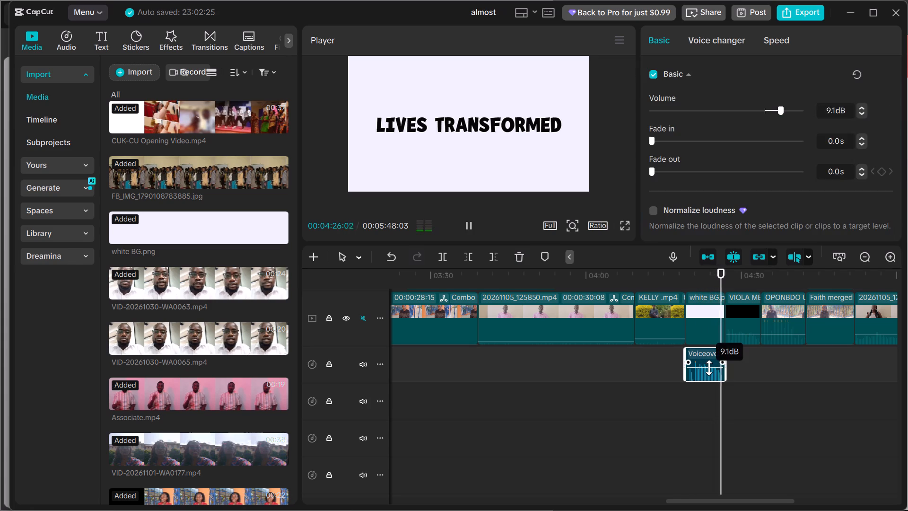
pyautogui.click(701, 385)
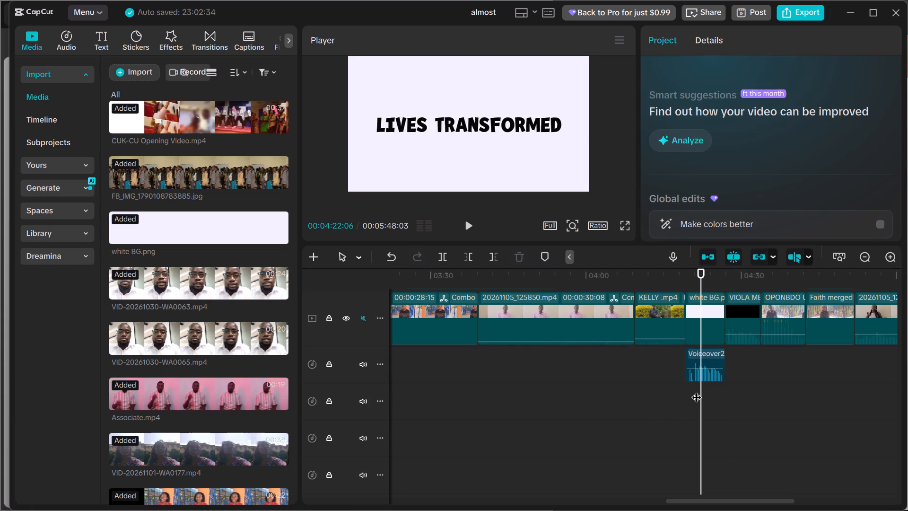
pyautogui.press('space')
pyautogui.press('space')
pyautogui.press('space')
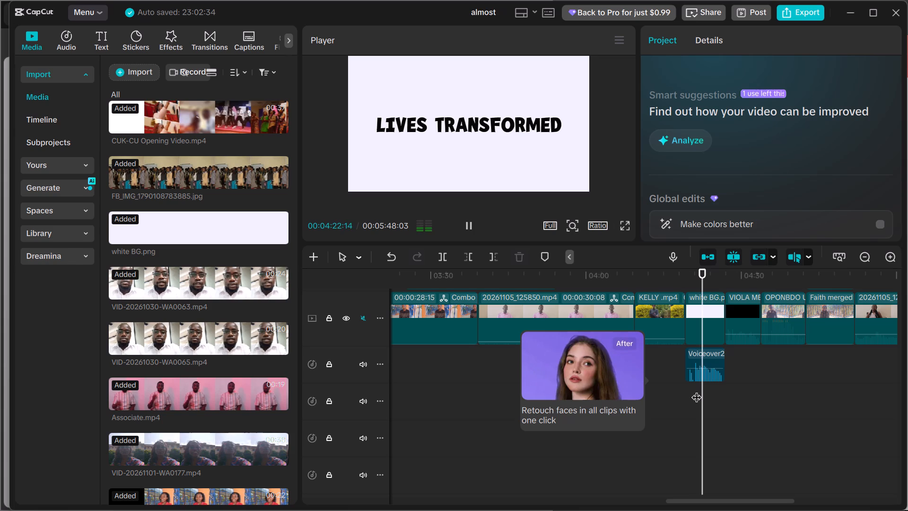
pyautogui.press('space')
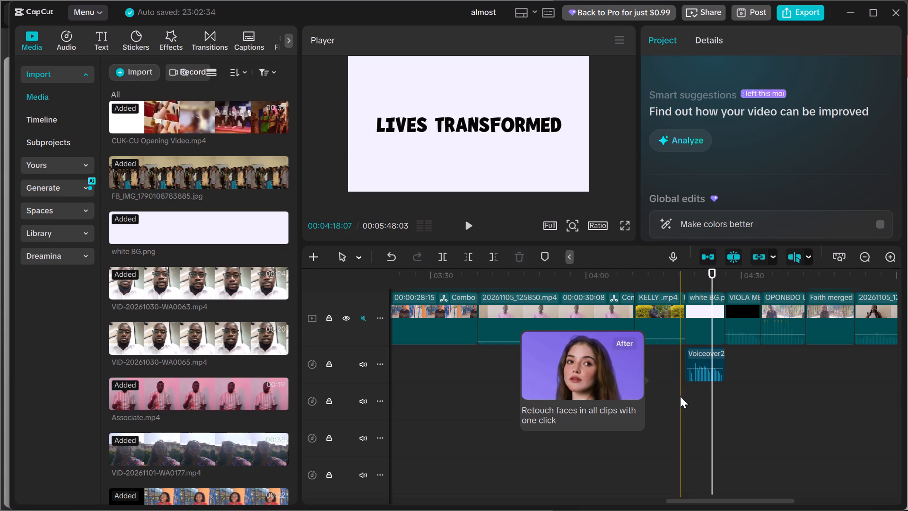
pyautogui.click(683, 394)
# Return to the LEADERSHIP & STEWARDSHIP title and play from 00:02:40:15 to hear its voiceover takes.
pyautogui.scroll(1, 703, 409)
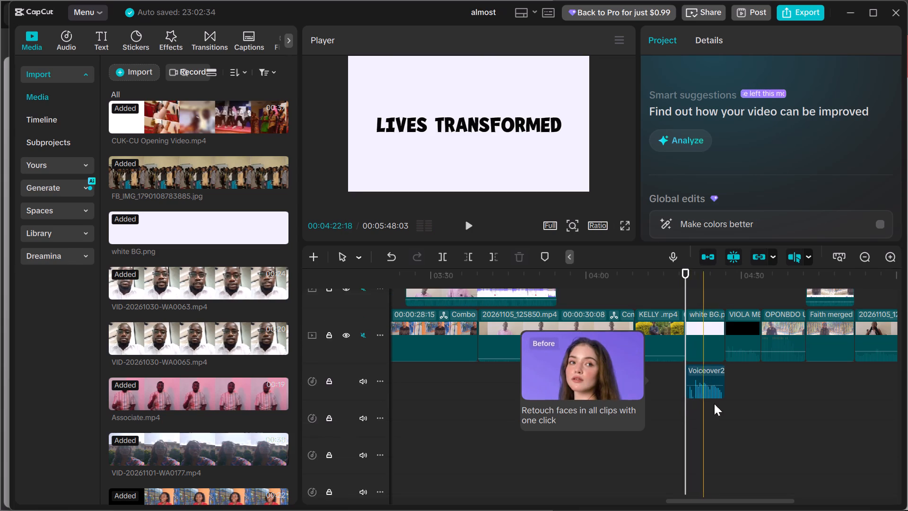
pyautogui.scroll(2, 714, 404)
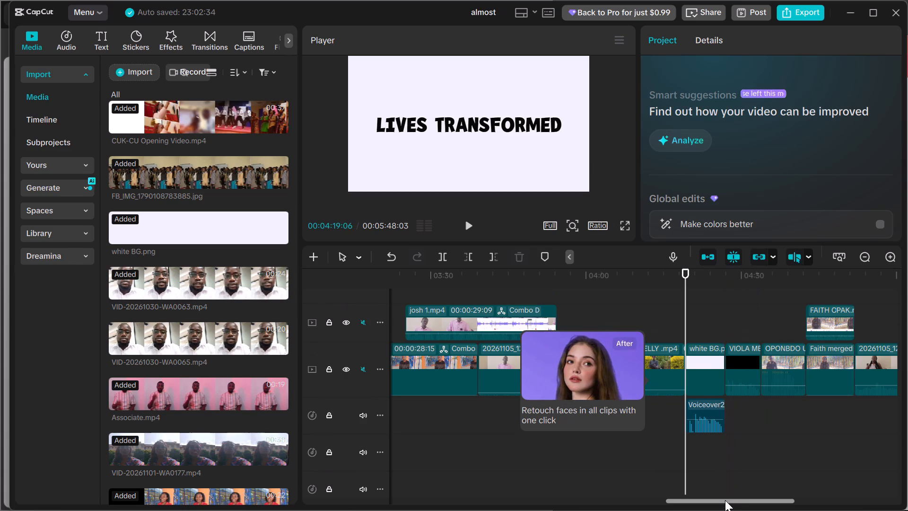
pyautogui.moveTo(725, 500); pyautogui.dragTo(736, 494)
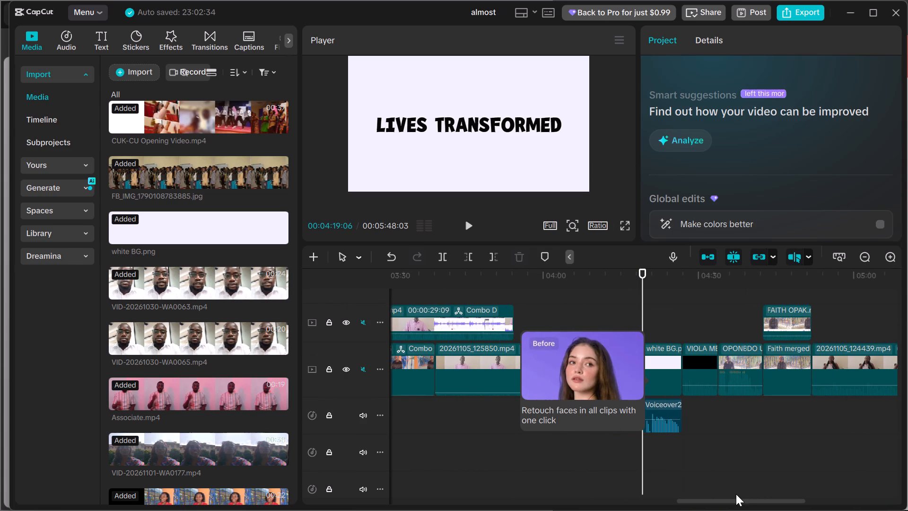
pyautogui.moveTo(736, 494); pyautogui.dragTo(781, 484)
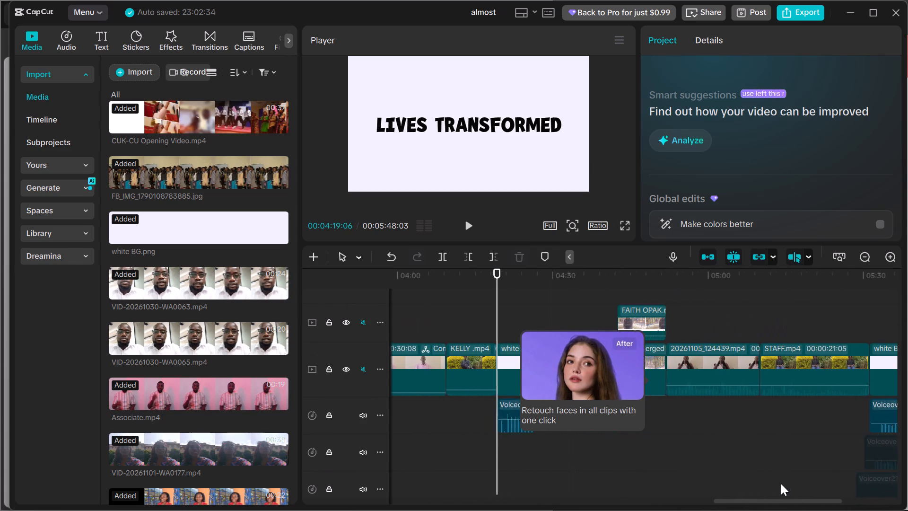
pyautogui.moveTo(781, 484); pyautogui.dragTo(734, 476)
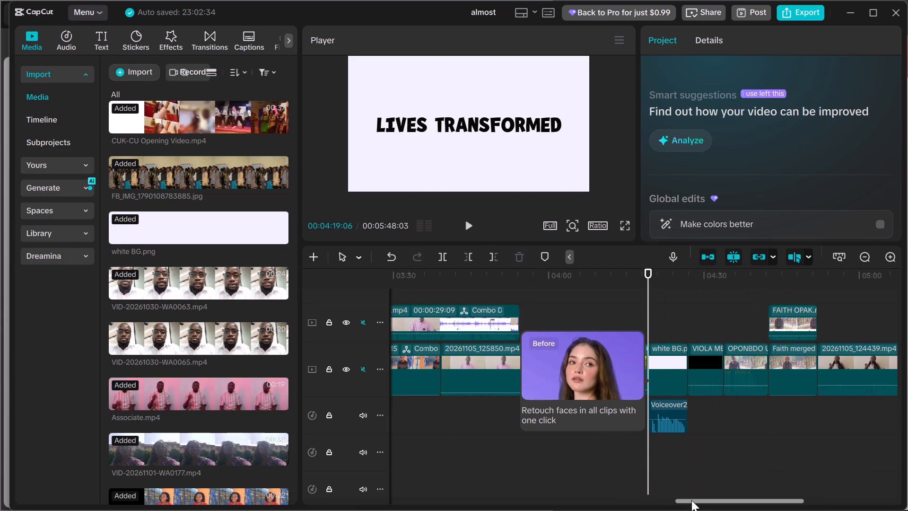
pyautogui.moveTo(691, 500); pyautogui.dragTo(601, 478)
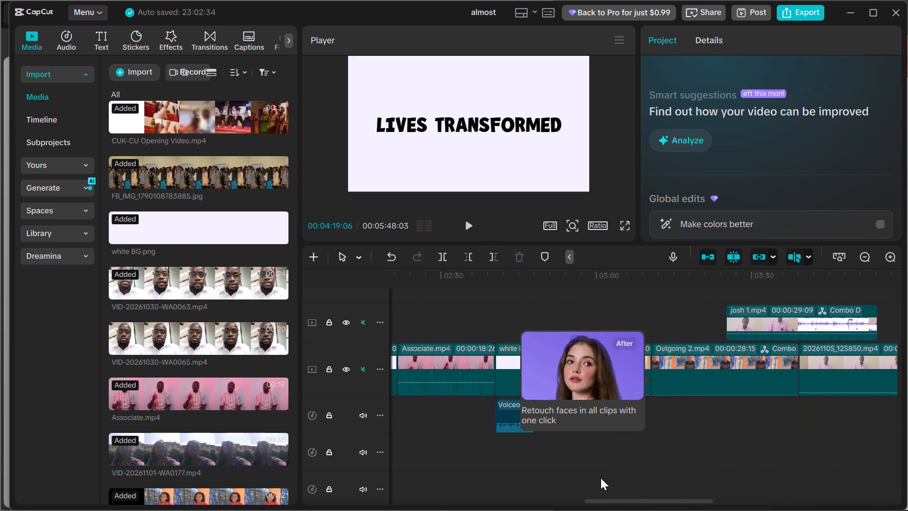
pyautogui.moveTo(601, 478); pyautogui.dragTo(558, 482)
pyautogui.click(683, 459)
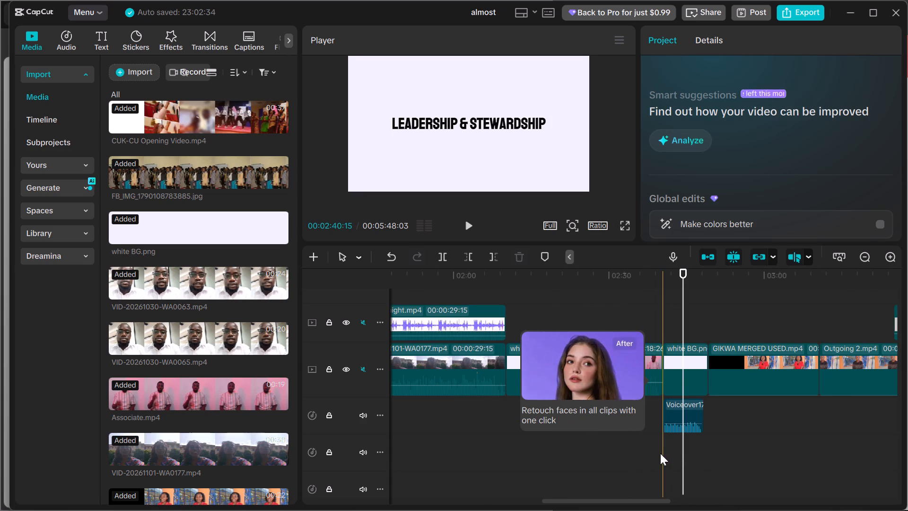
pyautogui.click(661, 455)
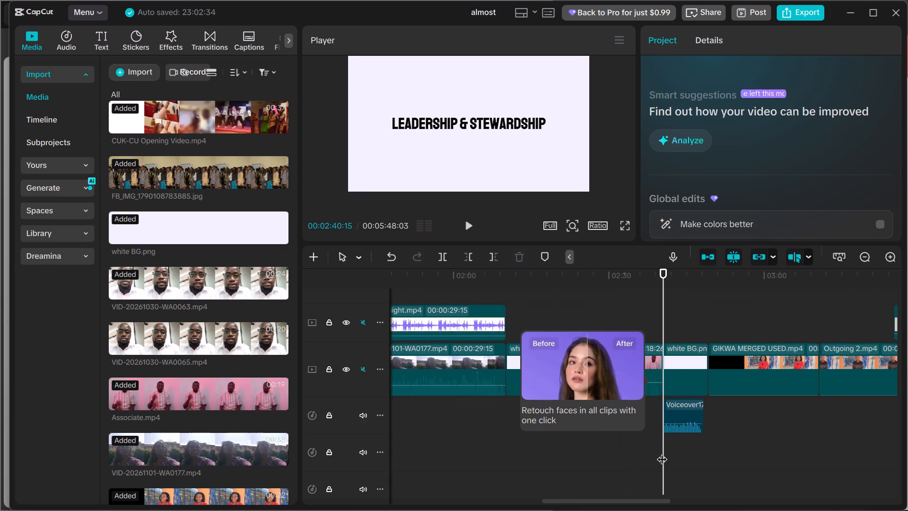
pyautogui.press('space')
pyautogui.press('space')
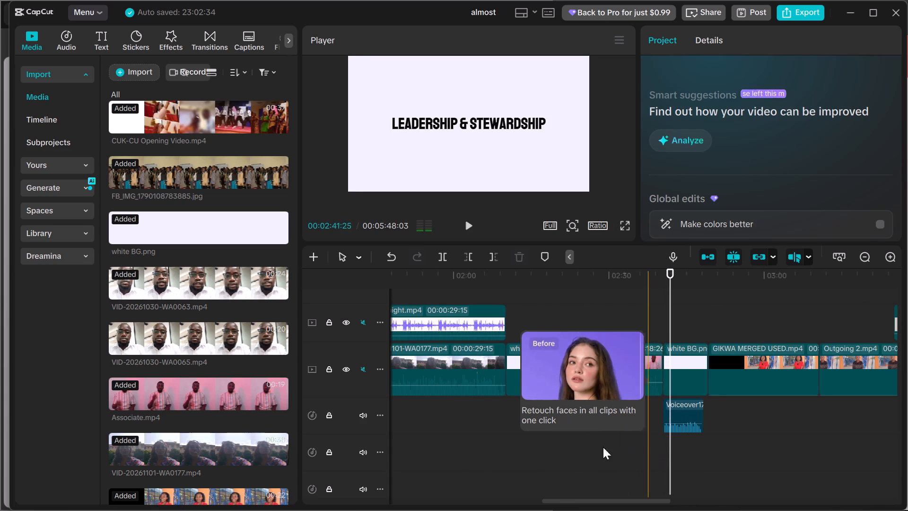
# Mute the fourth audio track, which holds the other LEADERSHIP & STEWARDSHIP take below Voiceover17.
pyautogui.scroll(-2, 497, 455)
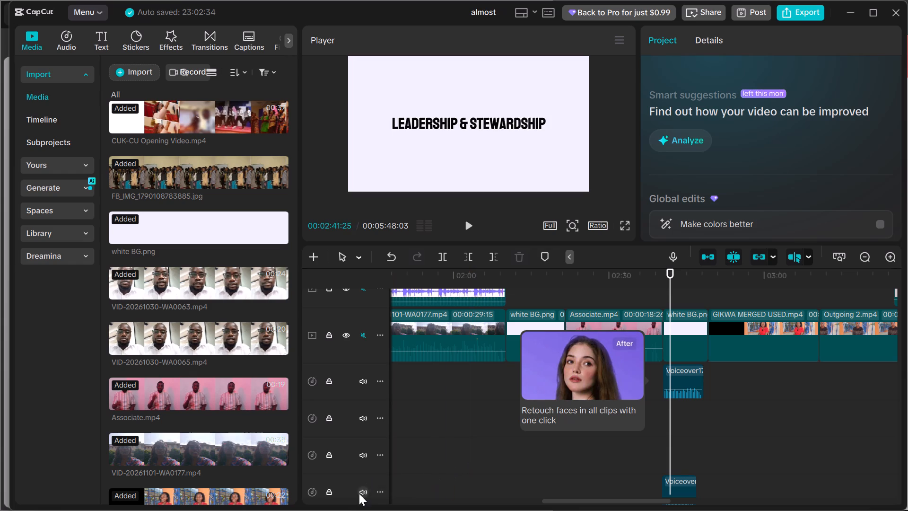
pyautogui.click(359, 493)
# Play back the LEADERSHIP & STEWARDSHIP section from 00:02:40:15 to hear Voiceover17 alone.
pyautogui.click(660, 455)
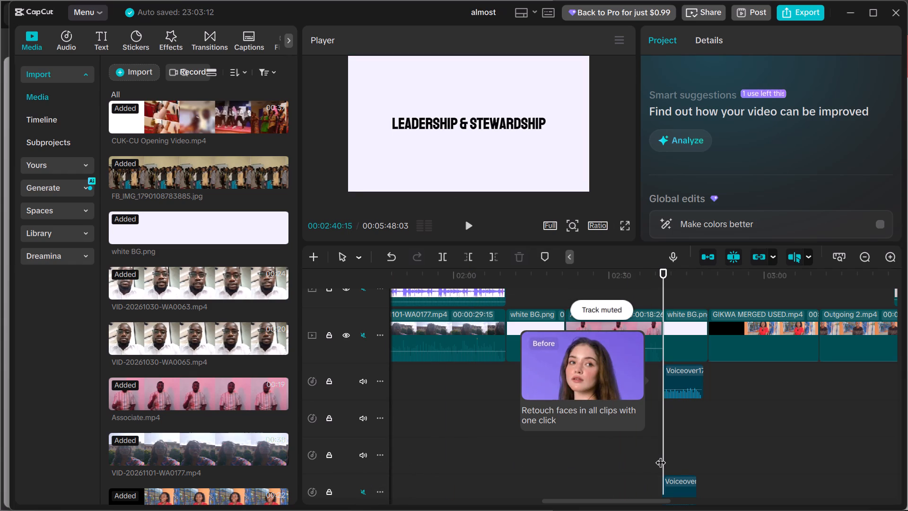
pyautogui.press('space')
pyautogui.press('space')
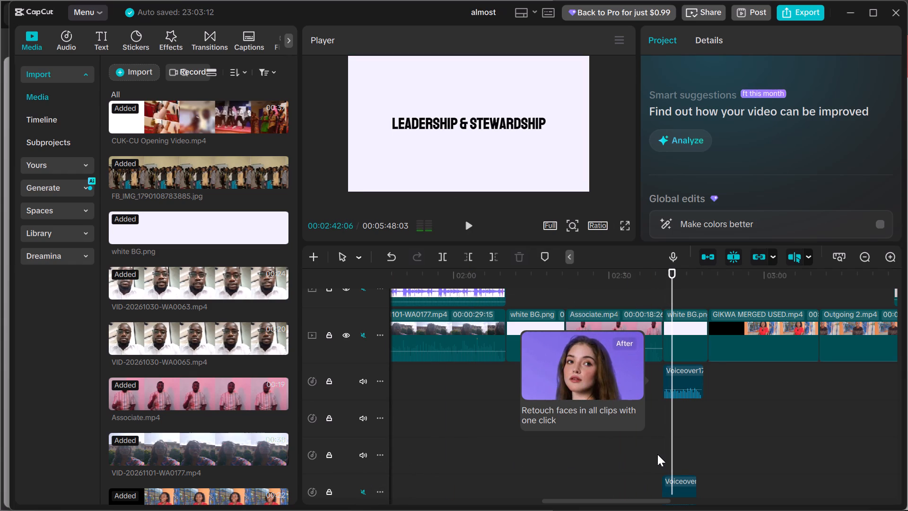
pyautogui.press('space')
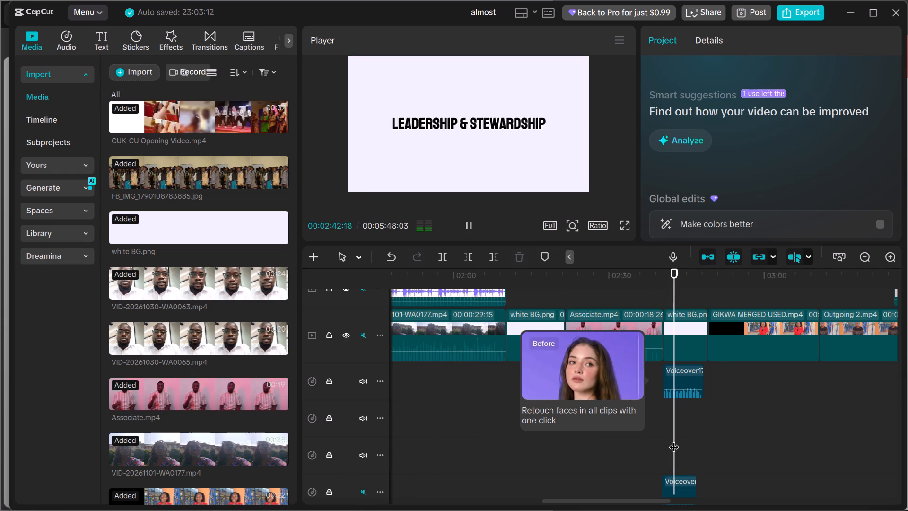
pyautogui.press('space')
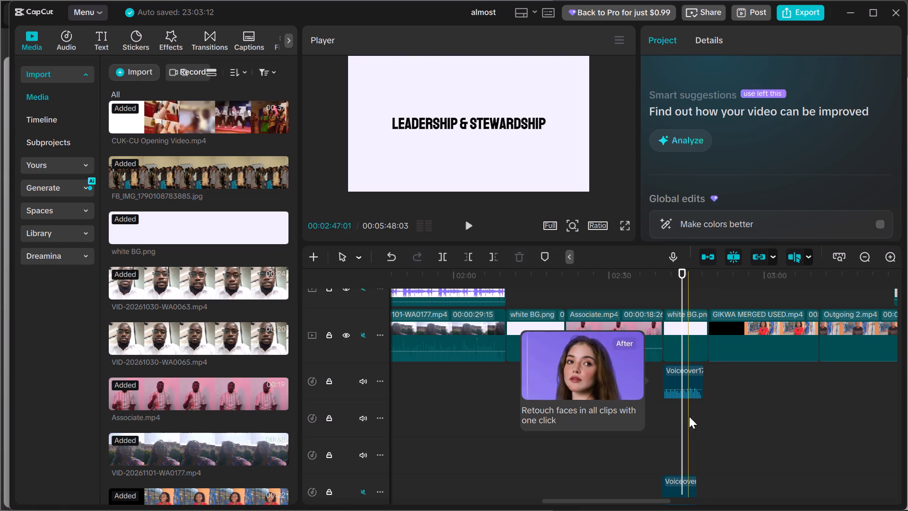
# Record a new voiceover take for the LEADERSHIP & STEWARDSHIP title, from 00:02:40:15 to about 00:02:49:01.
pyautogui.click(667, 456)
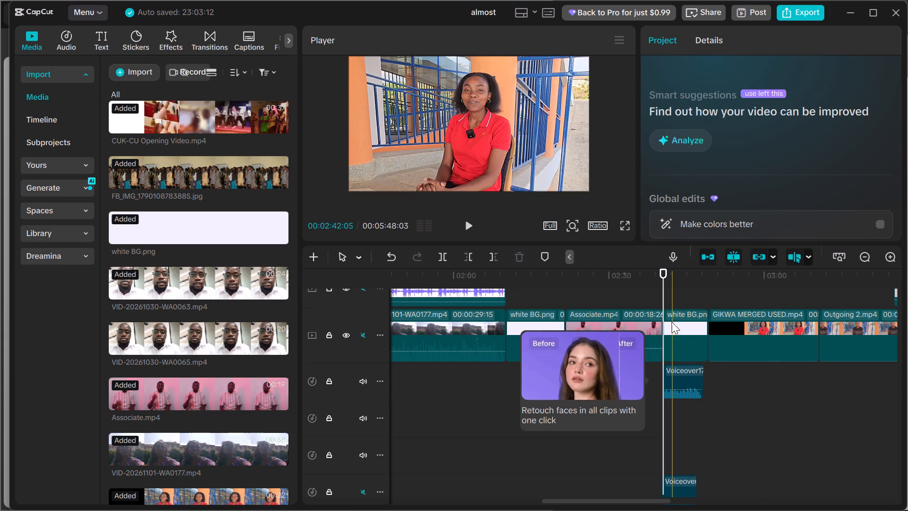
pyautogui.click(676, 255)
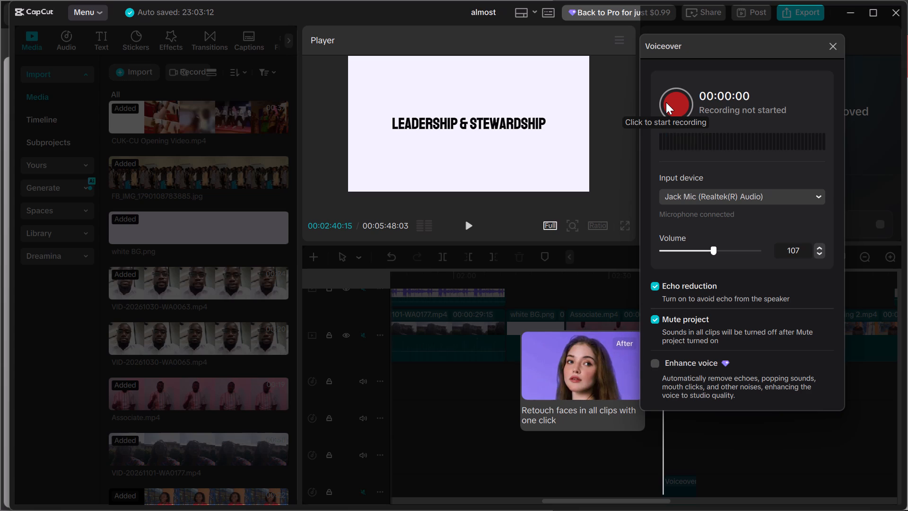
pyautogui.press('space')
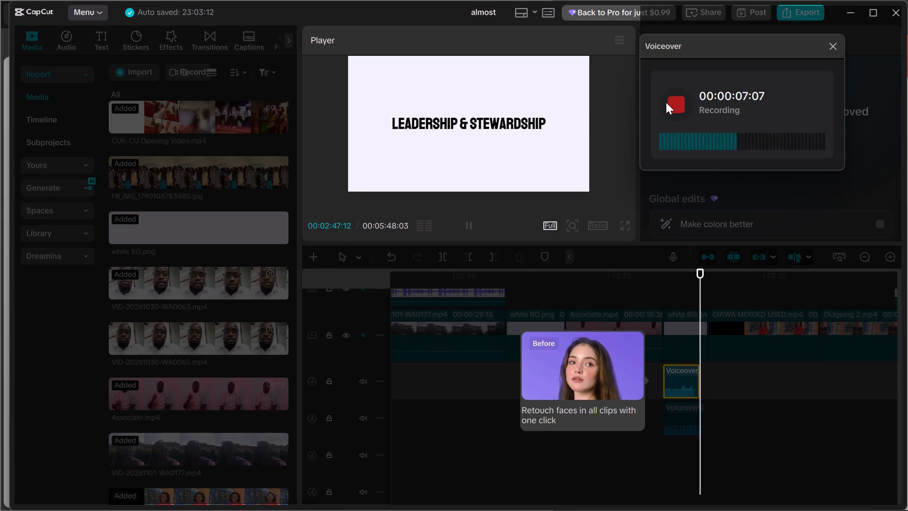
pyautogui.press('space')
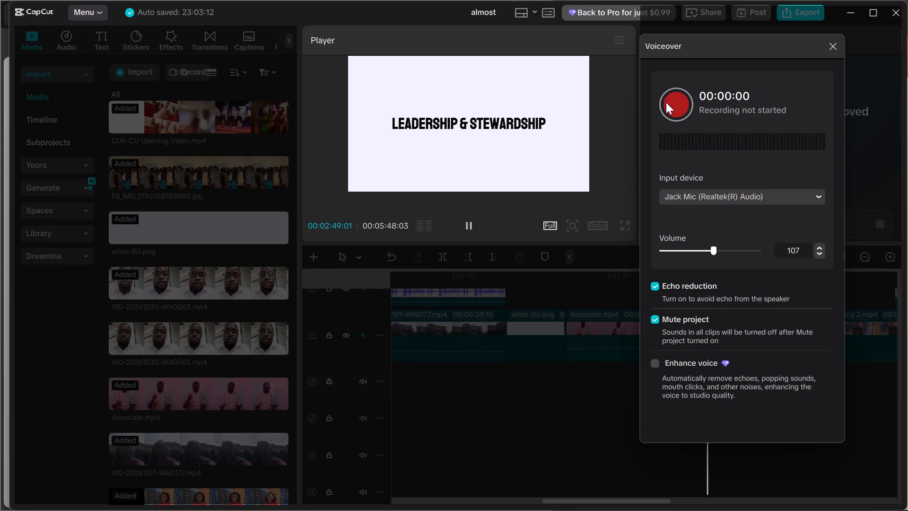
pyautogui.click(829, 52)
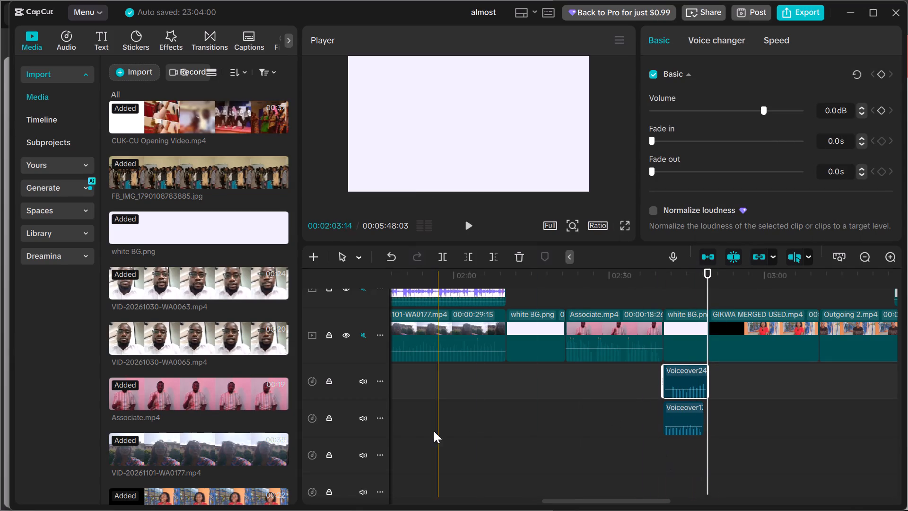
# Mute the Voiceover17 track below the new LEADERSHIP & STEWARDSHIP take.
pyautogui.click(361, 415)
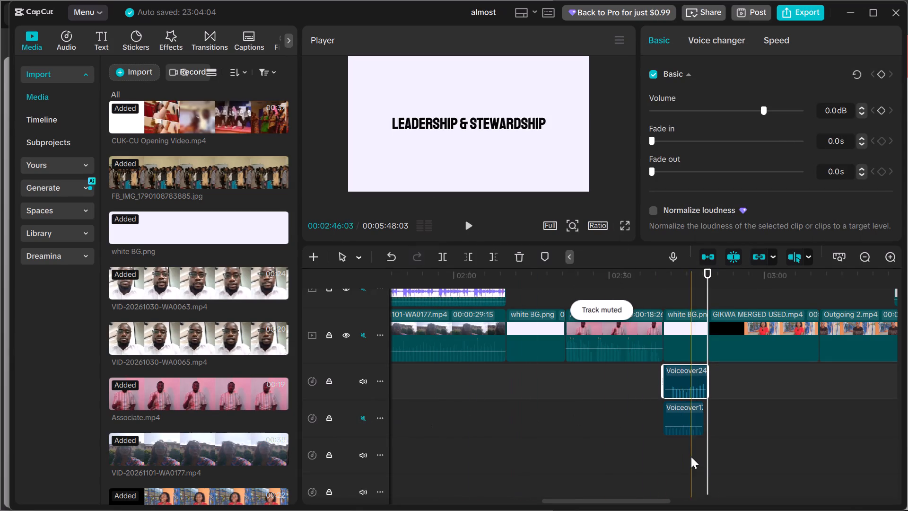
# Play back the LEADERSHIP & STEWARDSHIP section from its start to hear the Voiceover24 take alone.
pyautogui.click(664, 478)
pyautogui.press('space')
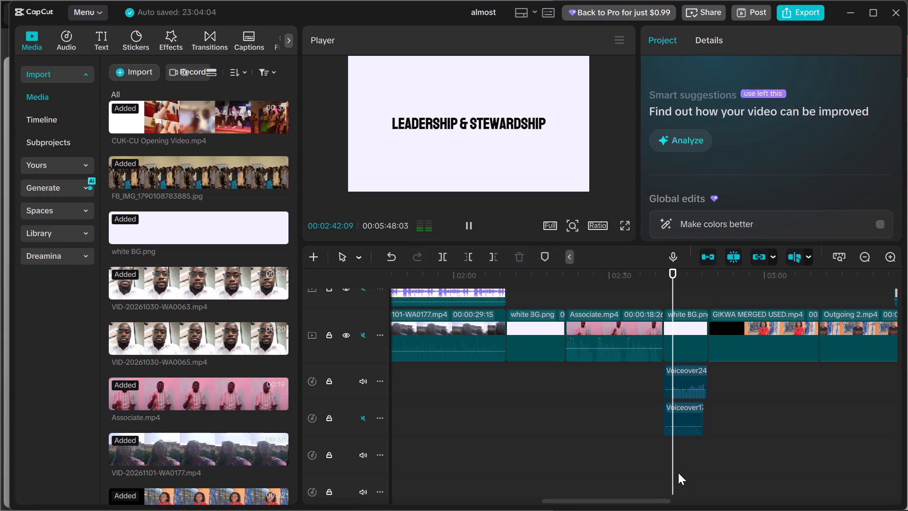
pyautogui.click(658, 435)
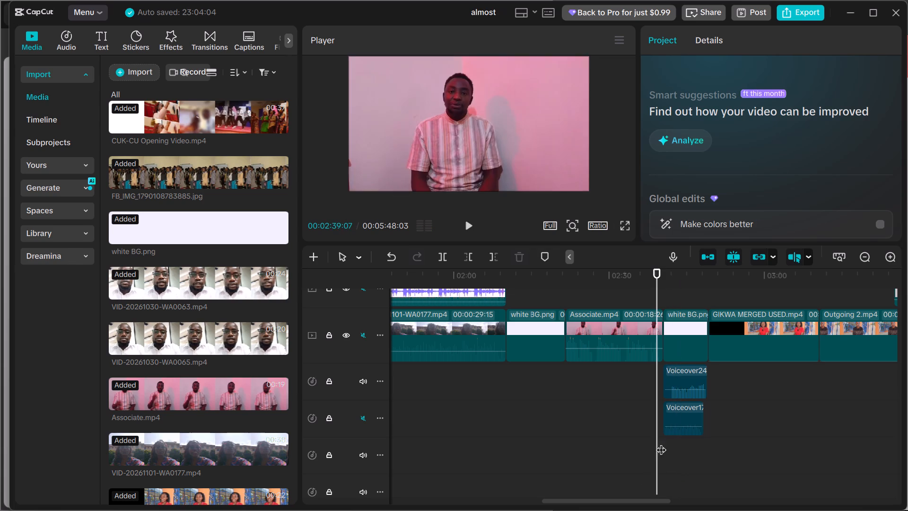
pyautogui.click(662, 442)
pyautogui.press('space')
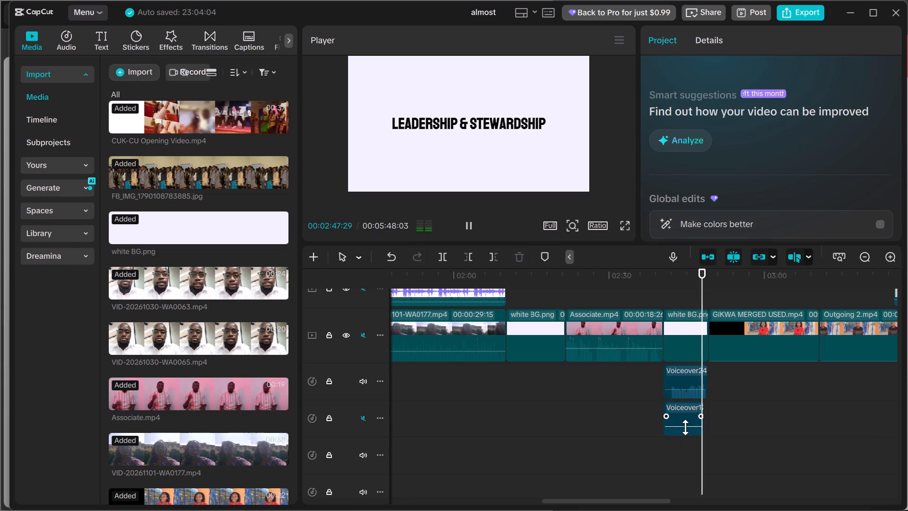
pyautogui.press('space')
# Deactivate the Voiceover17 clip beneath Voiceover24 in the LEADERSHIP & STEWARDSHIP section.
pyautogui.click(695, 419)
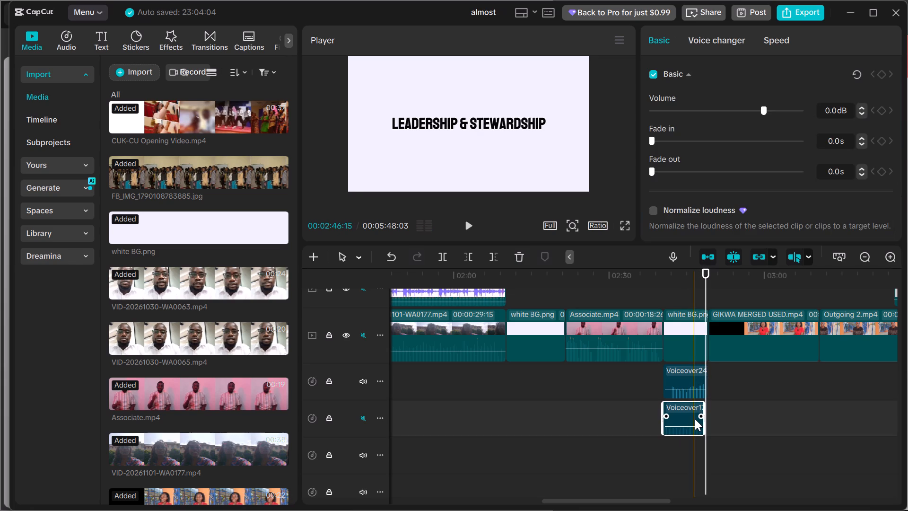
pyautogui.rightClick(704, 415)
pyautogui.click(684, 459)
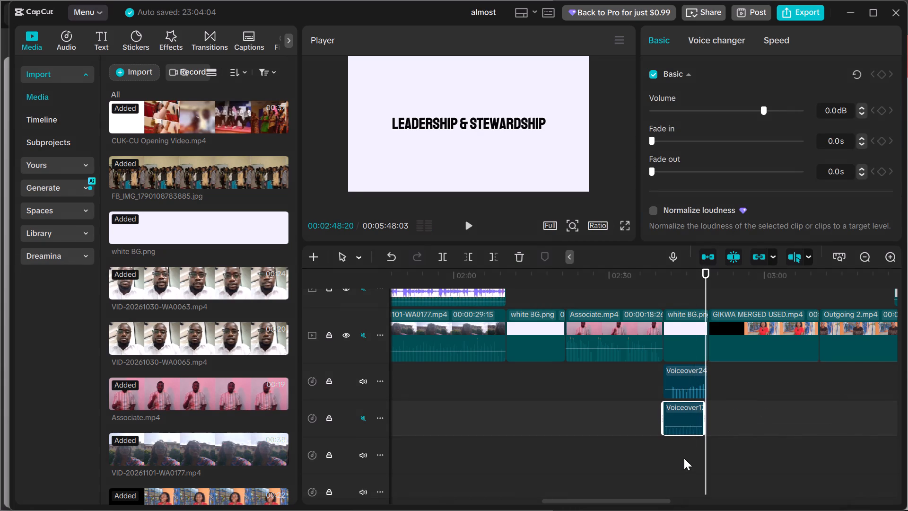
pyautogui.press('v')
pyautogui.scroll(-1, 702, 448)
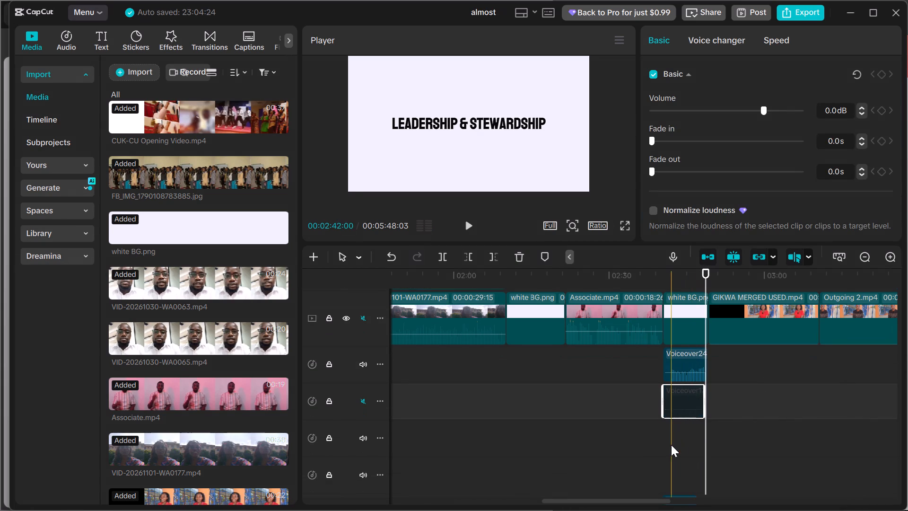
# Move the playhead to the start of the HERITAGE title at 00:02:10:05 and check the audio tracks beneath it.
pyautogui.click(671, 445)
pyautogui.click(664, 453)
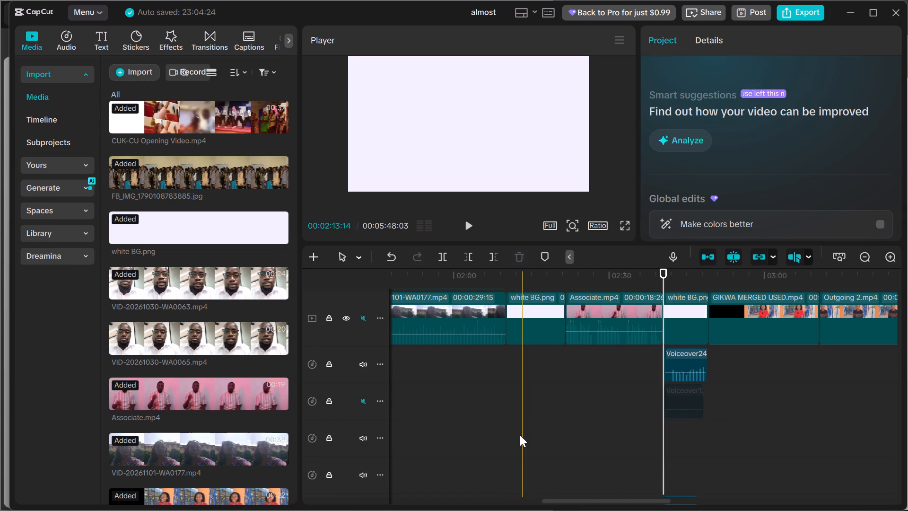
pyautogui.click(505, 440)
pyautogui.scroll(1, 535, 430)
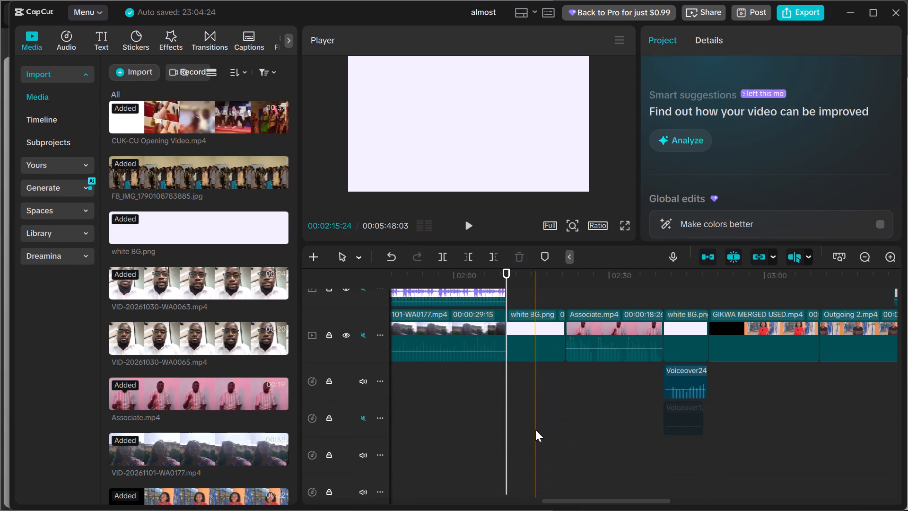
pyautogui.scroll(1, 535, 430)
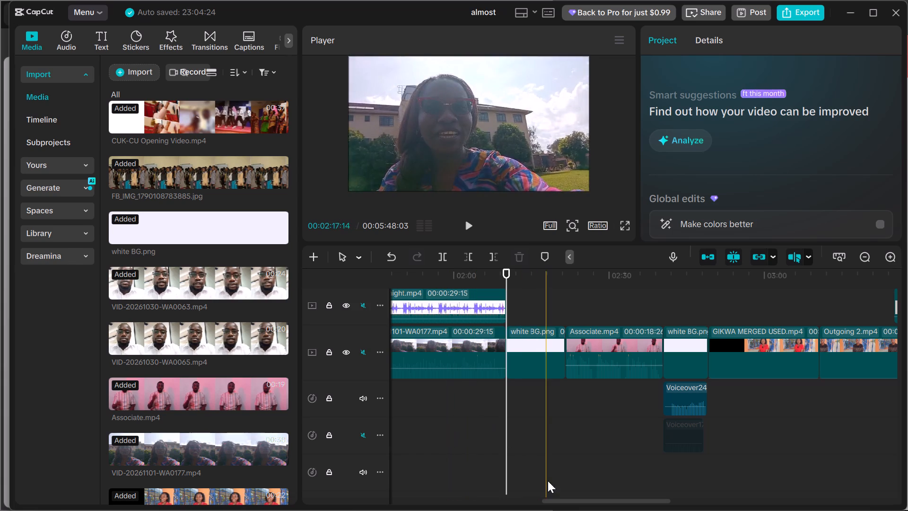
pyautogui.click(553, 498)
pyautogui.moveTo(563, 498); pyautogui.dragTo(550, 498)
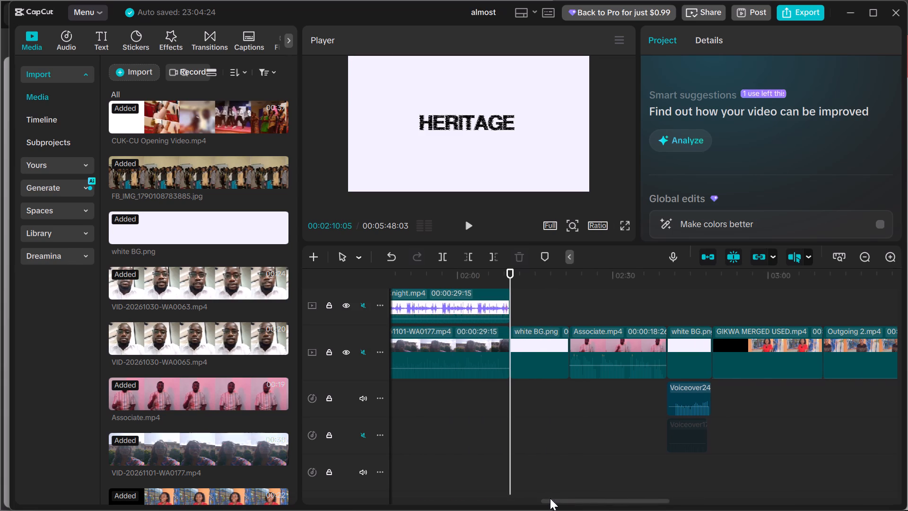
pyautogui.moveTo(550, 498); pyautogui.dragTo(544, 479)
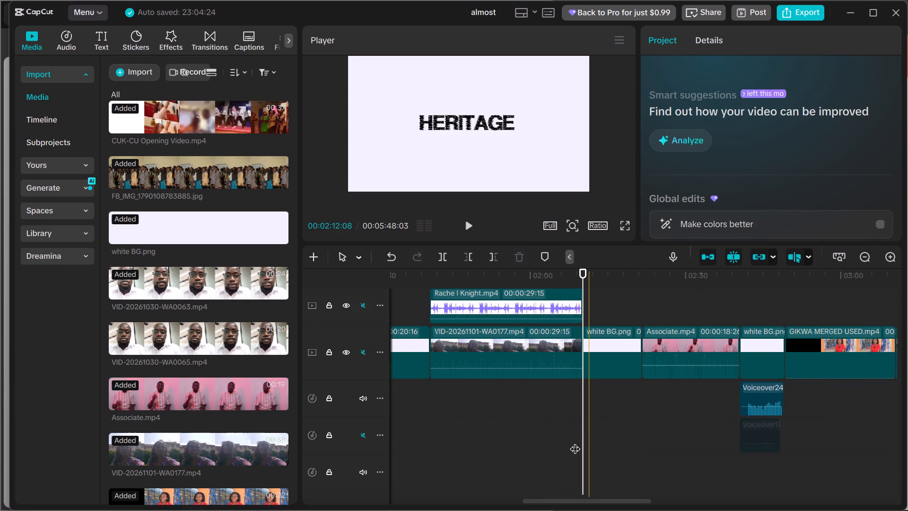
pyautogui.scroll(-15, 545, 439)
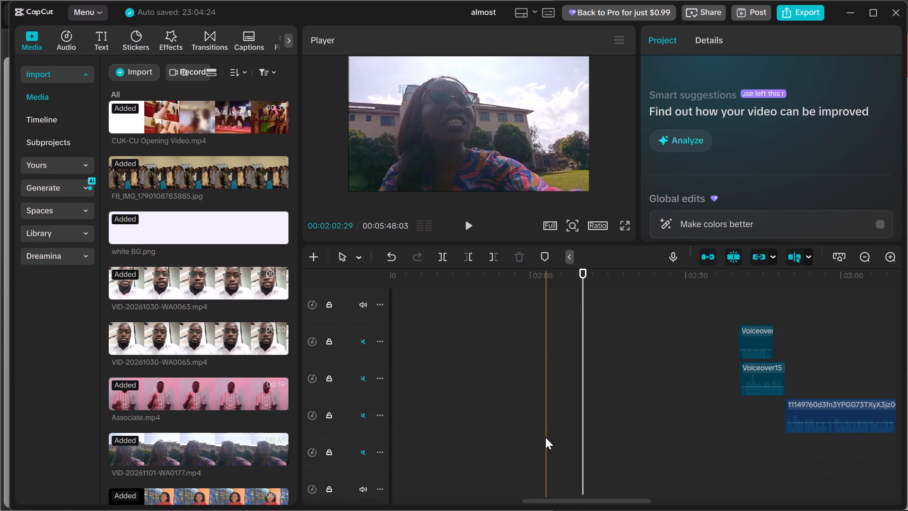
pyautogui.scroll(-9, 545, 437)
pyautogui.scroll(13, 545, 437)
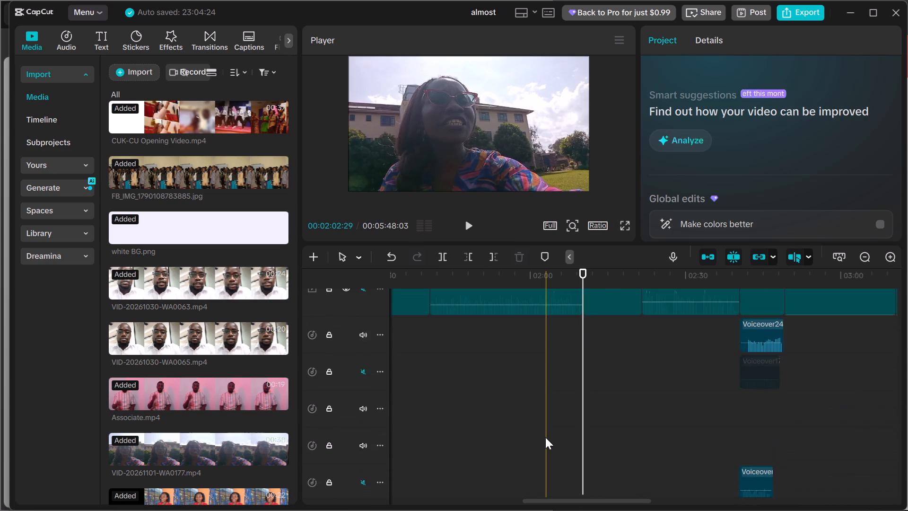
pyautogui.scroll(7, 545, 437)
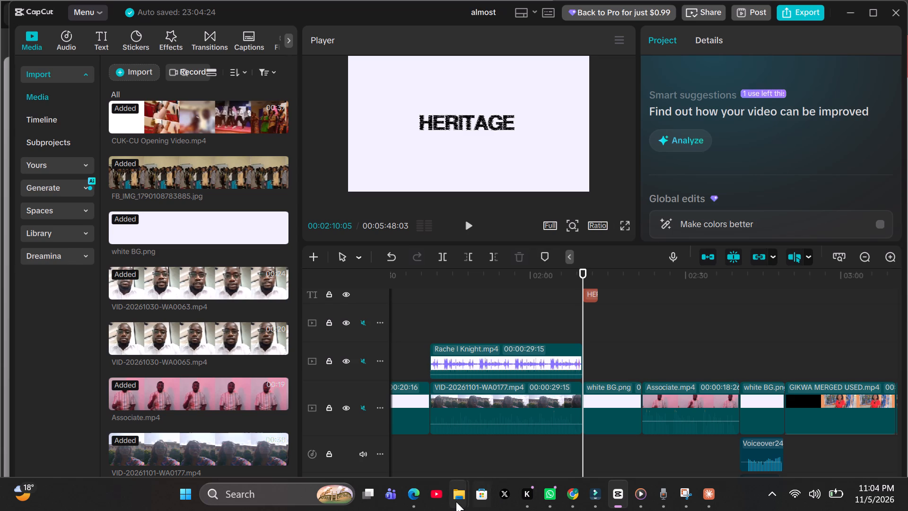
# Switch to Microsoft Edge, dismiss the promotional pop-ups and bring up the CUCU AGM script PDF.
pyautogui.click(413, 492)
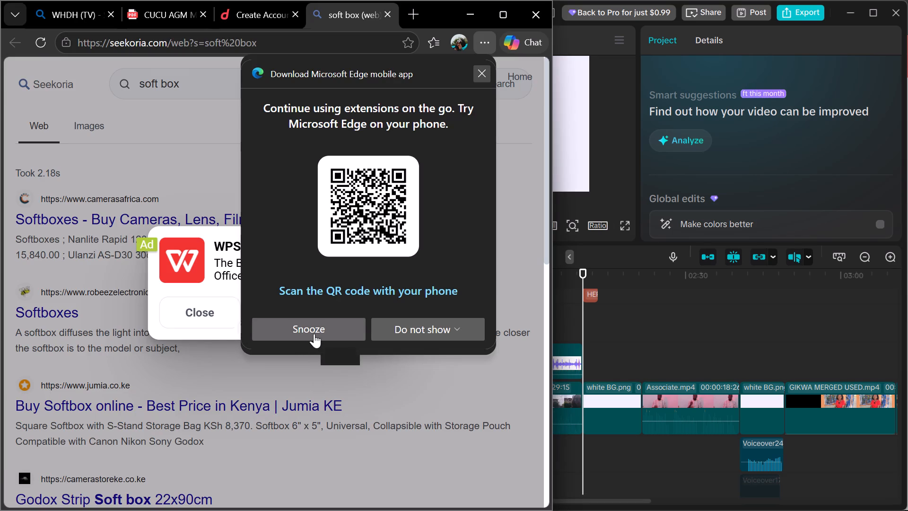
pyautogui.click(314, 333)
pyautogui.click(207, 307)
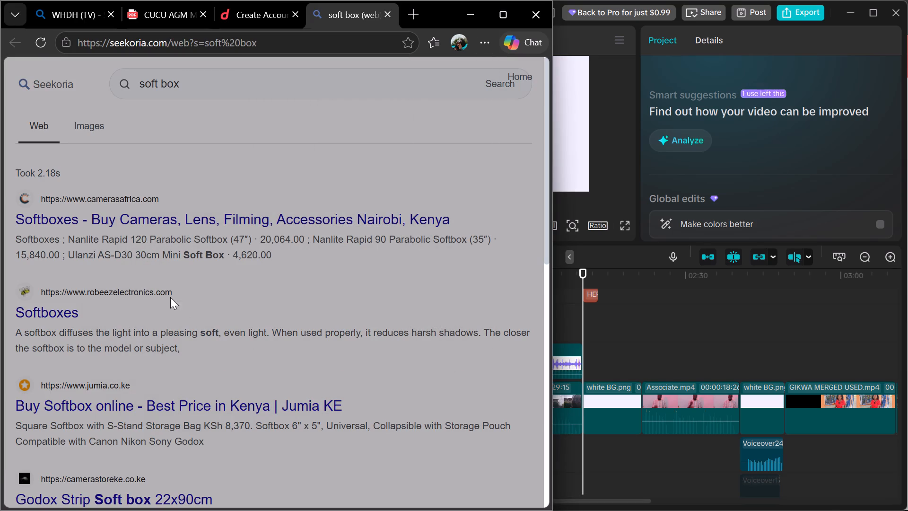
pyautogui.click(88, 127)
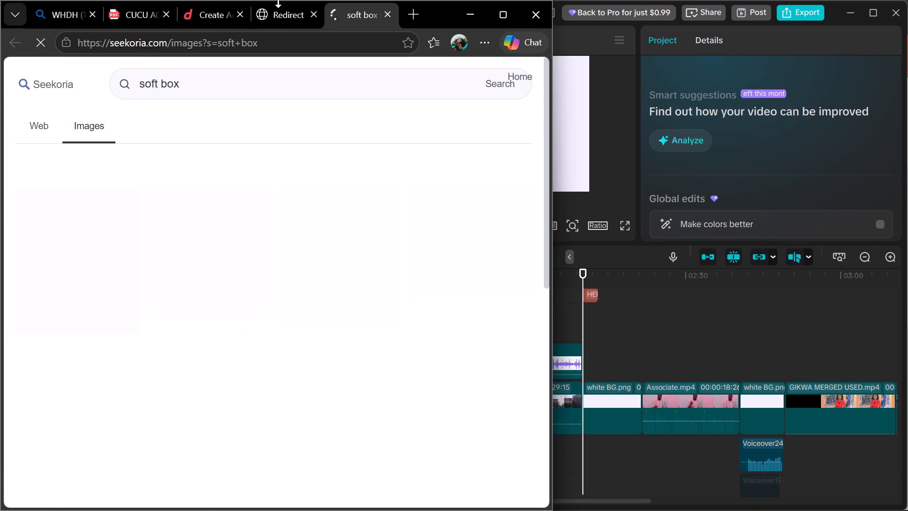
pyautogui.click(134, 9)
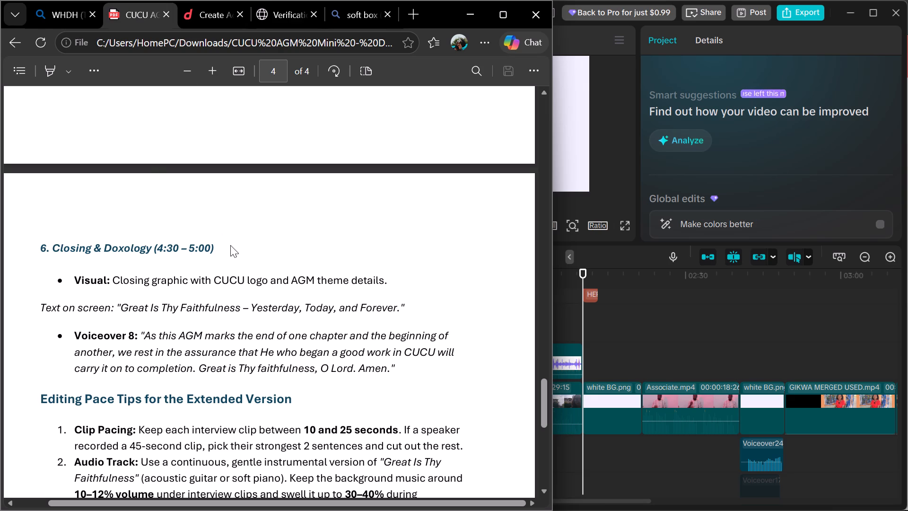
# Read back through the script to the Heritage & Foundations section and examine its Voiceover 3 line.
pyautogui.scroll(12, 231, 240)
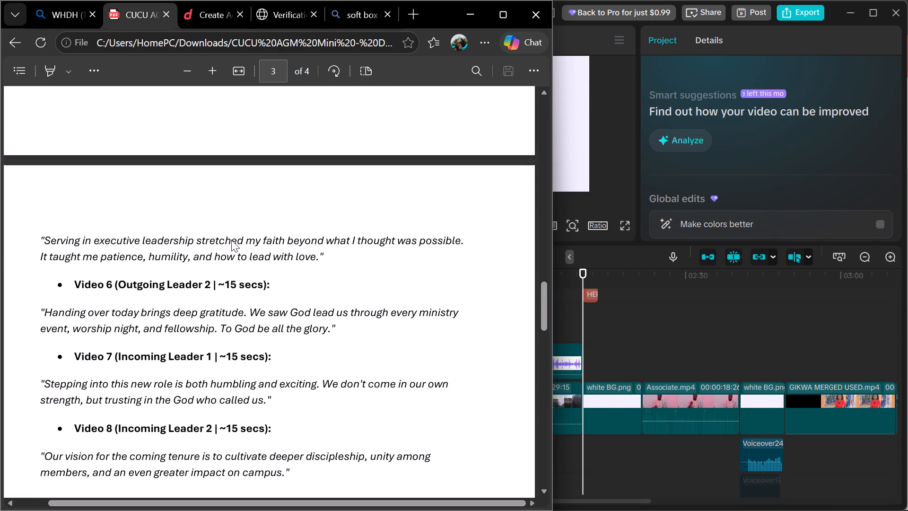
pyautogui.scroll(7, 231, 240)
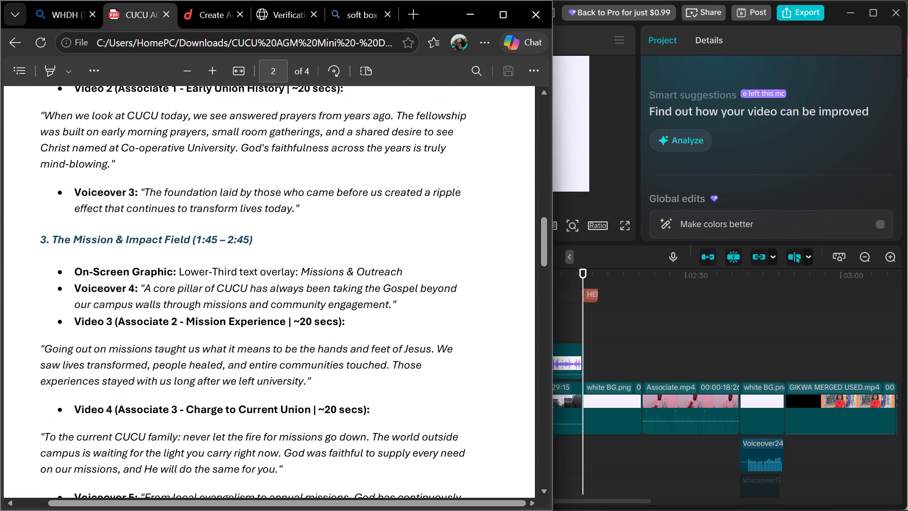
pyautogui.scroll(6, 228, 241)
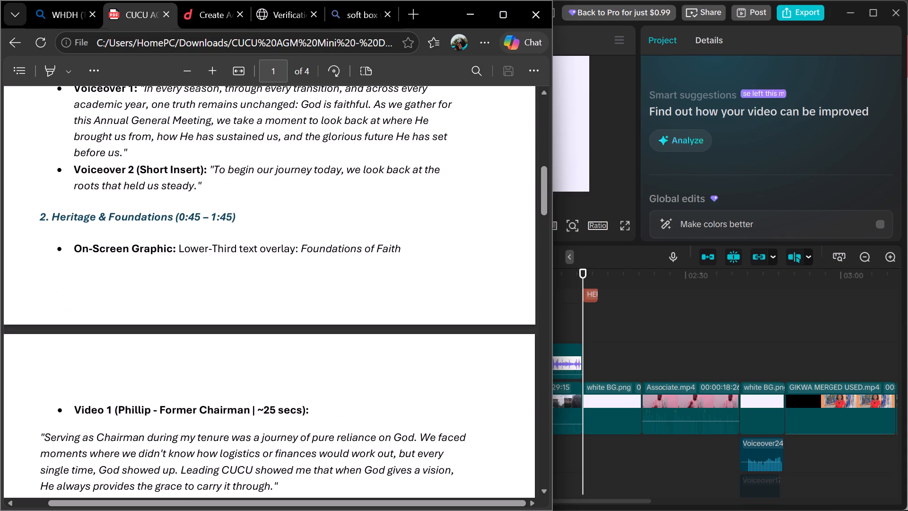
pyautogui.scroll(-2, 228, 241)
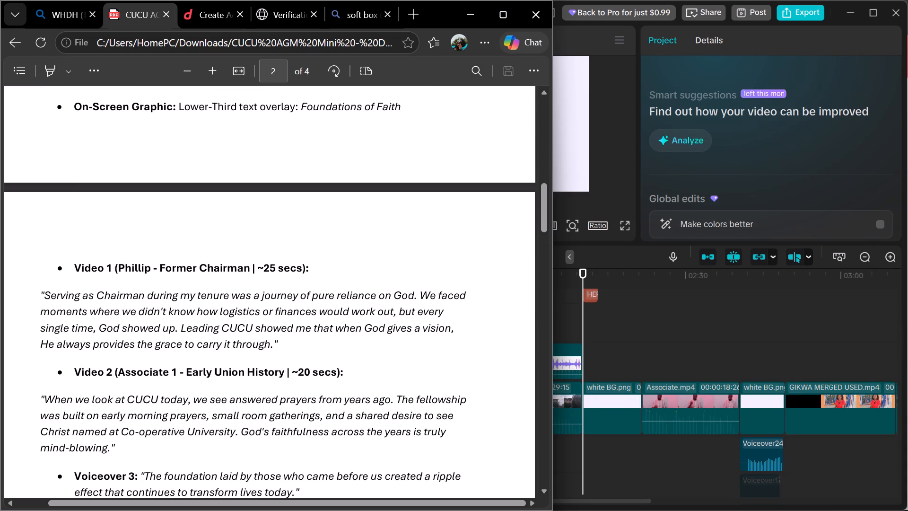
pyautogui.scroll(1, 228, 241)
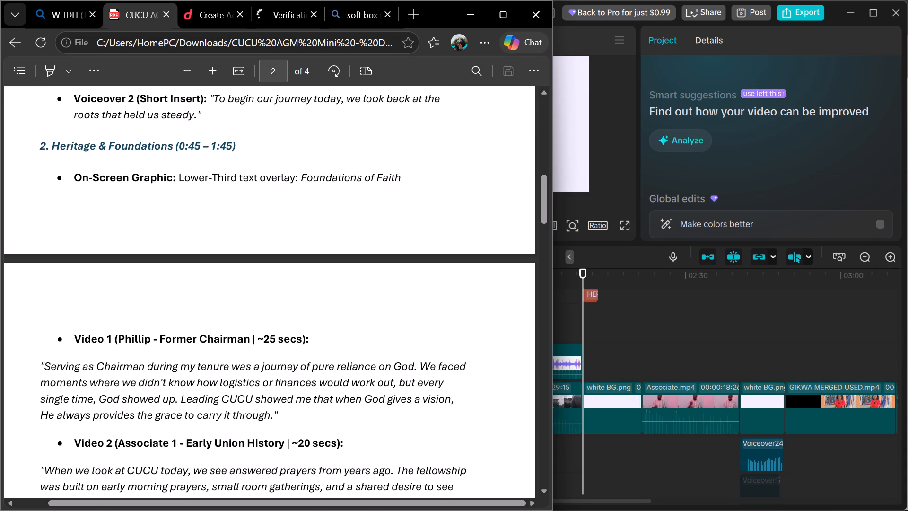
pyautogui.scroll(1, 228, 241)
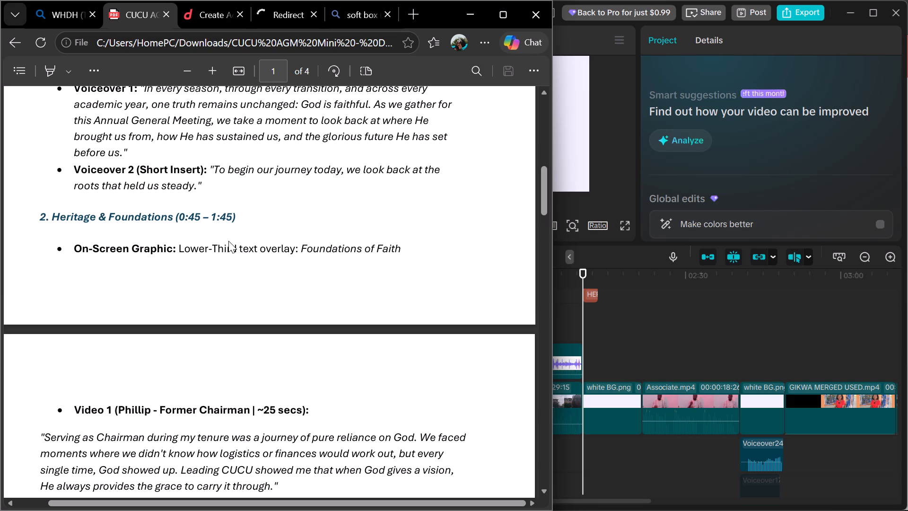
pyautogui.scroll(-1, 228, 241)
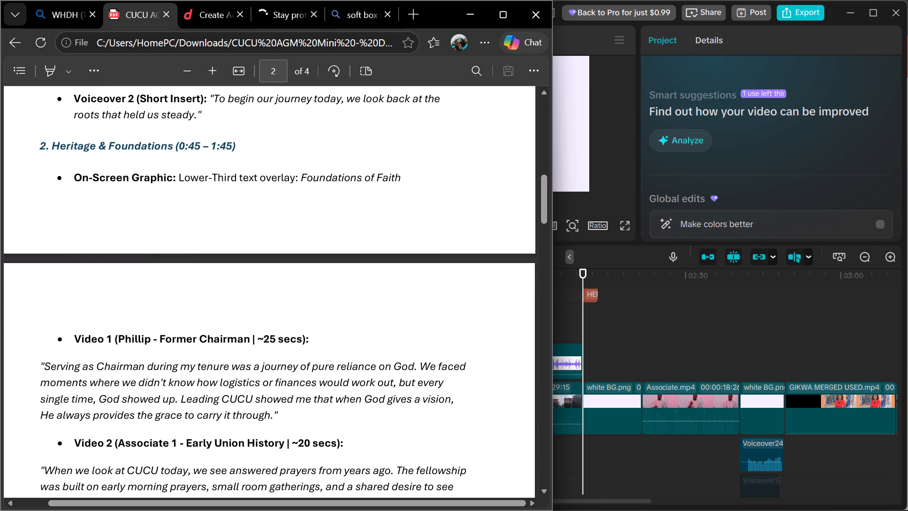
pyautogui.scroll(-2, 228, 241)
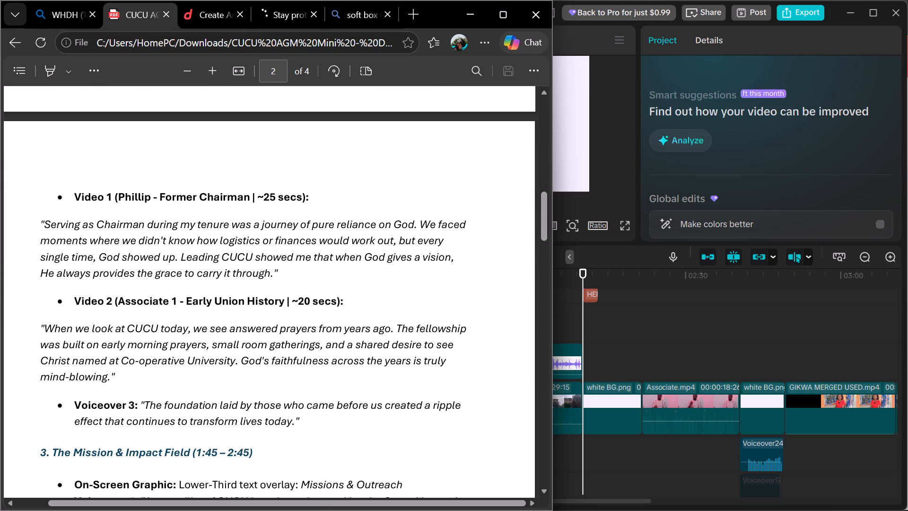
pyautogui.scroll(-1, 251, 336)
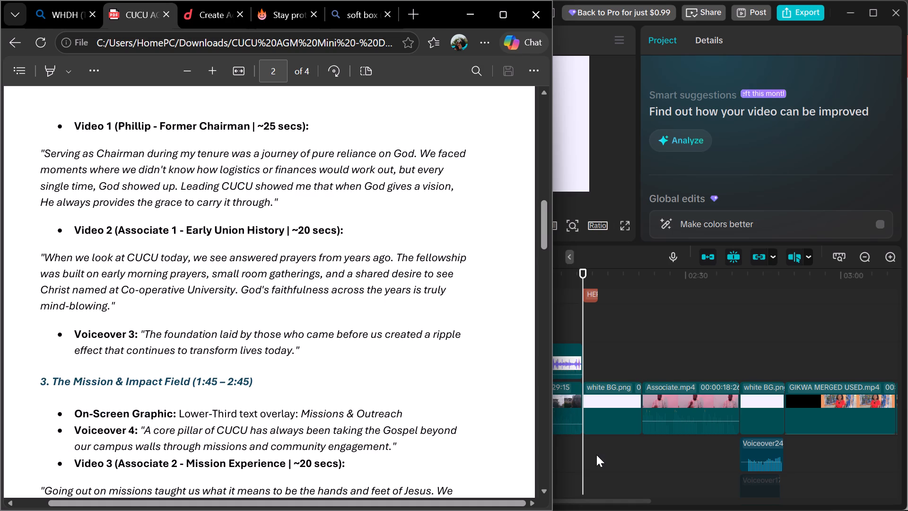
# Back in CapCut, prepare a voiceover recording at the HERITAGE title with Jack Mic (Realtek(R) Audio) as the input device.
pyautogui.click(672, 262)
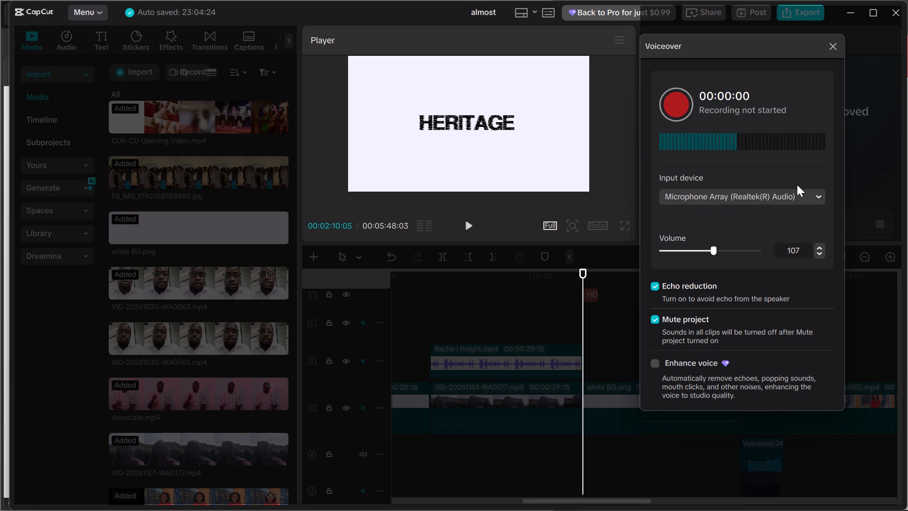
pyautogui.click(808, 195)
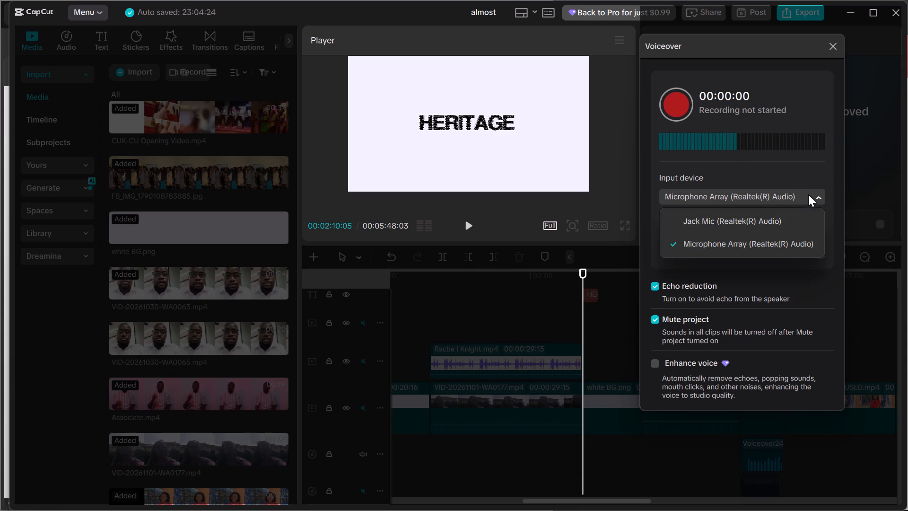
pyautogui.click(780, 215)
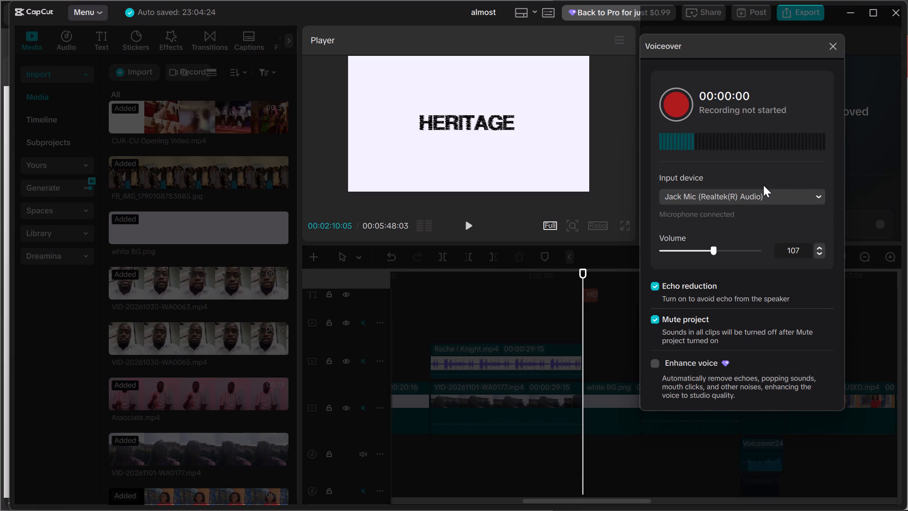
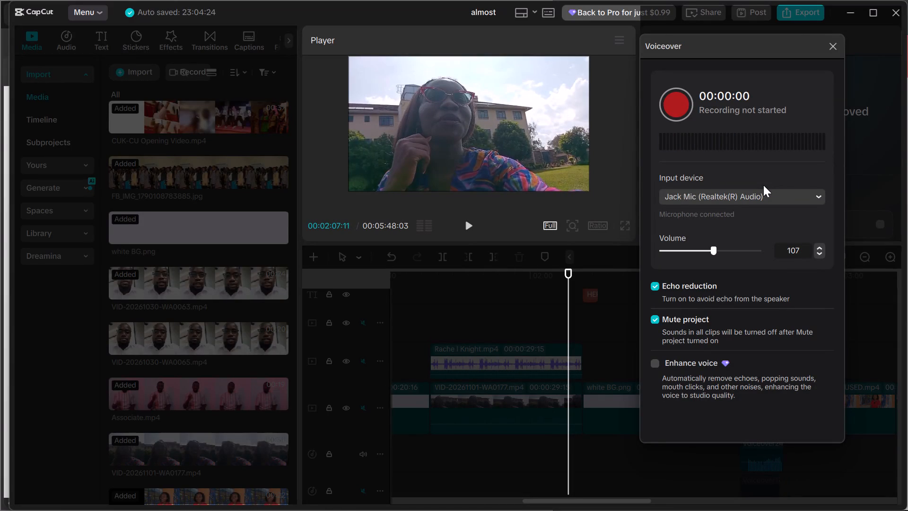
# Record a short voiceover take from 00:02:07:11 up to the HERITAGE title at 00:02:10:07.
pyautogui.press('space')
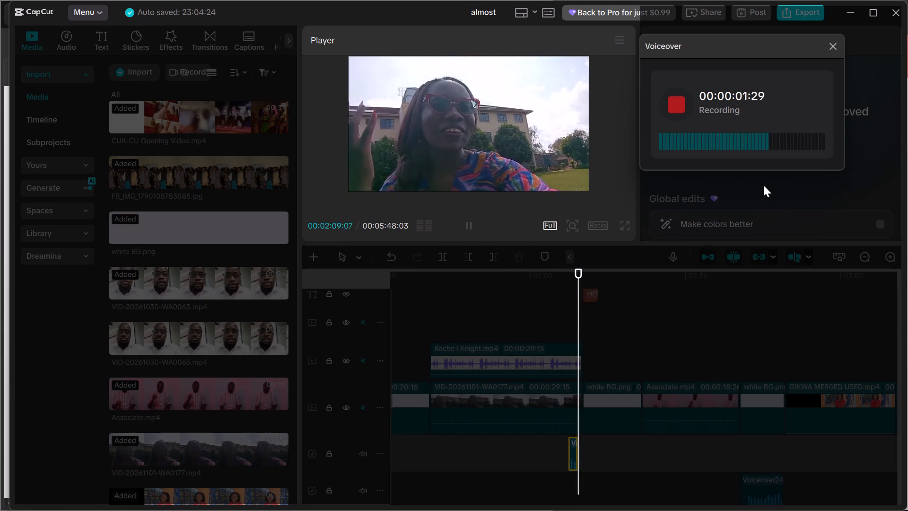
pyautogui.press('space')
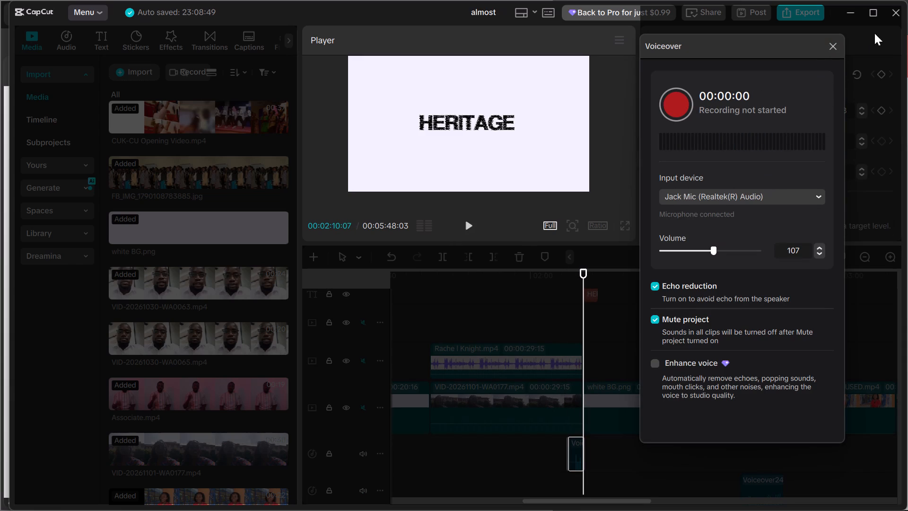
pyautogui.click(836, 52)
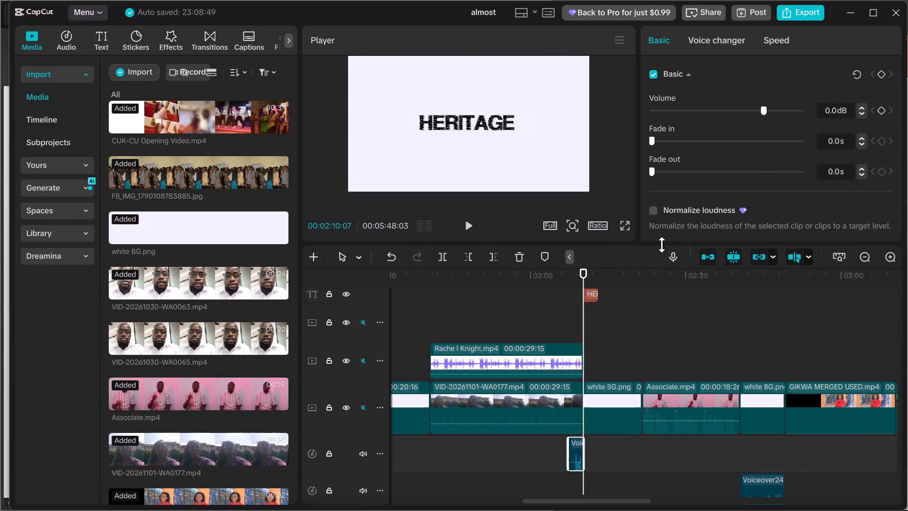
# Record a voiceover take over the HERITAGE title and its white background, from 00:02:10:07 to about 00:02:17:23.
pyautogui.click(676, 254)
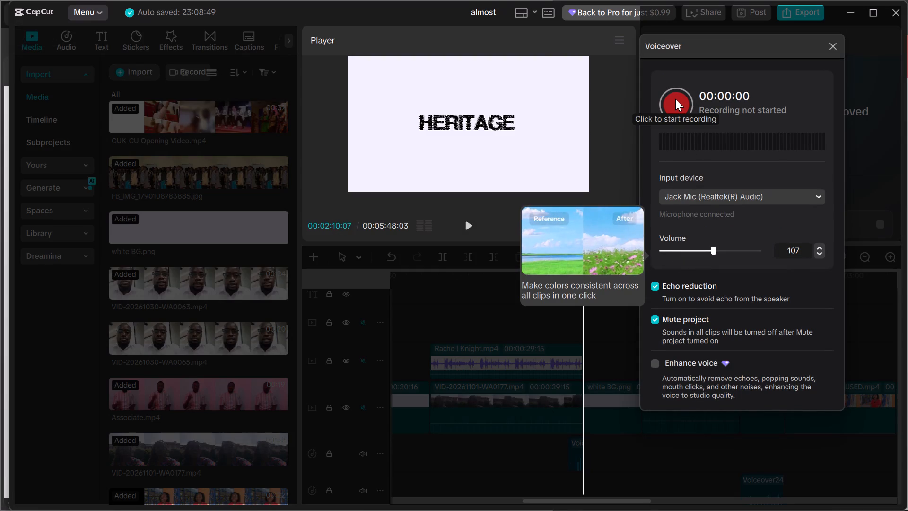
pyautogui.press('space')
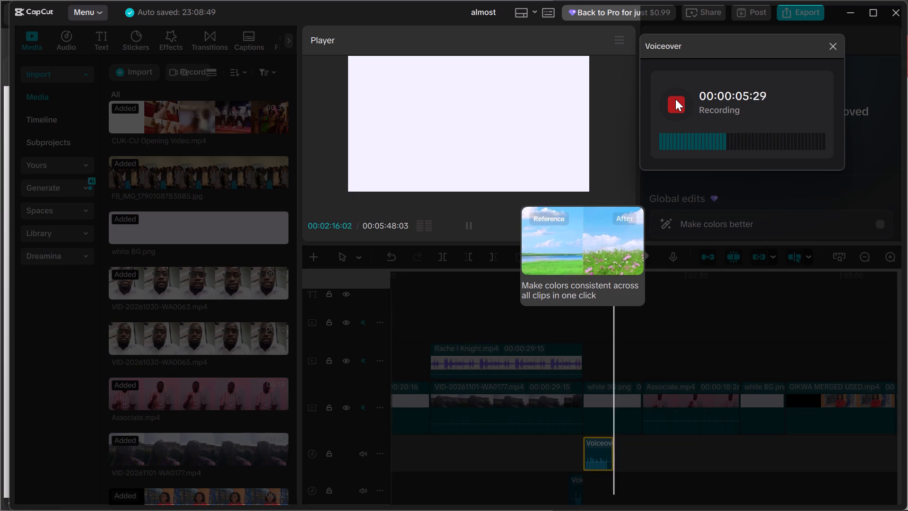
pyautogui.press('space')
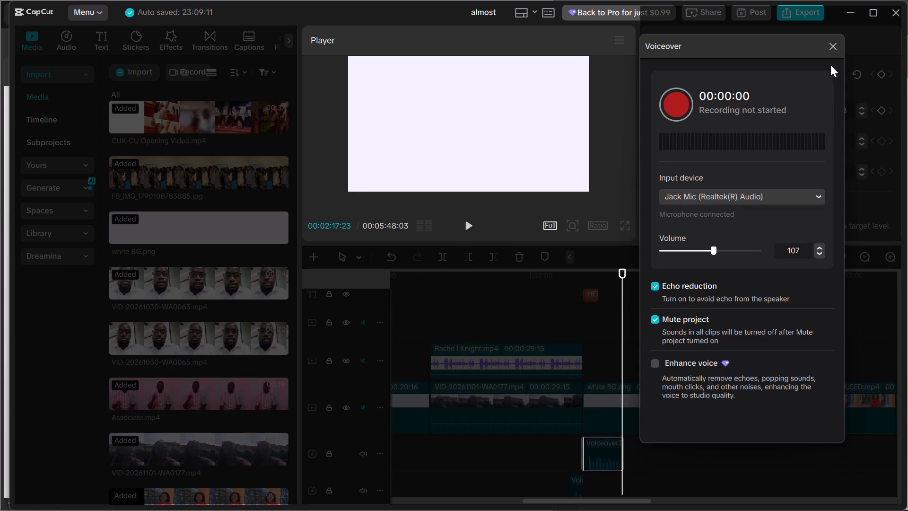
pyautogui.click(835, 50)
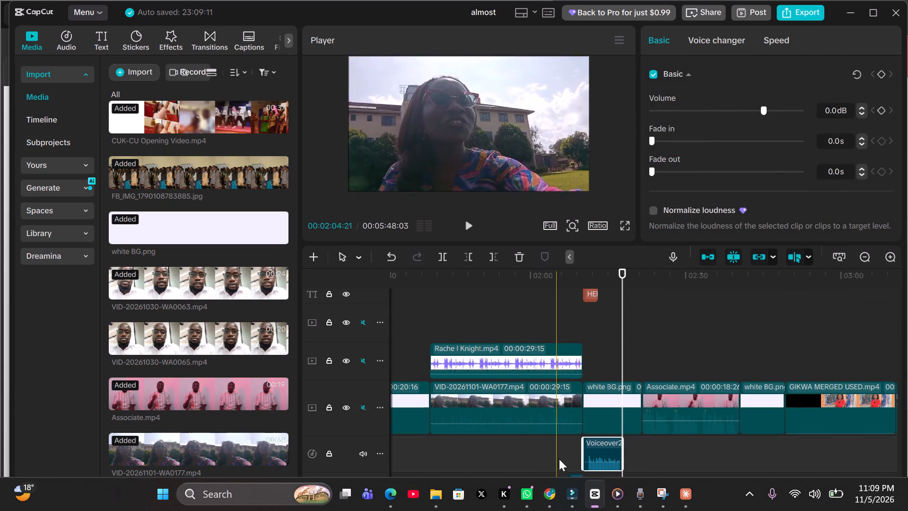
# Play back both new voiceover takes from just before the HERITAGE title to the end of the longer take.
pyautogui.click(565, 460)
pyautogui.click(577, 459)
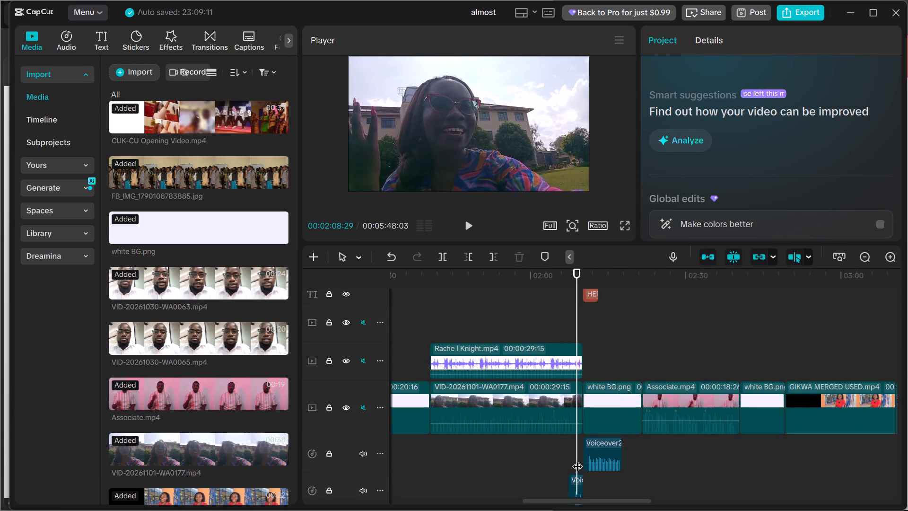
pyautogui.press('space')
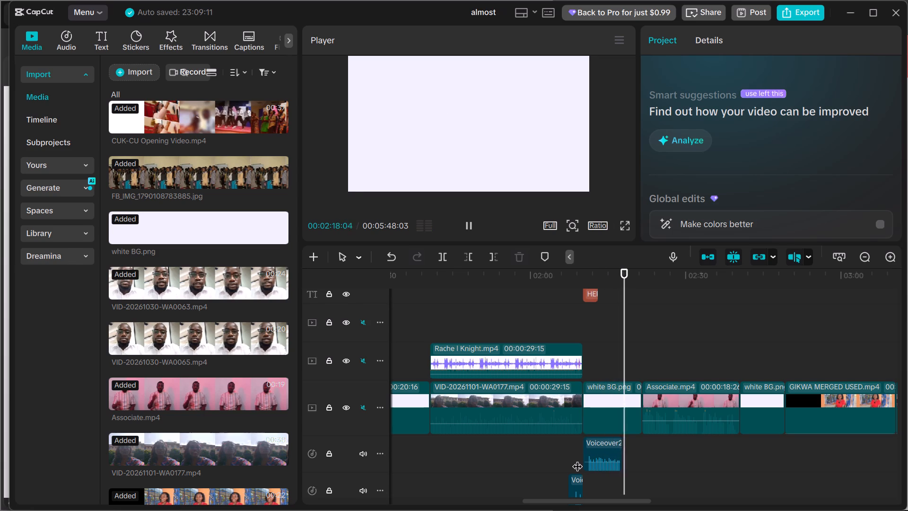
pyautogui.press('space')
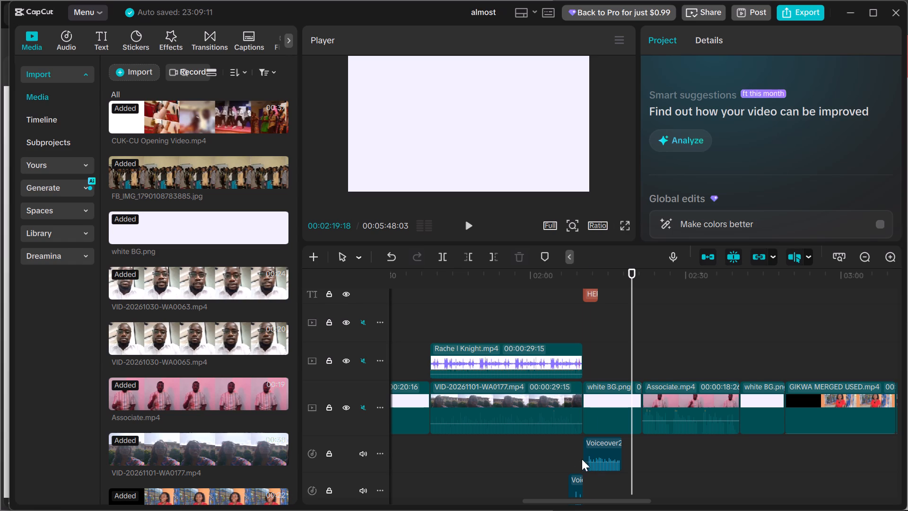
# Try to record another voiceover take from the start of the HERITAGE title at 00:02:10:07.
pyautogui.click(579, 491)
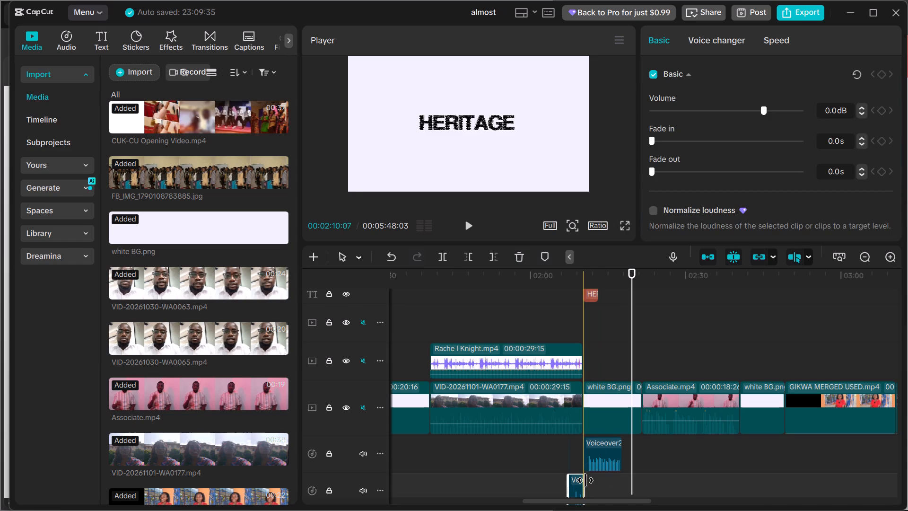
pyautogui.click(585, 480)
pyautogui.click(588, 493)
pyautogui.click(588, 493)
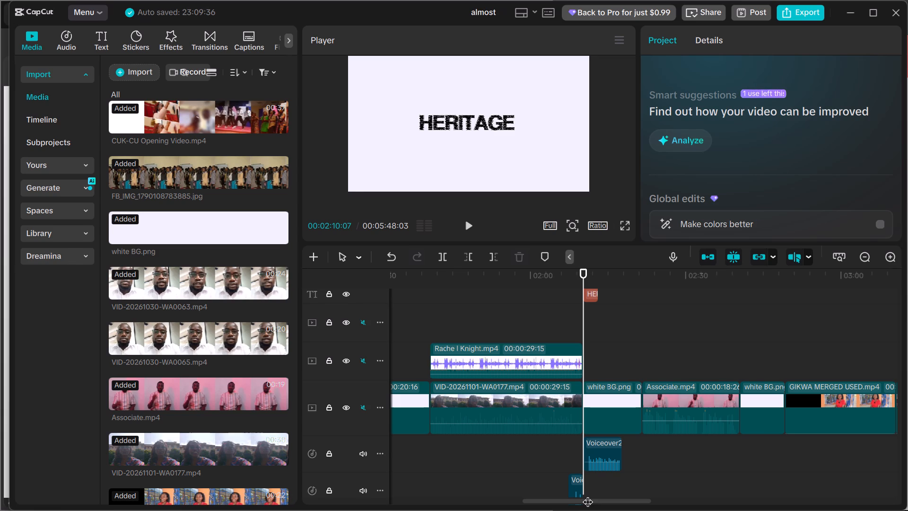
pyautogui.click(673, 261)
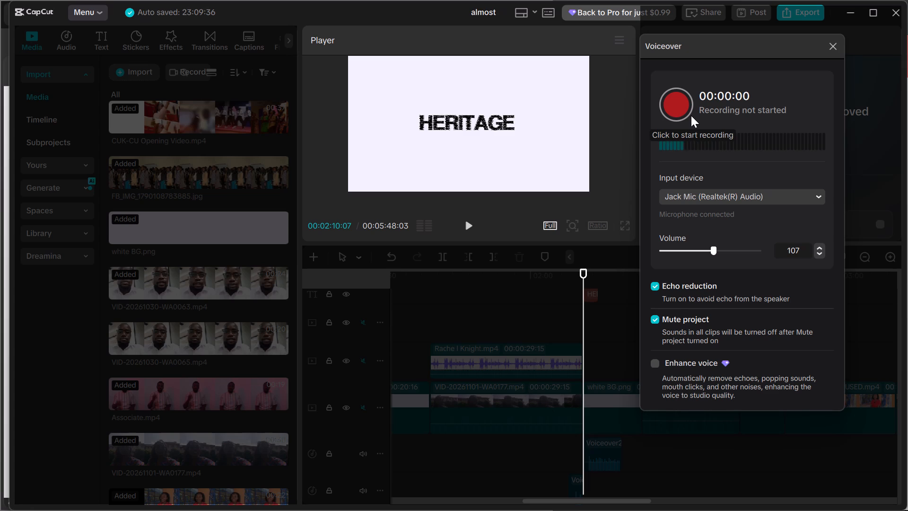
pyautogui.press('space')
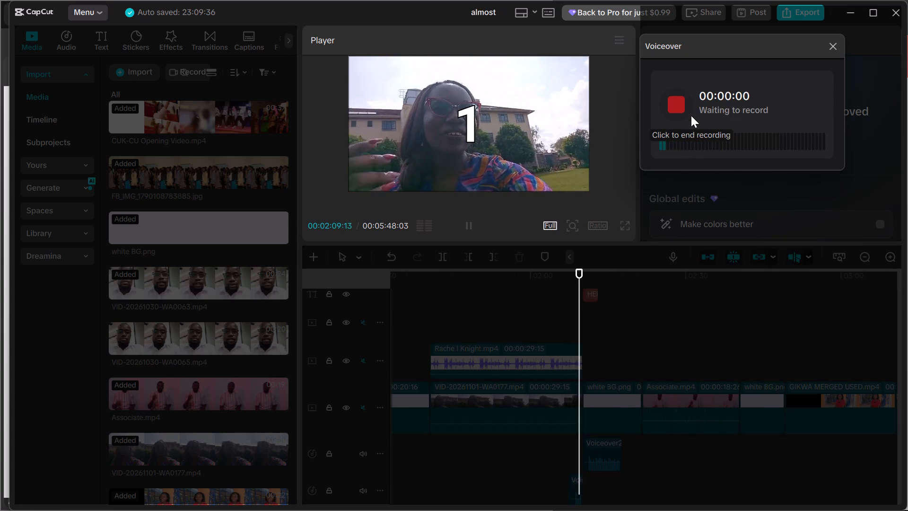
pyautogui.press('space')
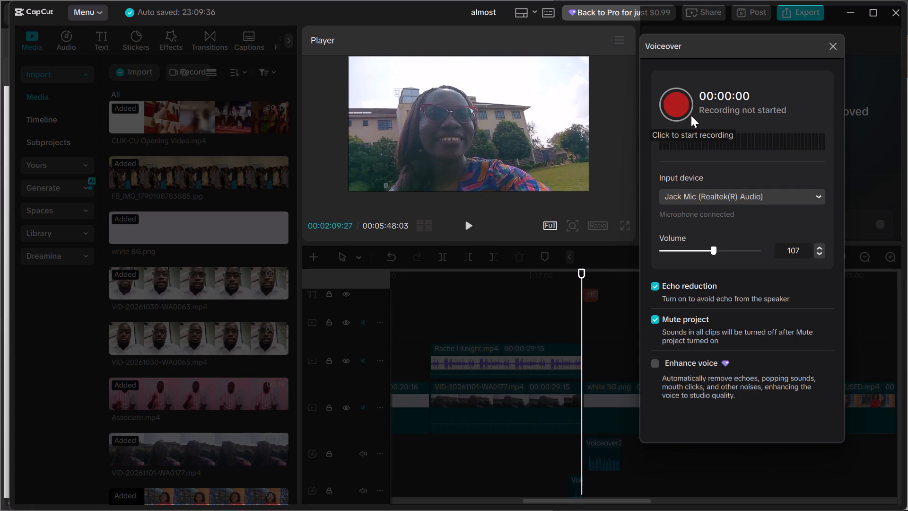
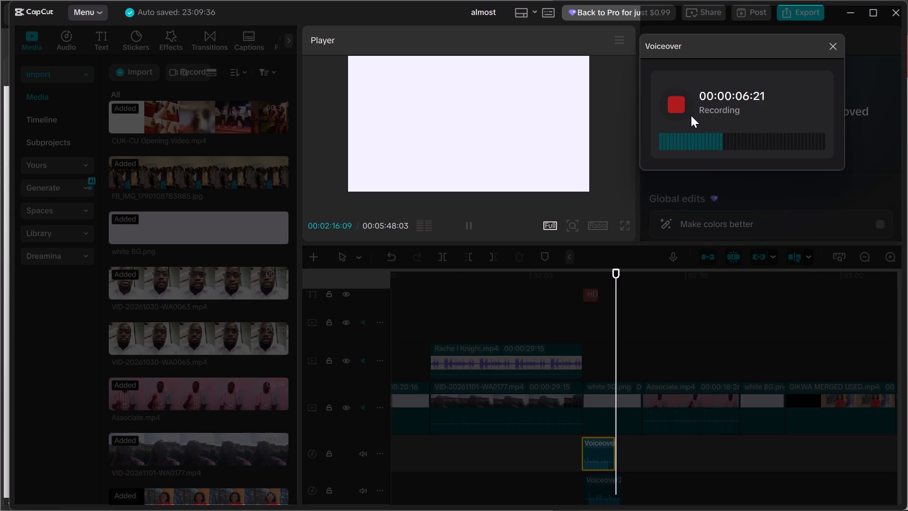
# End the voiceover recording over the HERITAGE white background at 00:02:17:01 and close the recorder.
pyautogui.press('space')
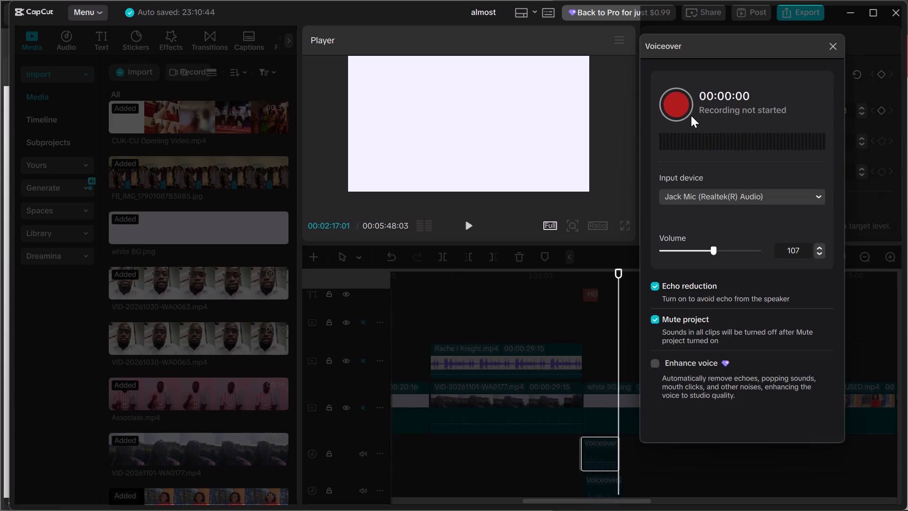
pyautogui.click(828, 40)
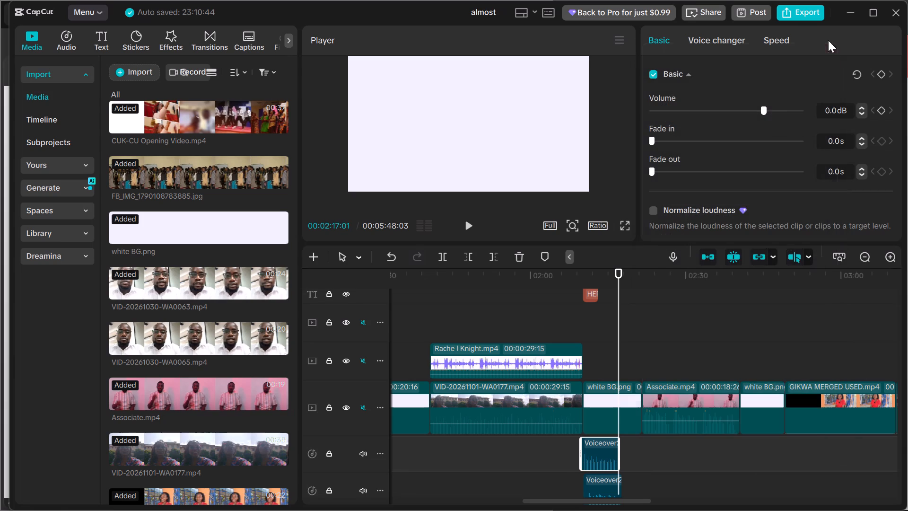
# Play back the newest HERITAGE take from just before the title, muting the two tracks that hold the older takes.
pyautogui.click(569, 455)
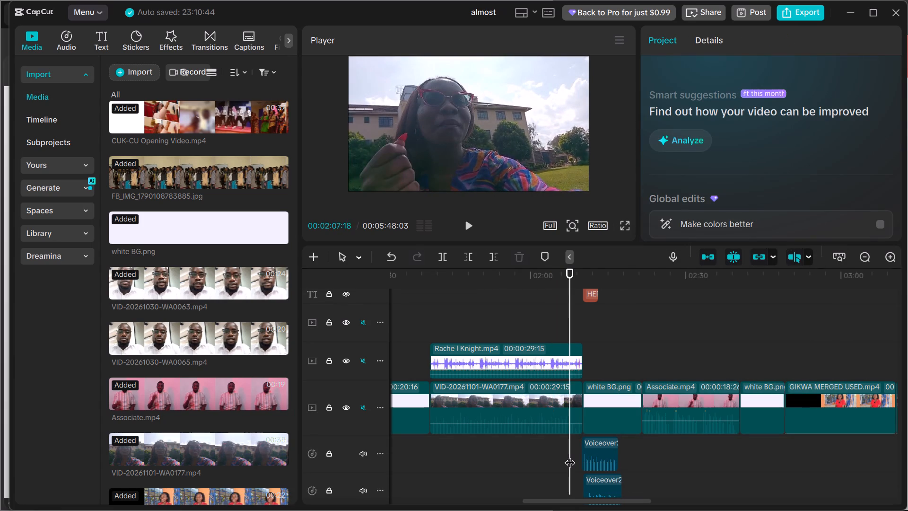
pyautogui.press('space')
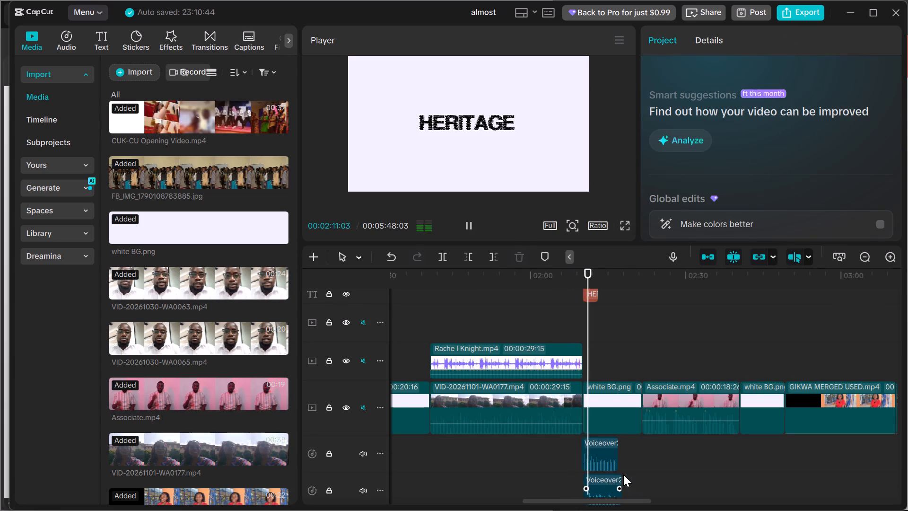
pyautogui.scroll(-2, 624, 474)
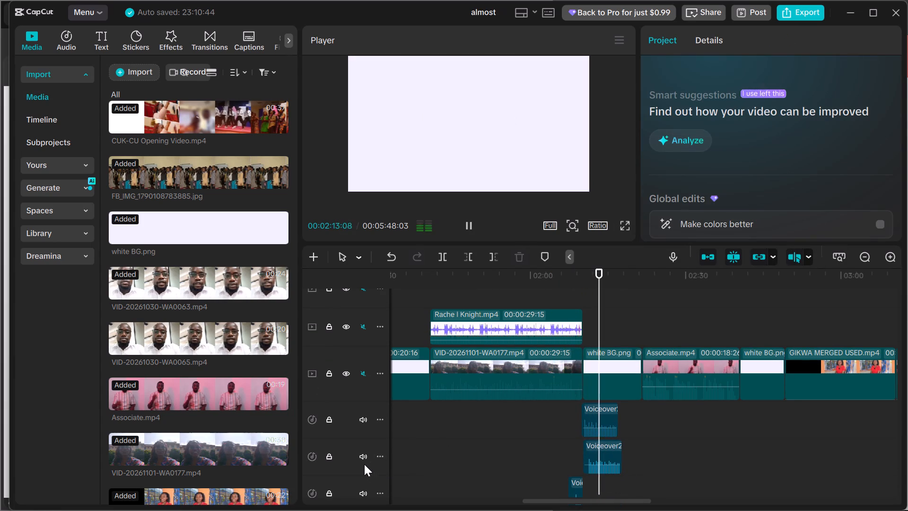
pyautogui.click(364, 464)
pyautogui.click(356, 461)
pyautogui.click(361, 458)
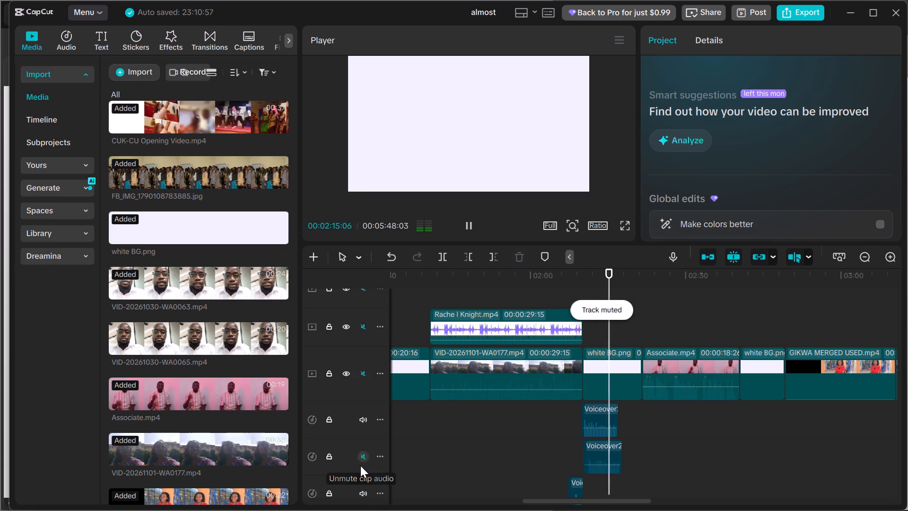
pyautogui.click(364, 492)
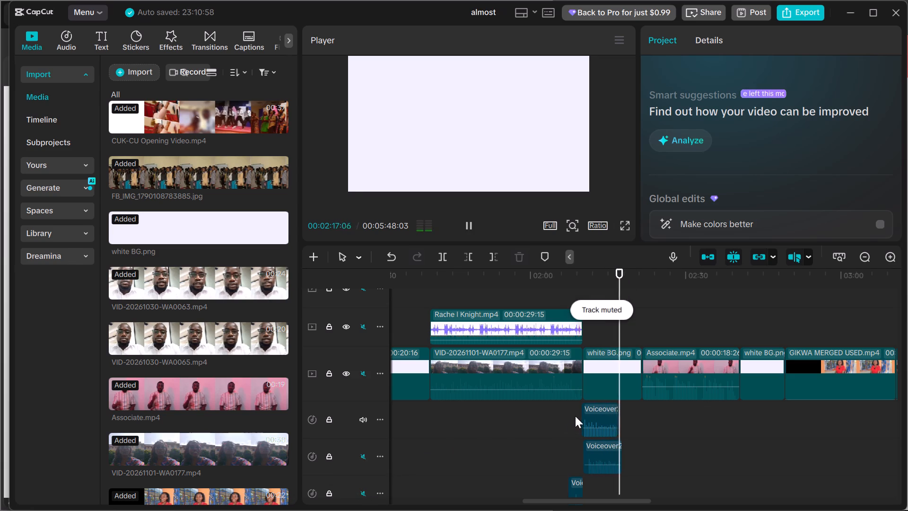
pyautogui.click(575, 416)
pyautogui.press('space')
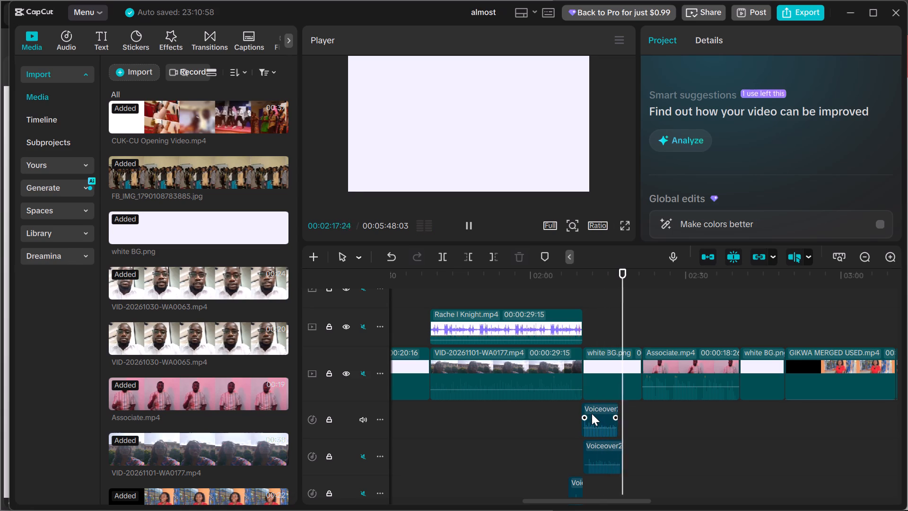
# Delete the two older takes around the HERITAGE title: the longer one beneath the newest take and the short one before the title.
pyautogui.click(600, 453)
pyautogui.rightClick(600, 453)
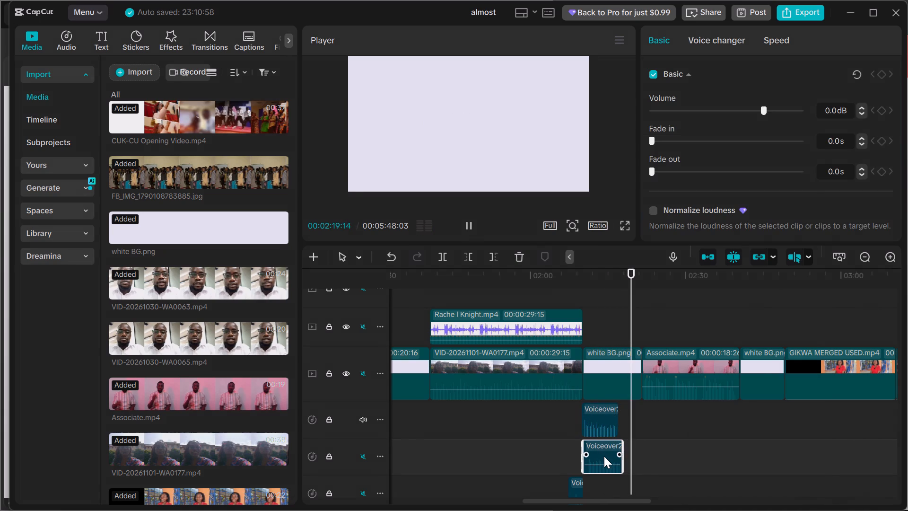
pyautogui.click(639, 245)
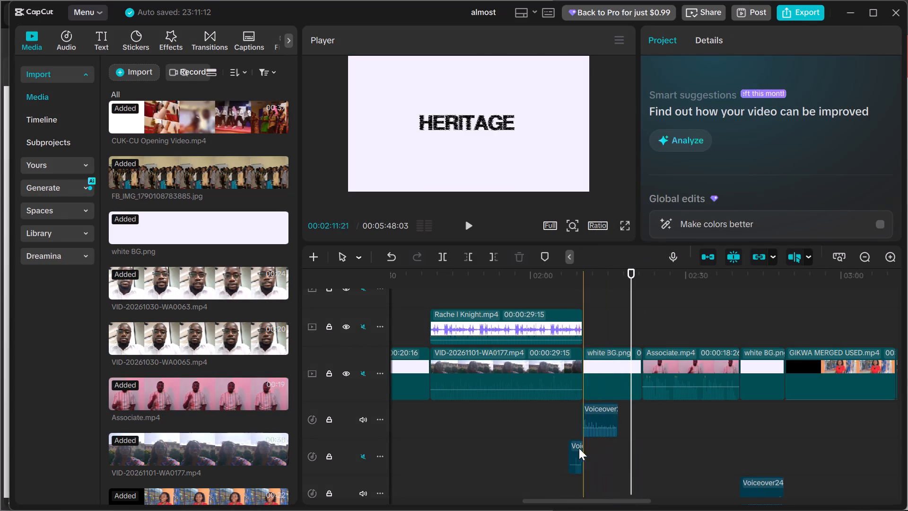
pyautogui.click(574, 450)
pyautogui.rightClick(576, 450)
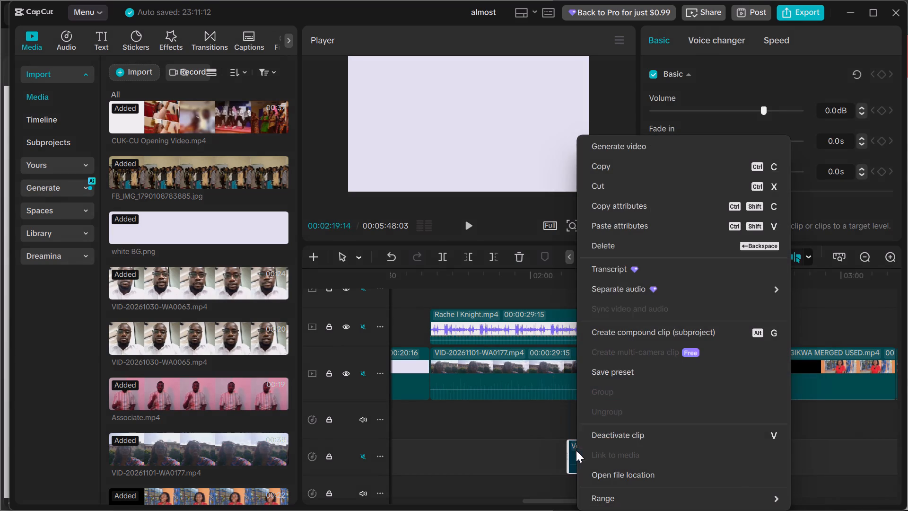
pyautogui.click(627, 249)
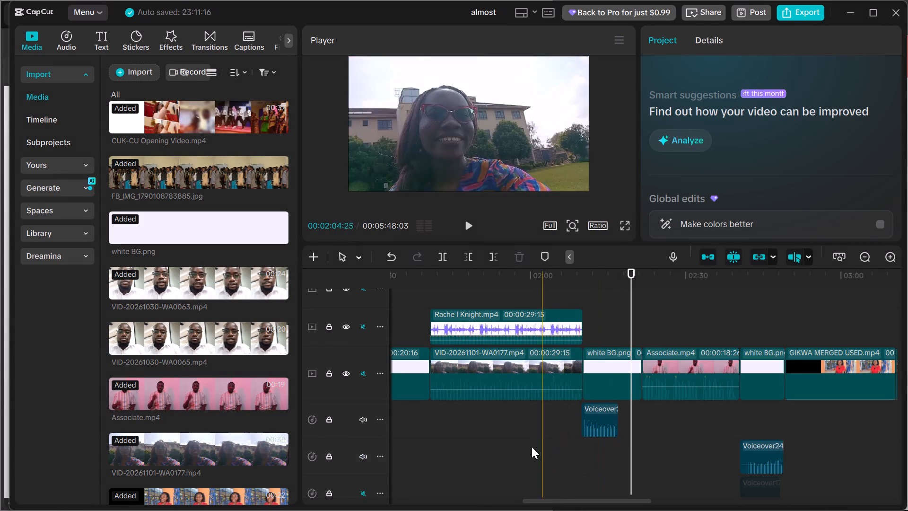
# Play back part of the voiceover on the LEADERSHIP & STEWARDSHIP title from 00:02:42:04.
pyautogui.moveTo(571, 498); pyautogui.dragTo(548, 493)
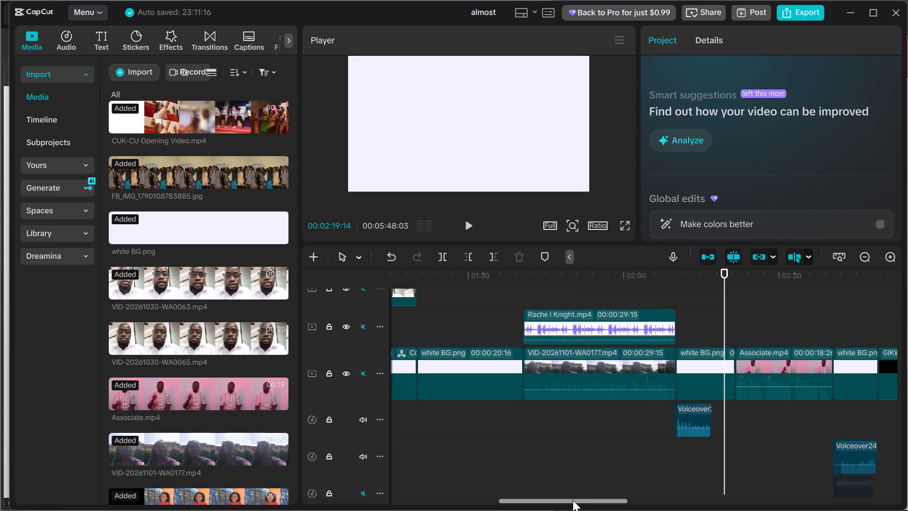
pyautogui.moveTo(573, 500); pyautogui.dragTo(669, 486)
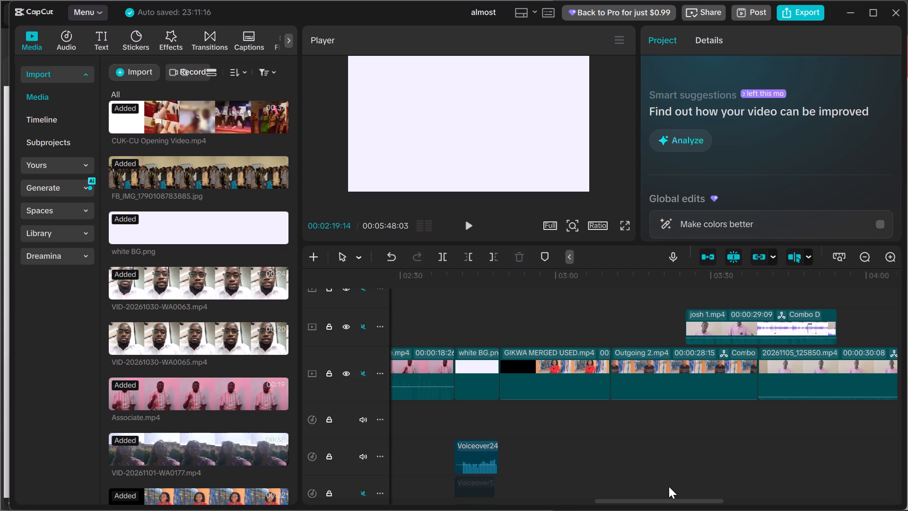
pyautogui.moveTo(669, 486); pyautogui.dragTo(647, 491)
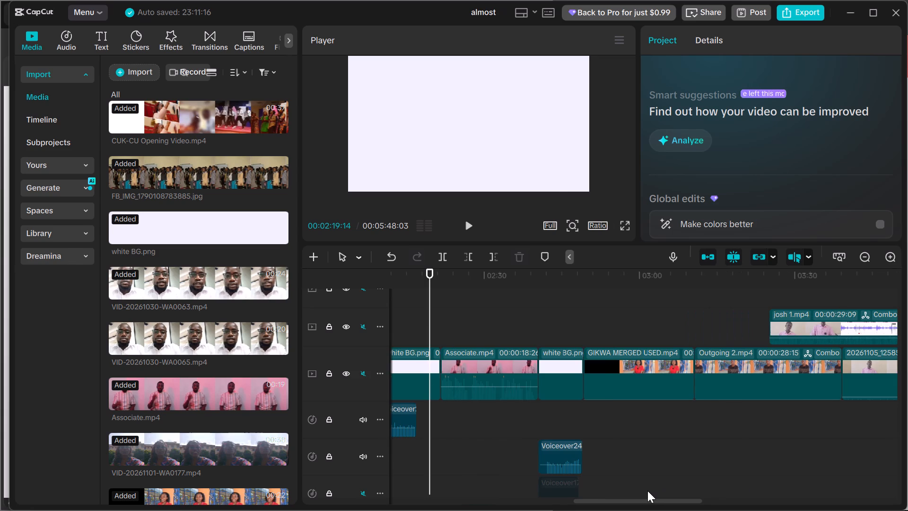
pyautogui.click(547, 433)
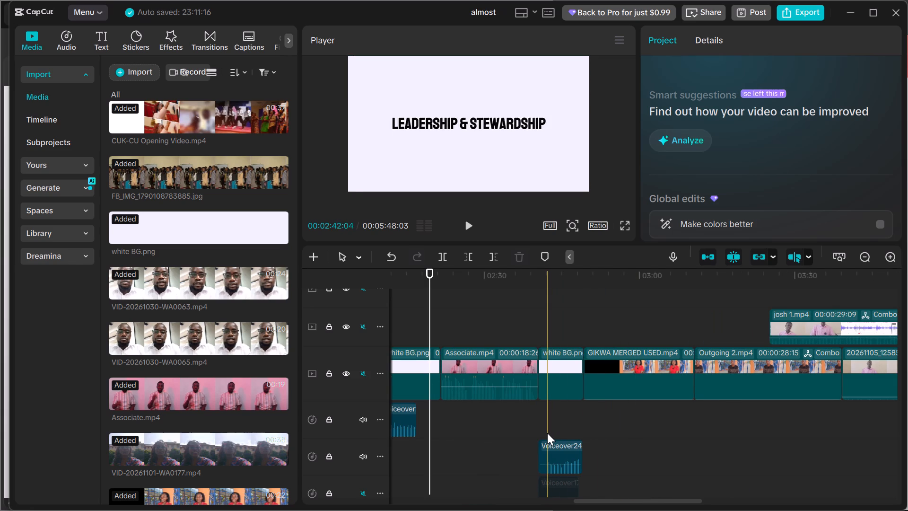
pyautogui.press('space')
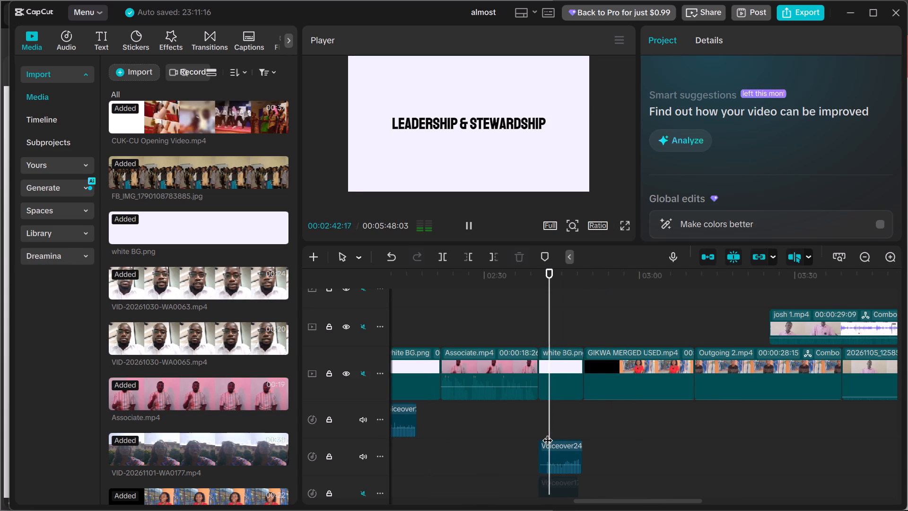
pyautogui.press('space')
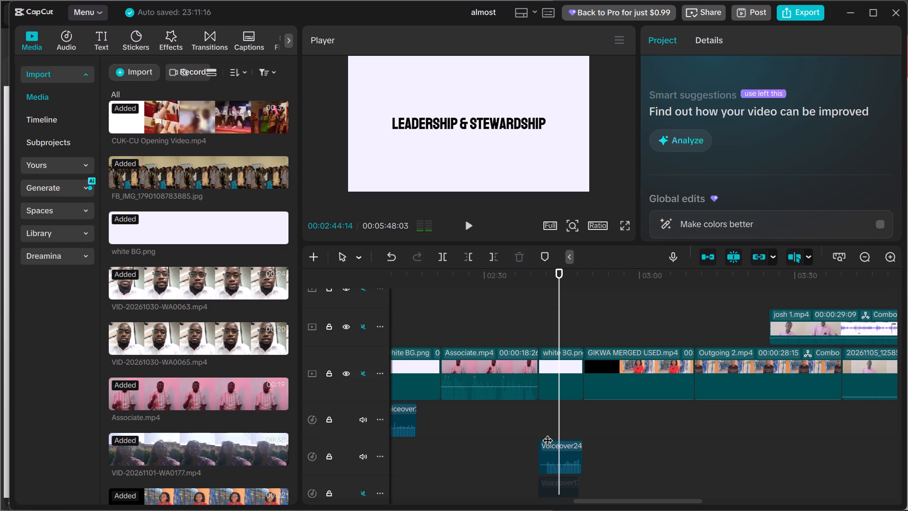
# Switch to the AGM script PDF in Edge and read the voiceover lines from Voiceover 3 through Voiceover 6.
pyautogui.scroll(1, 547, 433)
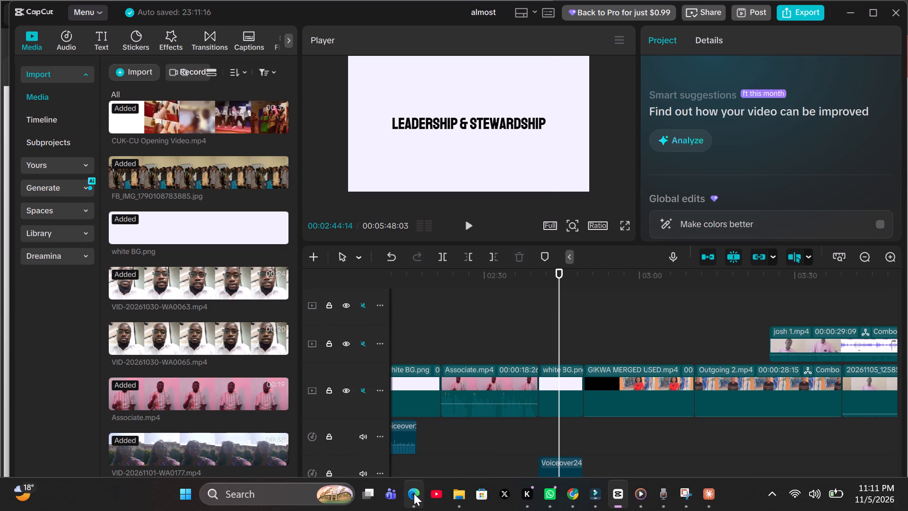
pyautogui.click(414, 493)
pyautogui.scroll(-1, 299, 365)
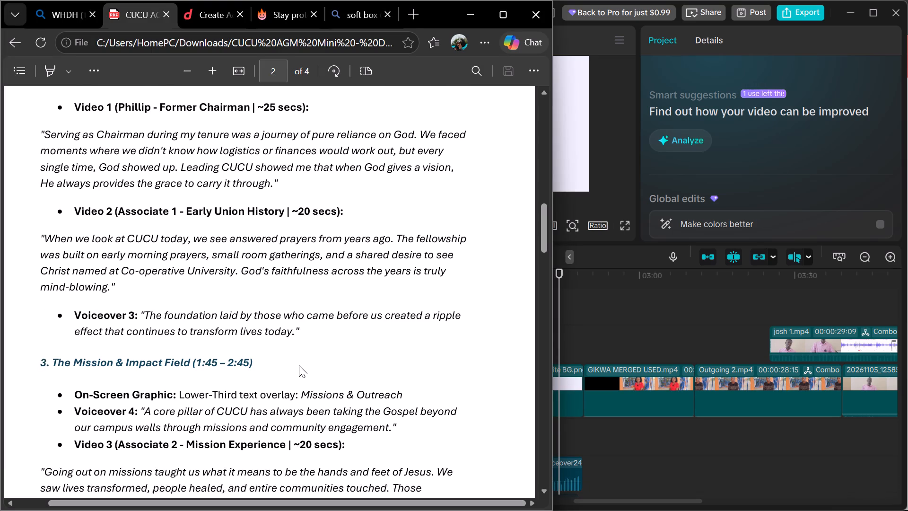
pyautogui.scroll(-2, 299, 365)
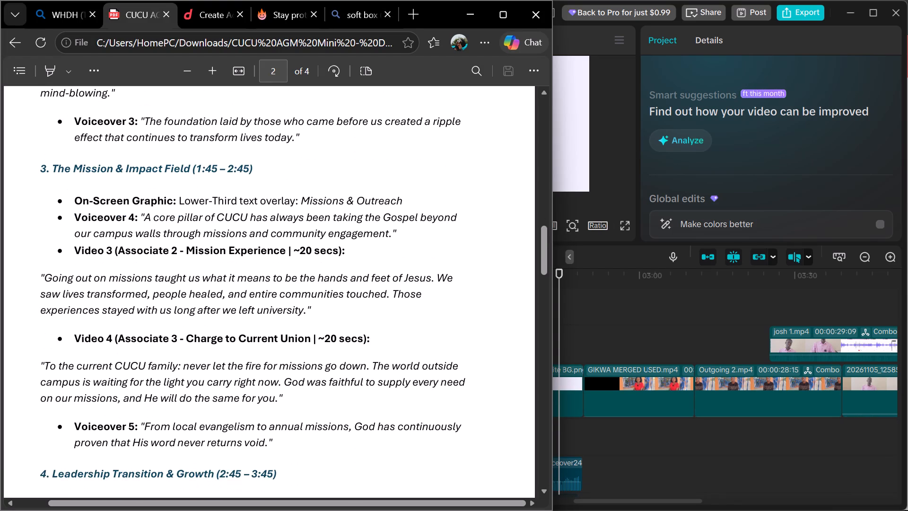
pyautogui.scroll(-1, 307, 359)
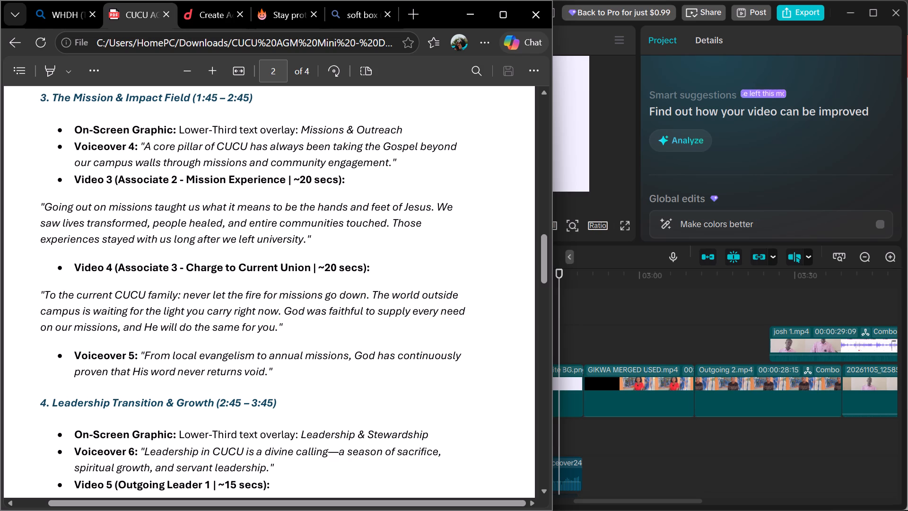
pyautogui.scroll(-4, 384, 366)
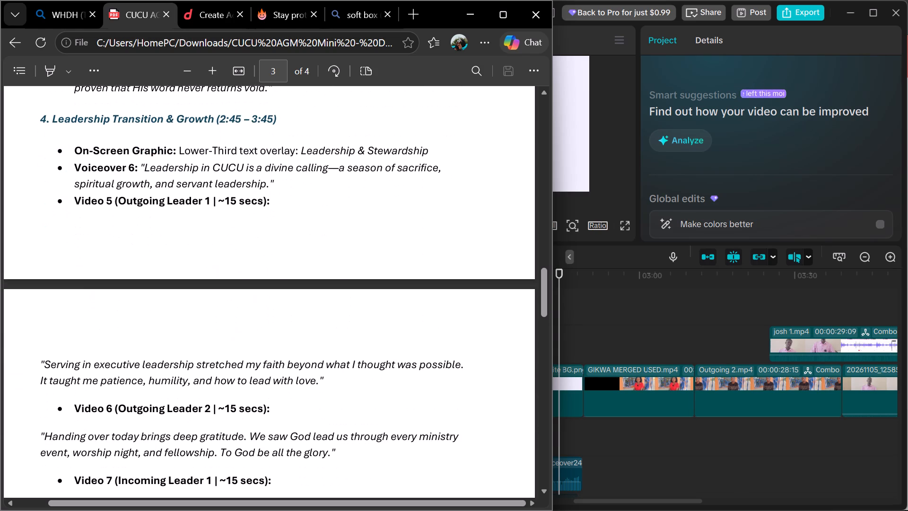
pyautogui.scroll(2, 380, 369)
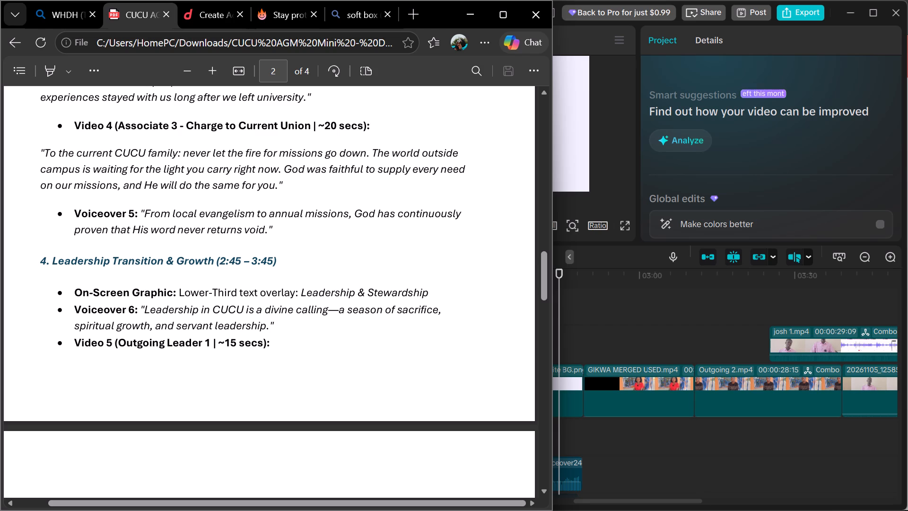
# Back in CapCut, duplicate the LEADERSHIP & STEWARDSHIP white background clip and insert the copy on the main track between Associate.mp4 and the original.
pyautogui.click(571, 343)
pyautogui.click(561, 381)
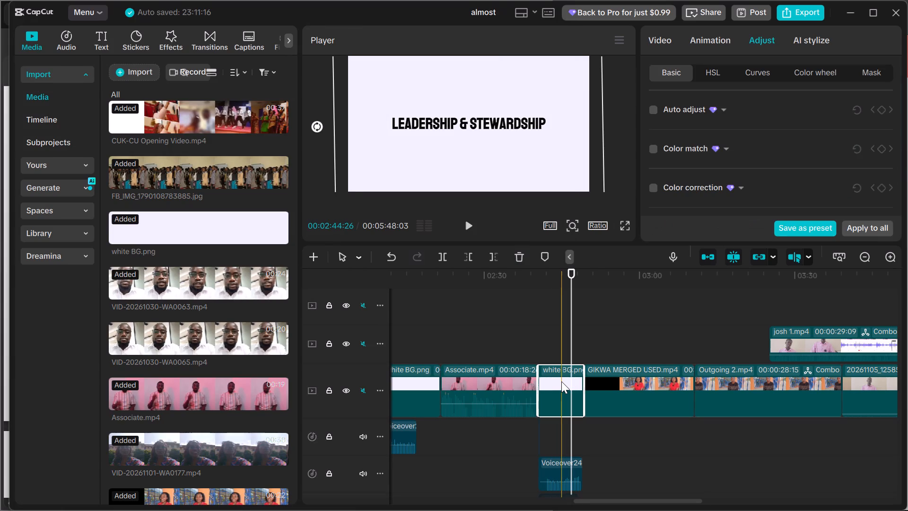
pyautogui.hotkey('ctrl', 'c')
pyautogui.click(533, 384)
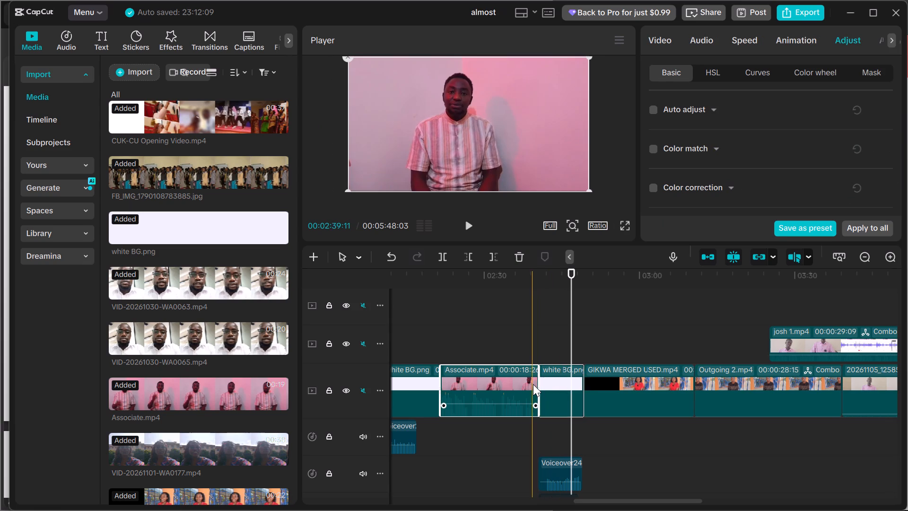
pyautogui.hotkey('ctrl', 'v')
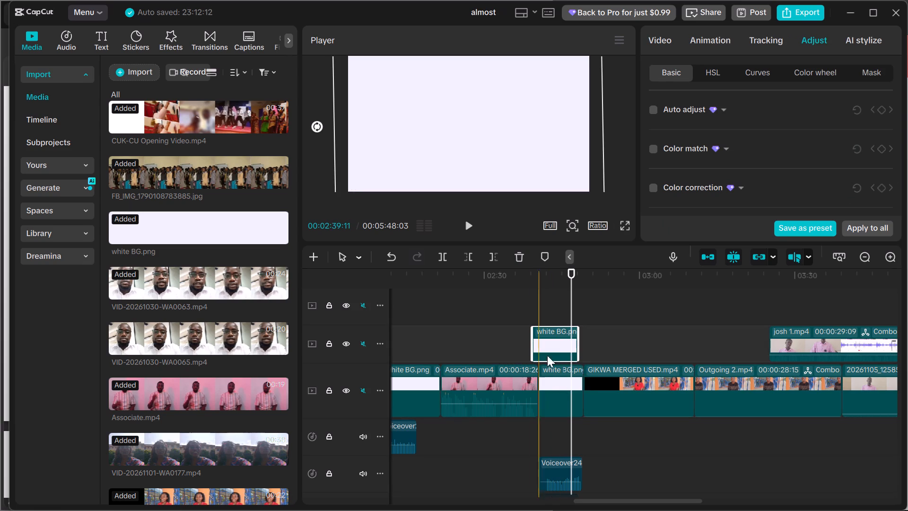
pyautogui.moveTo(558, 336); pyautogui.dragTo(567, 384)
pyautogui.moveTo(600, 379); pyautogui.dragTo(534, 372)
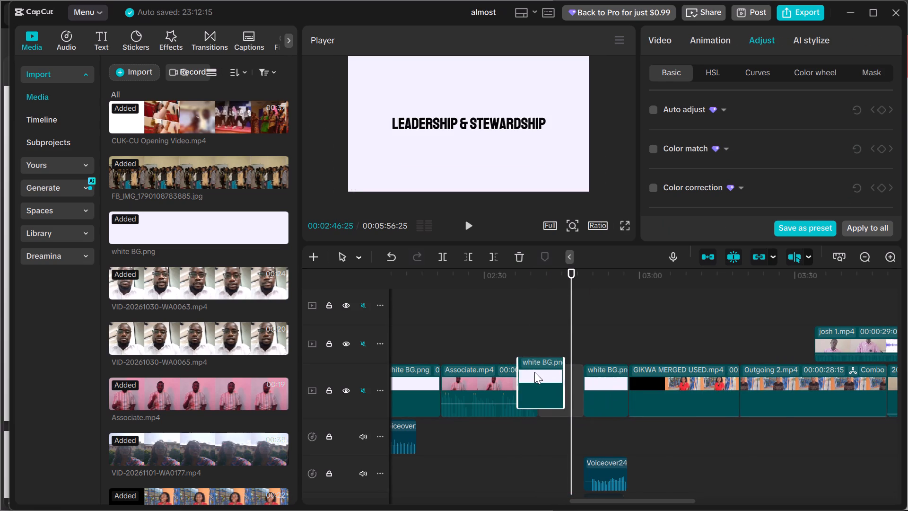
pyautogui.moveTo(534, 372); pyautogui.dragTo(547, 376)
# Return to the AGM script PDF in Edge and reread the Voiceover 5 line on page 2.
pyautogui.click(543, 352)
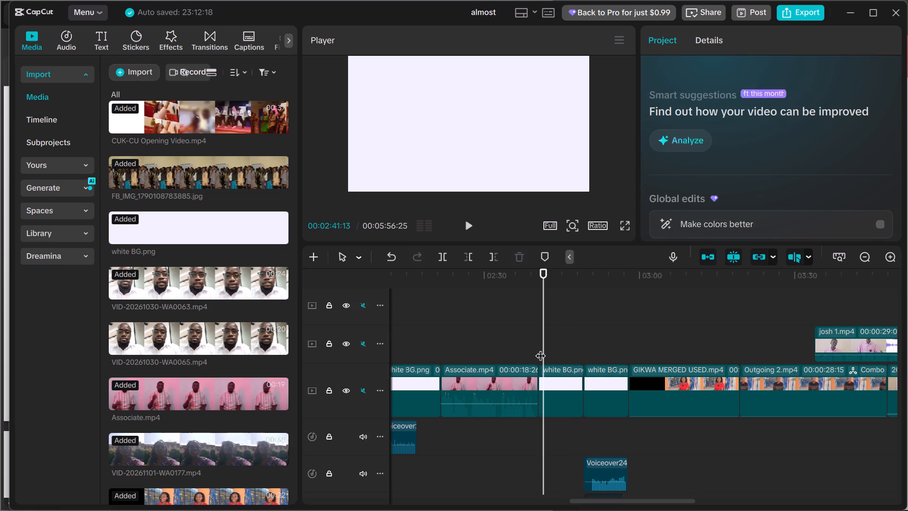
pyautogui.click(539, 346)
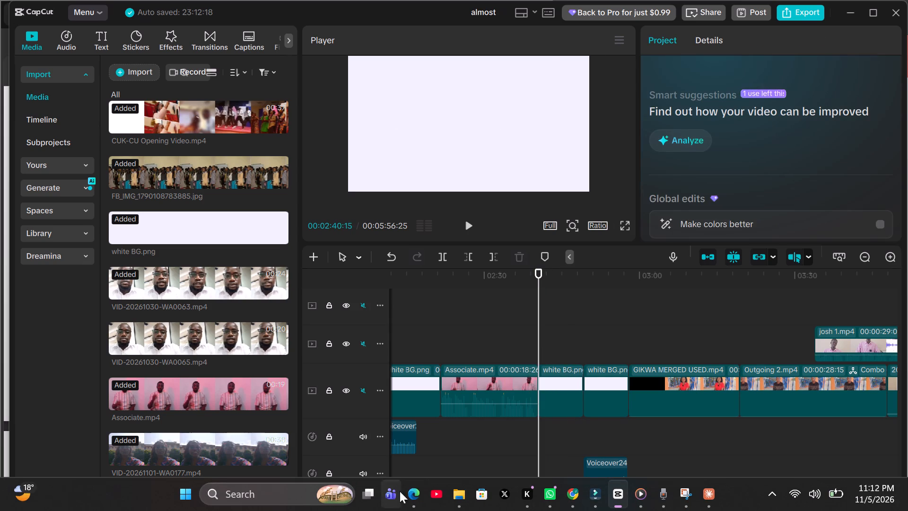
pyautogui.click(407, 493)
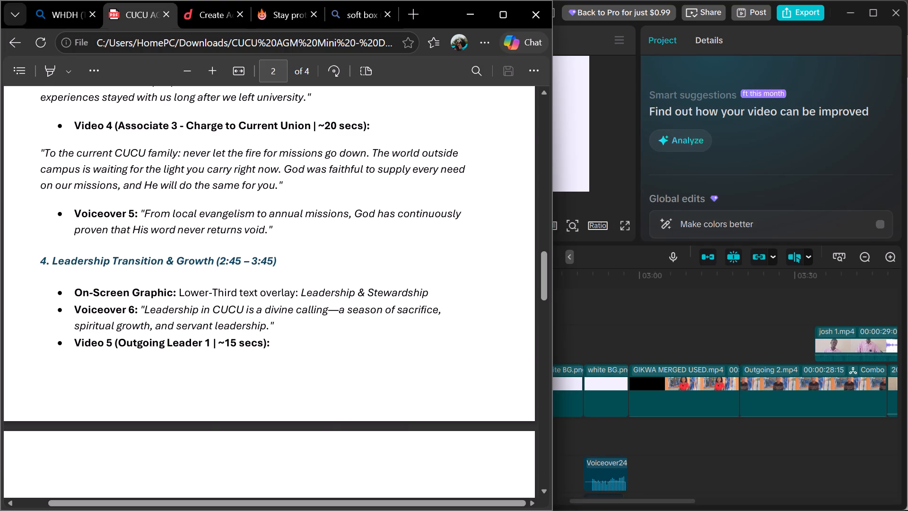
pyautogui.scroll(1, 230, 256)
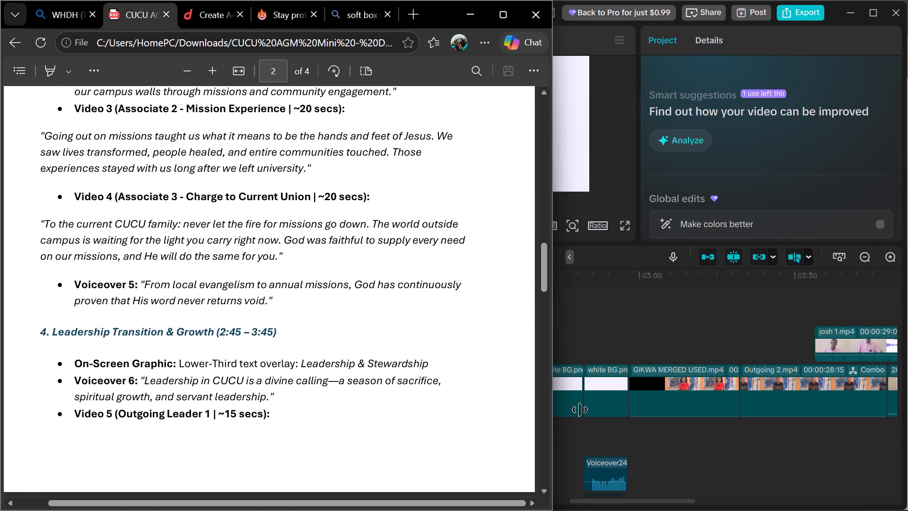
# Back in CapCut, record a Voiceover 5 take of about 8 seconds from 00:02:40:15, using Jack Mic (Realtek(R) Audio) as input device.
pyautogui.click(568, 435)
pyautogui.click(542, 450)
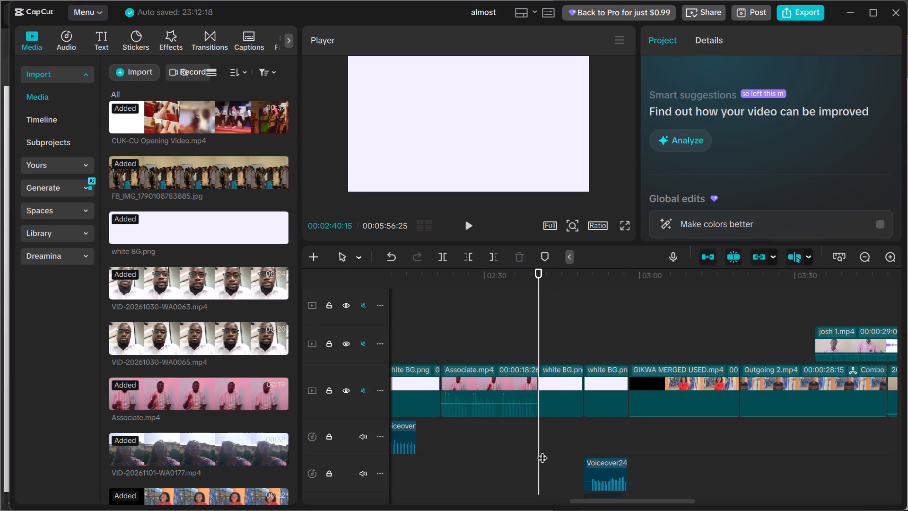
pyautogui.click(674, 255)
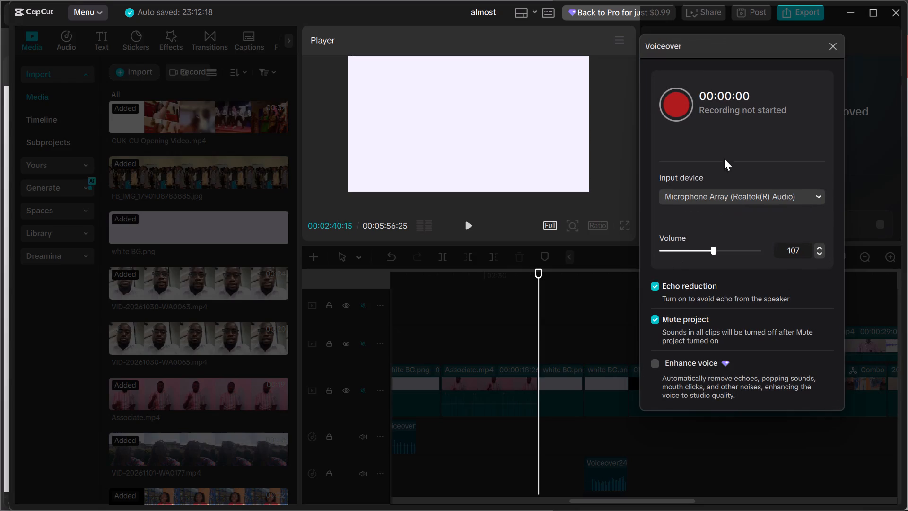
pyautogui.click(717, 200)
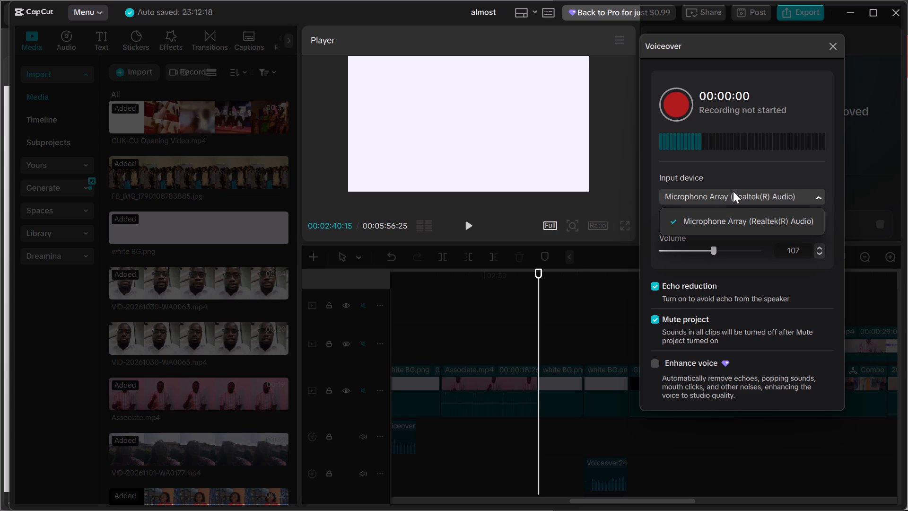
pyautogui.click(776, 201)
pyautogui.click(760, 201)
pyautogui.click(734, 221)
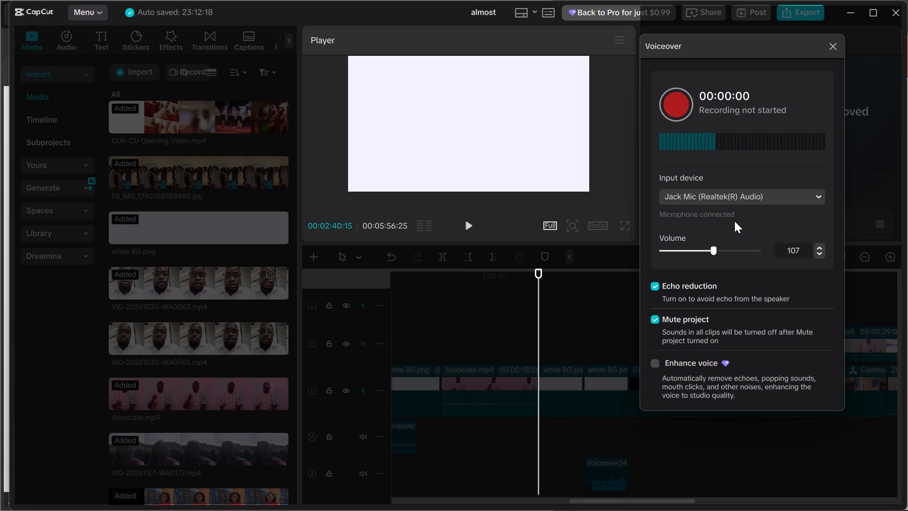
pyautogui.press('space')
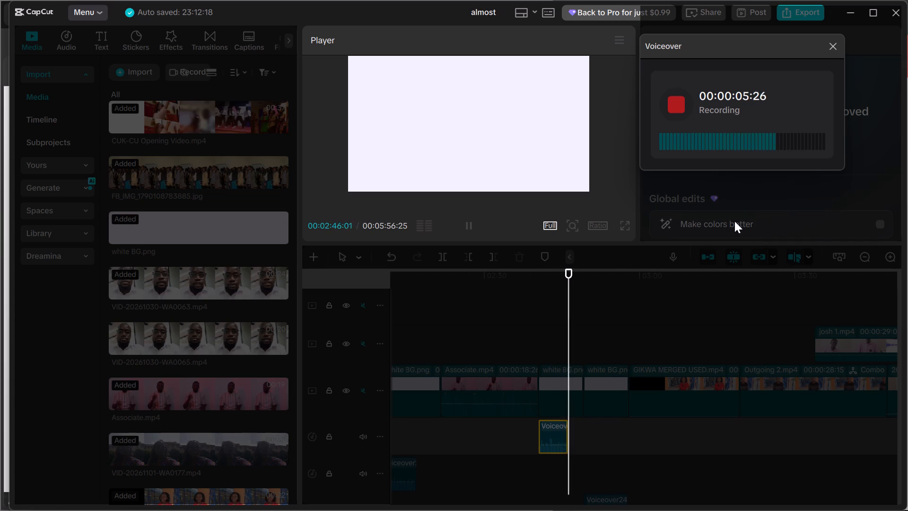
pyautogui.press('space')
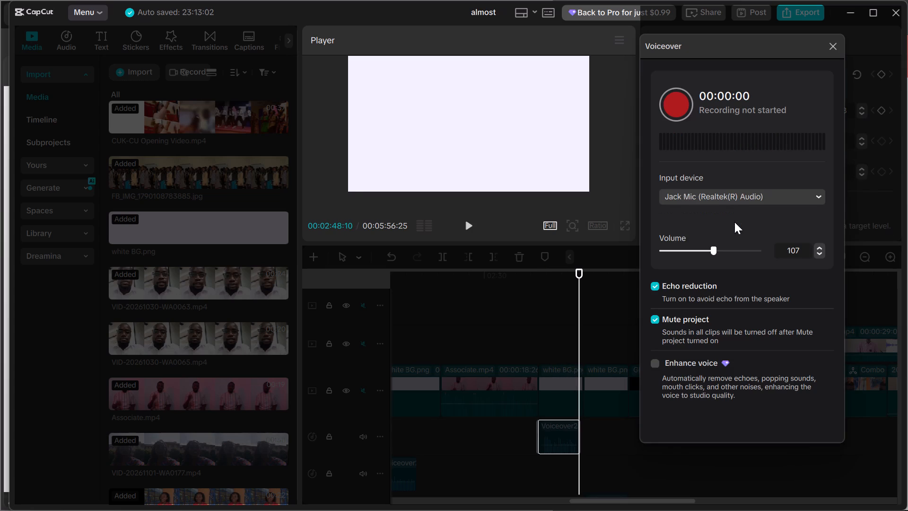
pyautogui.click(828, 40)
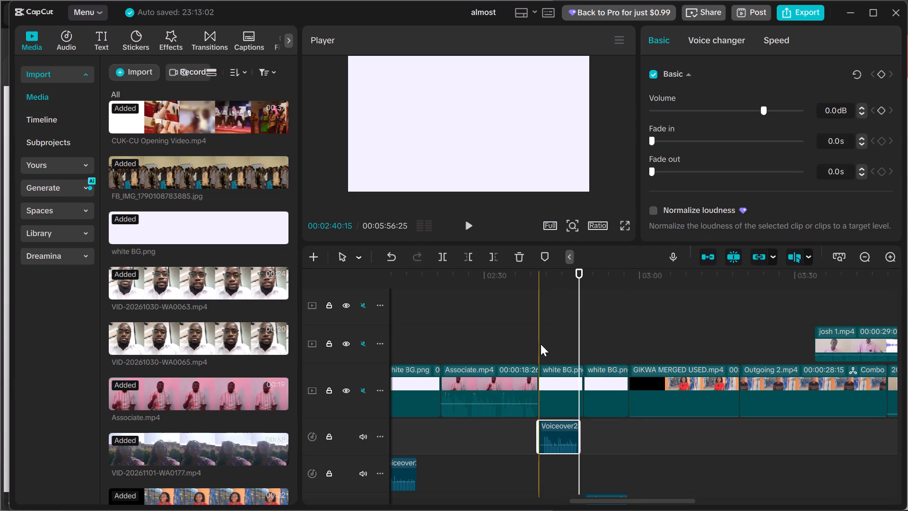
# Record a second Voiceover 5 take of about 7 seconds from the same start, 00:02:40:15.
pyautogui.click(541, 344)
pyautogui.click(683, 257)
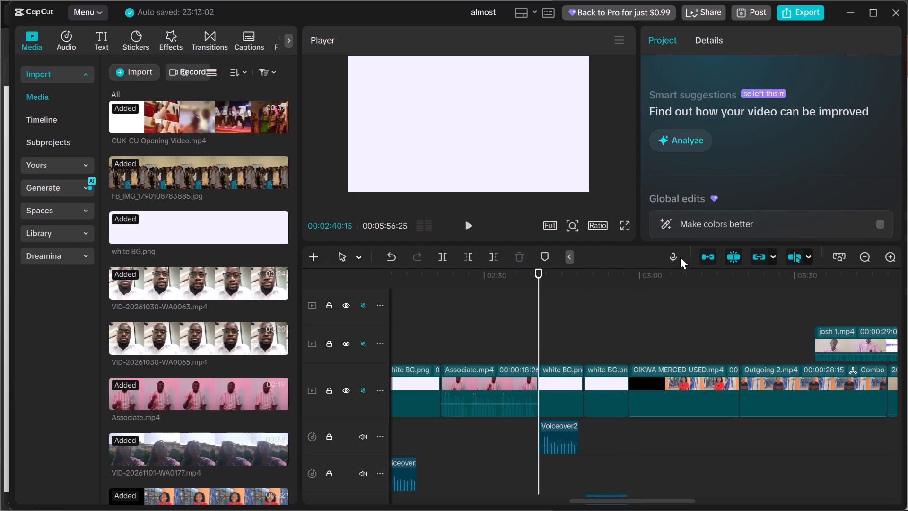
pyautogui.click(679, 256)
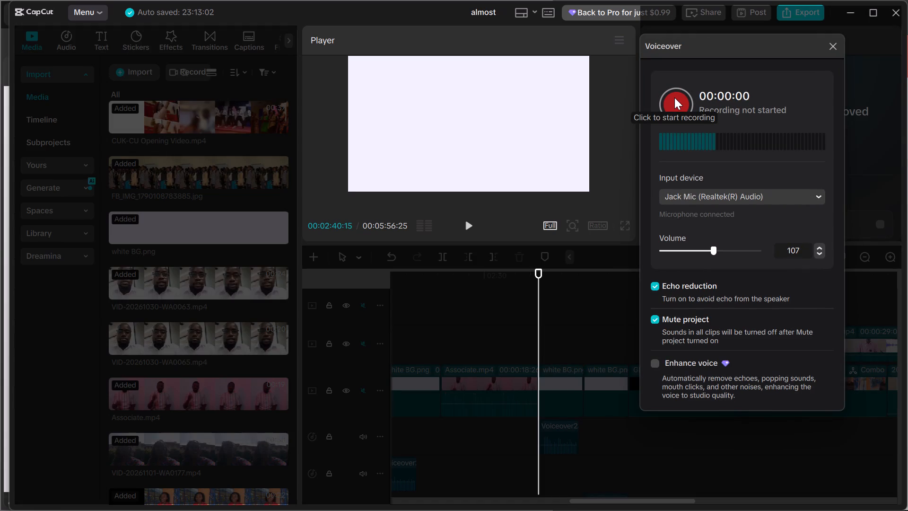
pyautogui.press('space')
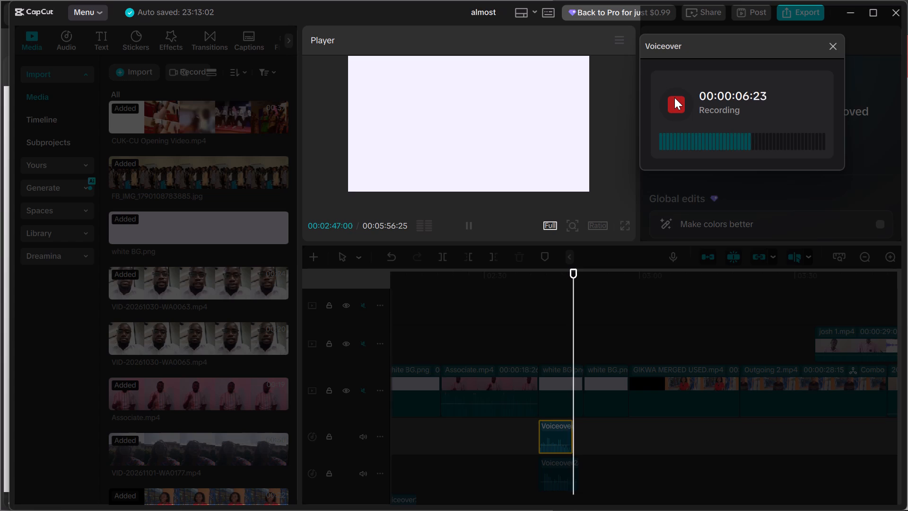
pyautogui.press('space')
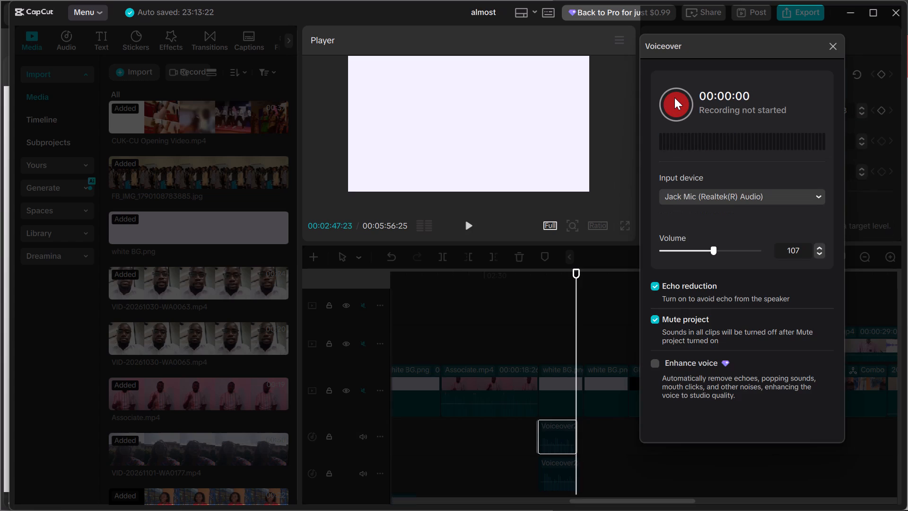
pyautogui.click(823, 45)
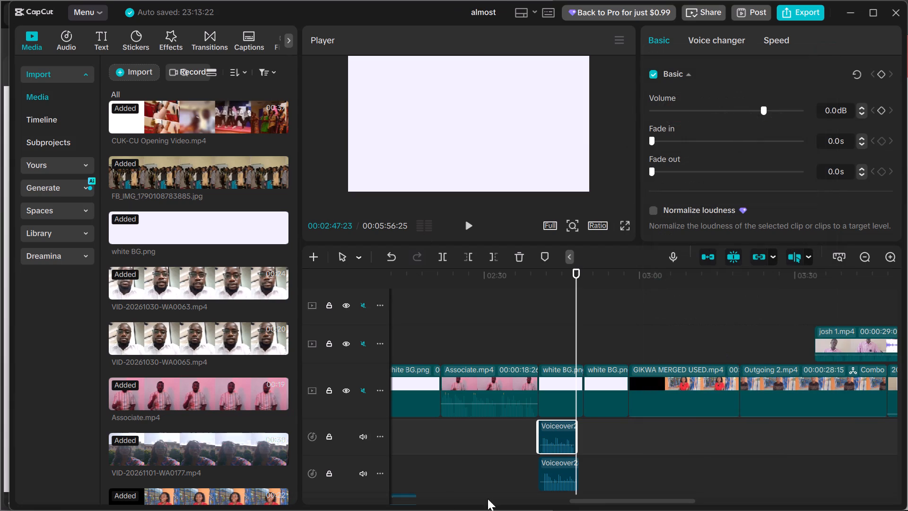
# Mute the newer take's track and play back the first Voiceover 5 take over the blank white background.
pyautogui.click(364, 437)
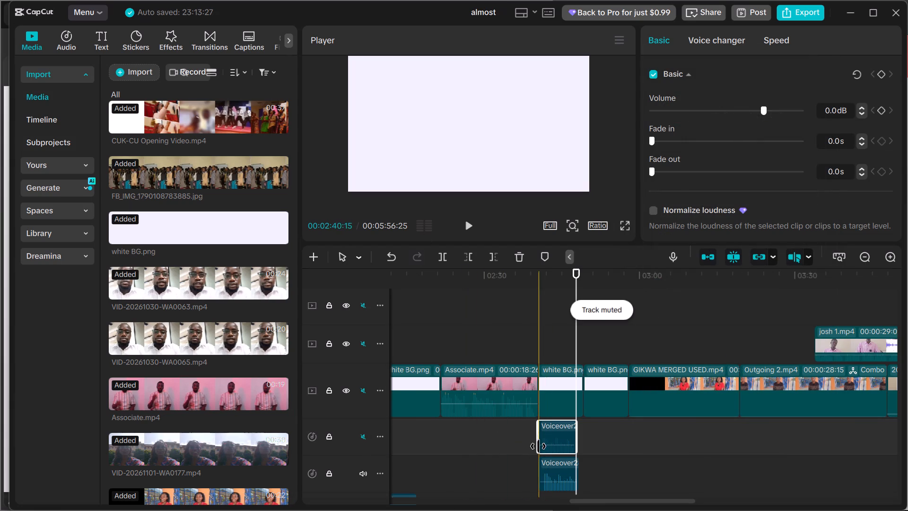
pyautogui.moveTo(538, 446); pyautogui.dragTo(532, 447)
pyautogui.click(532, 447)
pyautogui.press('space')
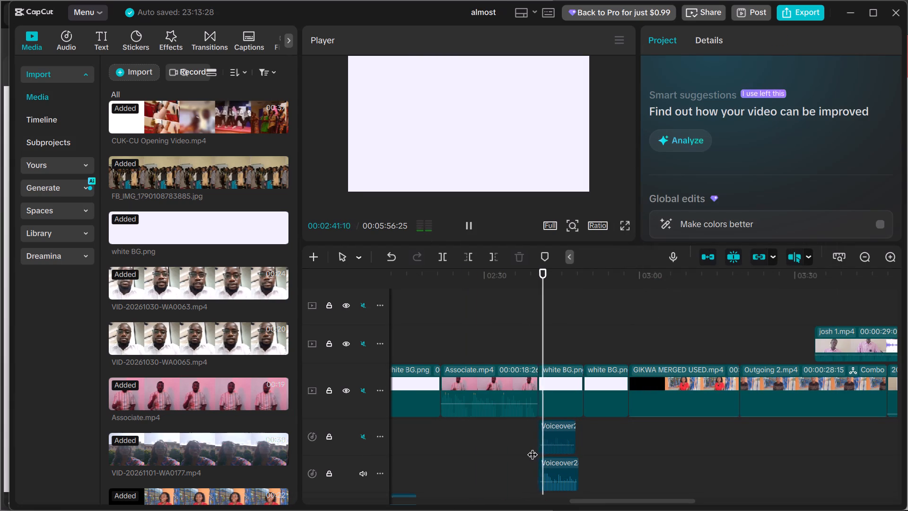
pyautogui.click(528, 458)
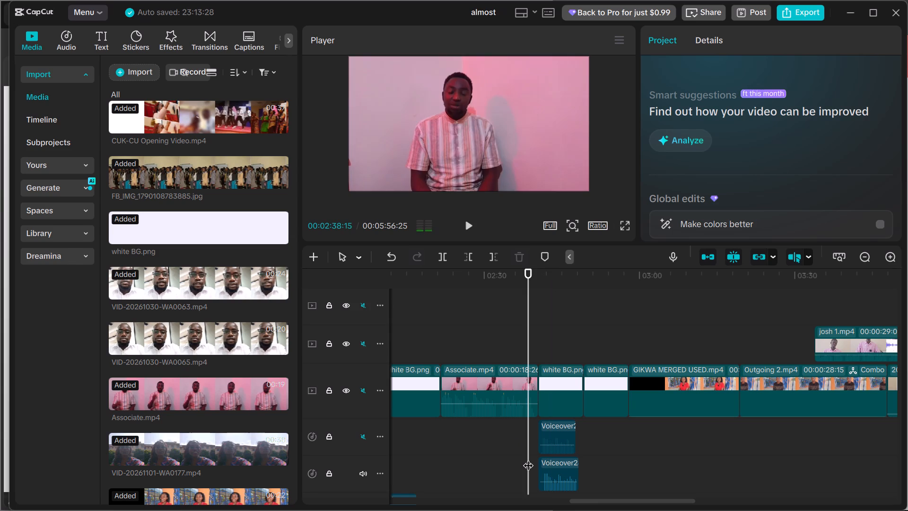
pyautogui.press('space')
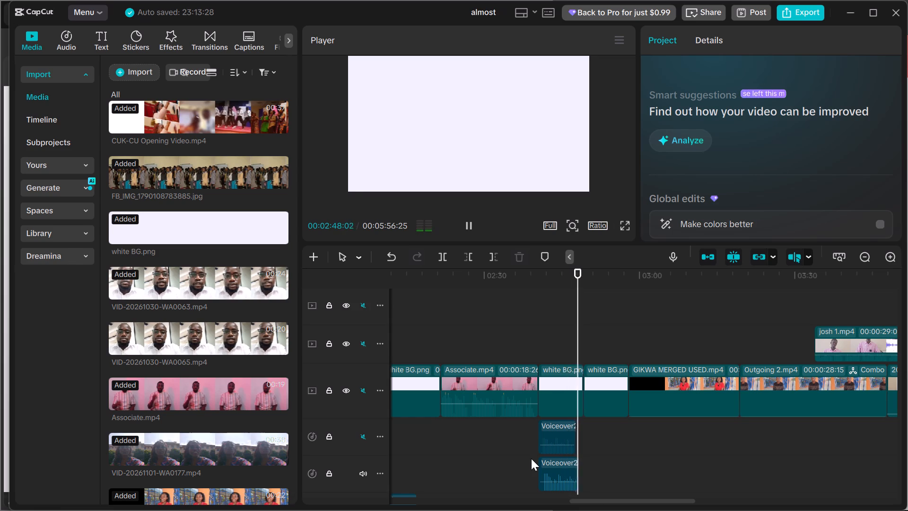
pyautogui.press('space')
# Mute the first take's track, unmute the newer take's track, and play back the newer Voiceover 5 take.
pyautogui.click(367, 474)
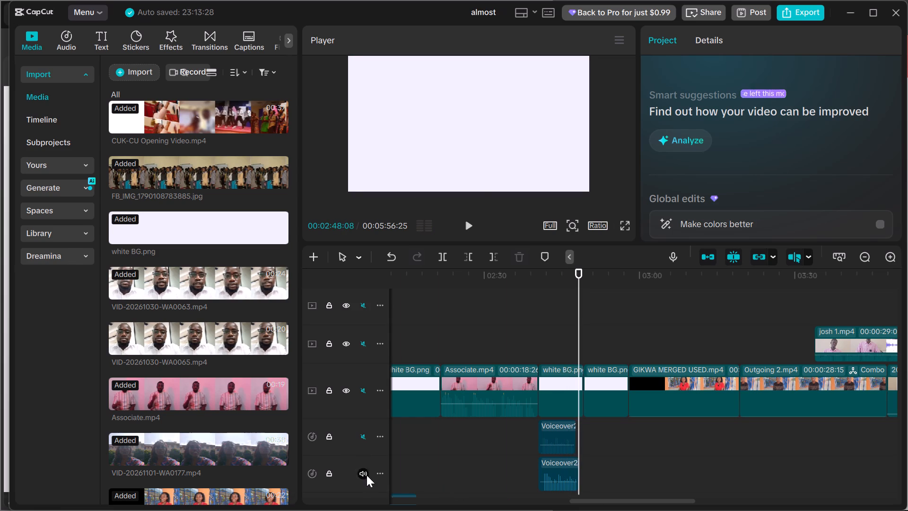
pyautogui.click(360, 438)
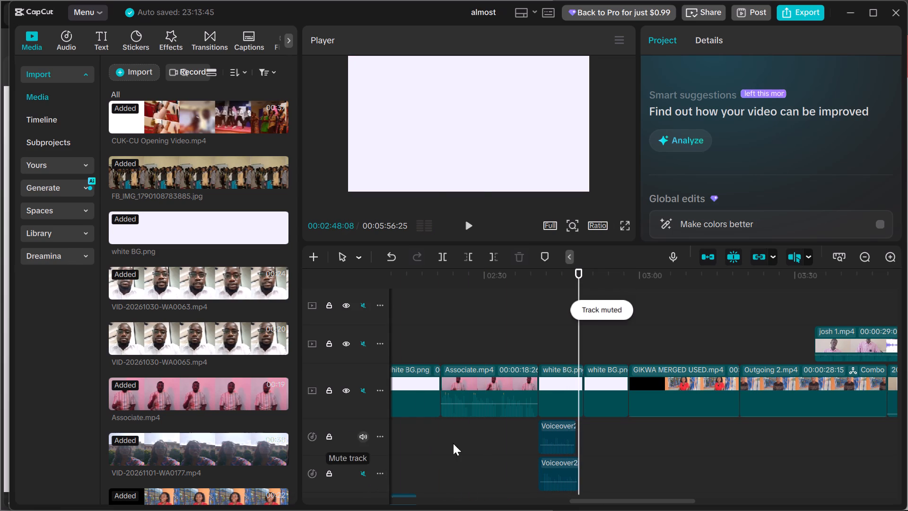
pyautogui.click(530, 442)
pyautogui.press('space')
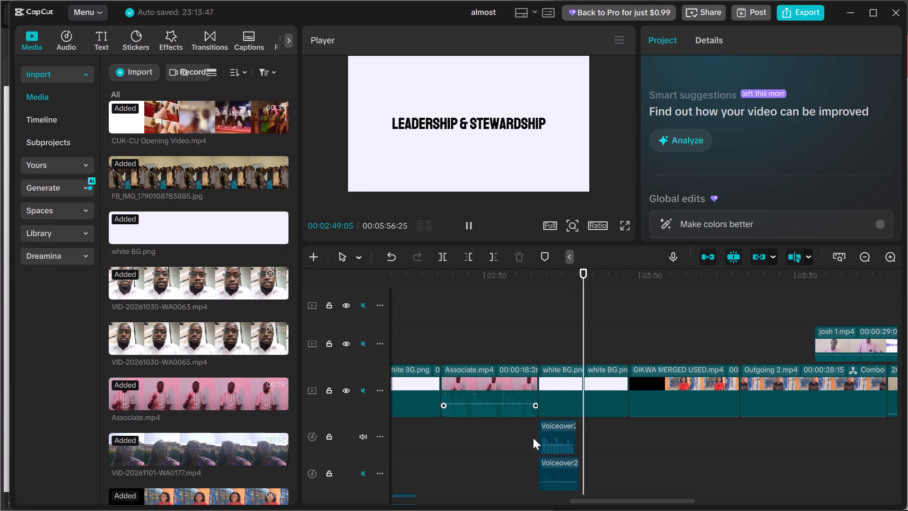
# Deactivate the first Voiceover 5 take, the clip beneath the newer take.
pyautogui.click(550, 439)
pyautogui.click(553, 467)
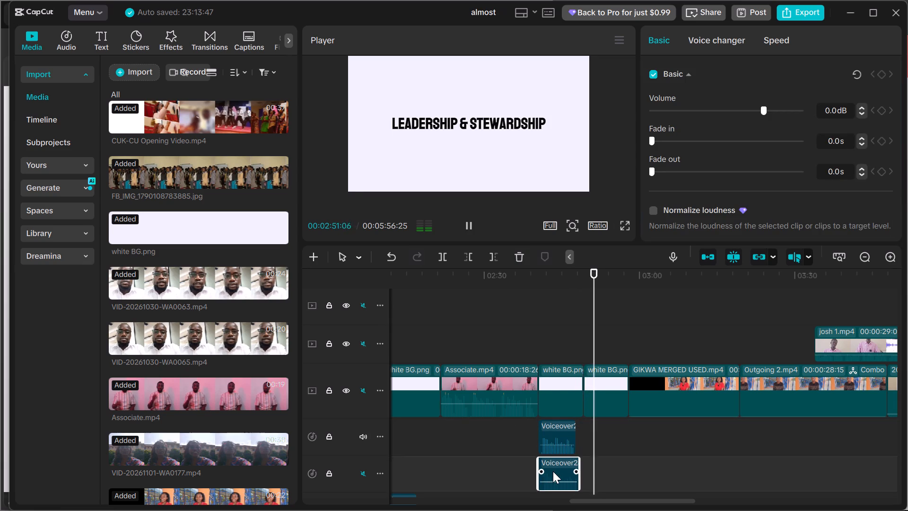
pyautogui.press('v')
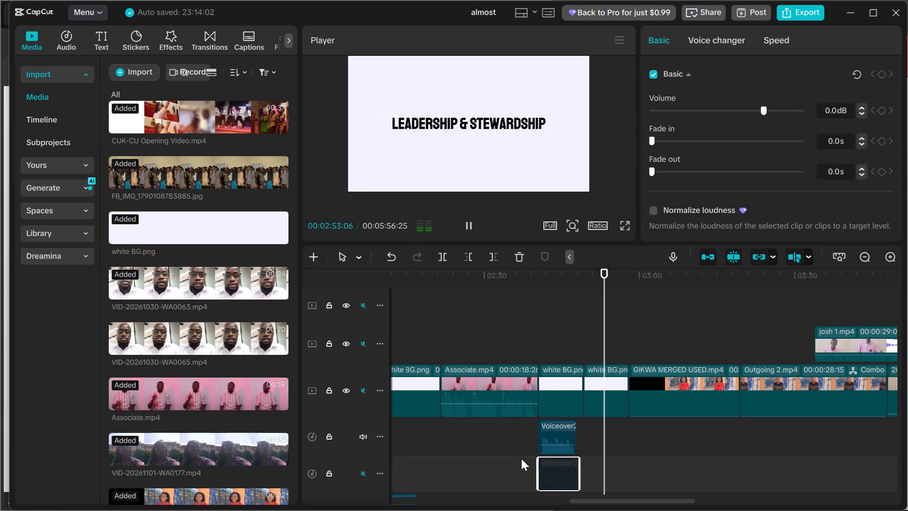
pyautogui.click(555, 437)
pyautogui.rightClick(555, 436)
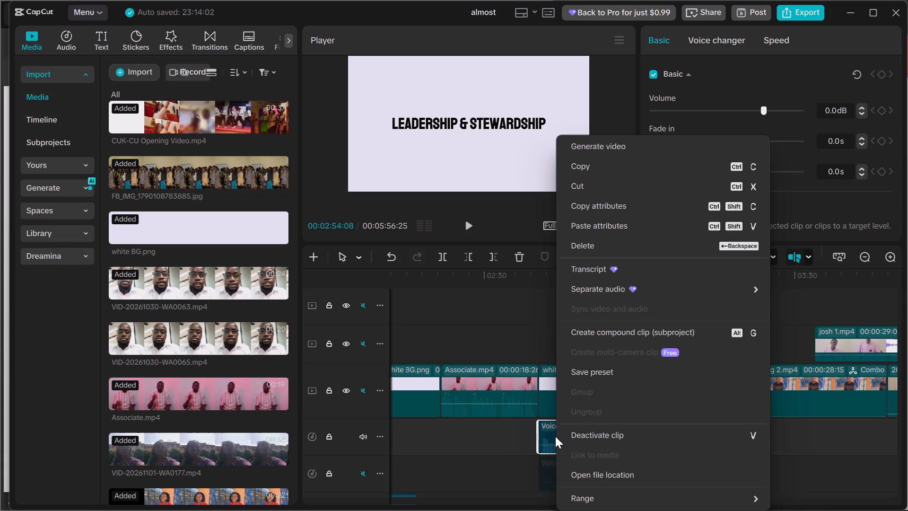
pyautogui.click(510, 460)
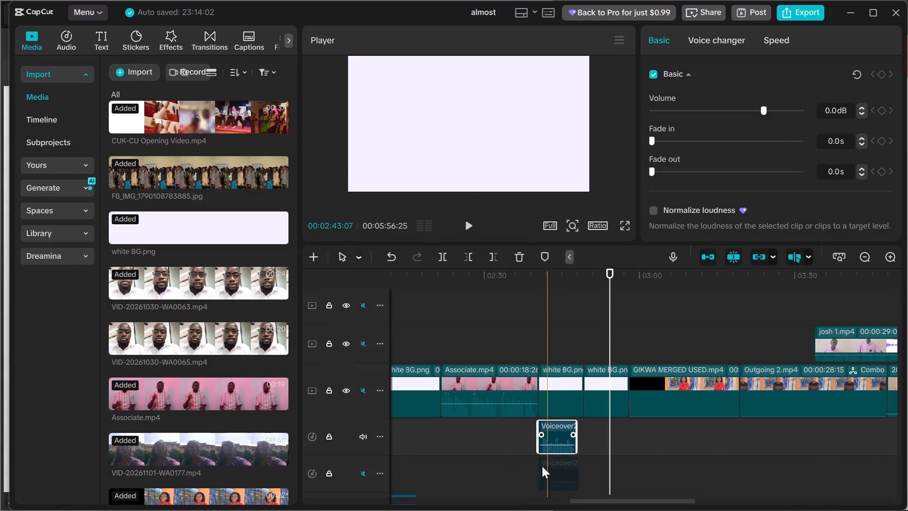
# Move the active LEADERSHIP & STEWARDSHIP voiceover up to the newer Voiceover 5 take's track, starting at 00:02:49:07.
pyautogui.click(586, 430)
pyautogui.scroll(-1, 606, 463)
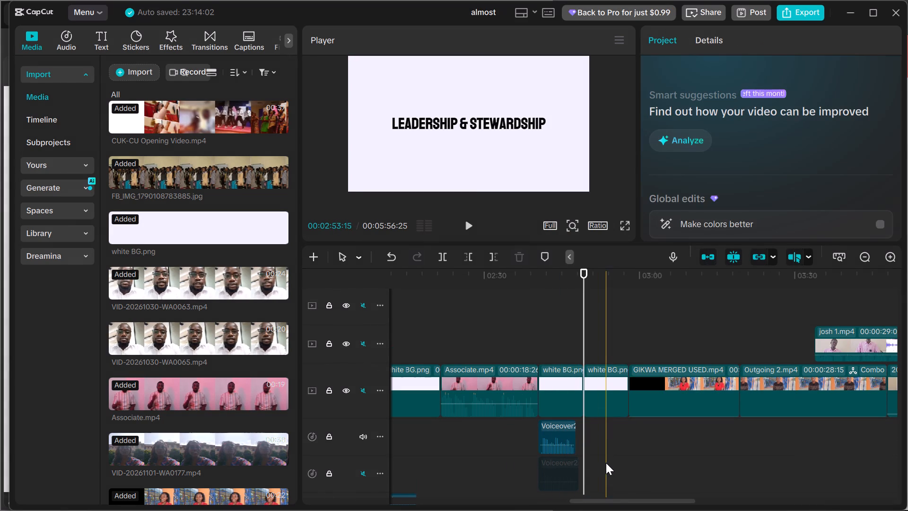
pyautogui.scroll(-4, 606, 463)
pyautogui.click(606, 463)
pyautogui.moveTo(606, 463); pyautogui.dragTo(601, 419)
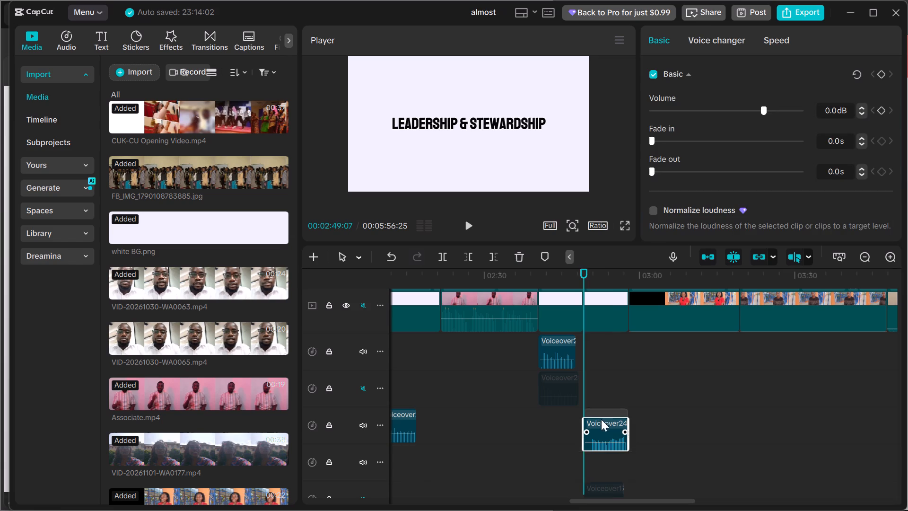
pyautogui.moveTo(601, 419); pyautogui.dragTo(603, 353)
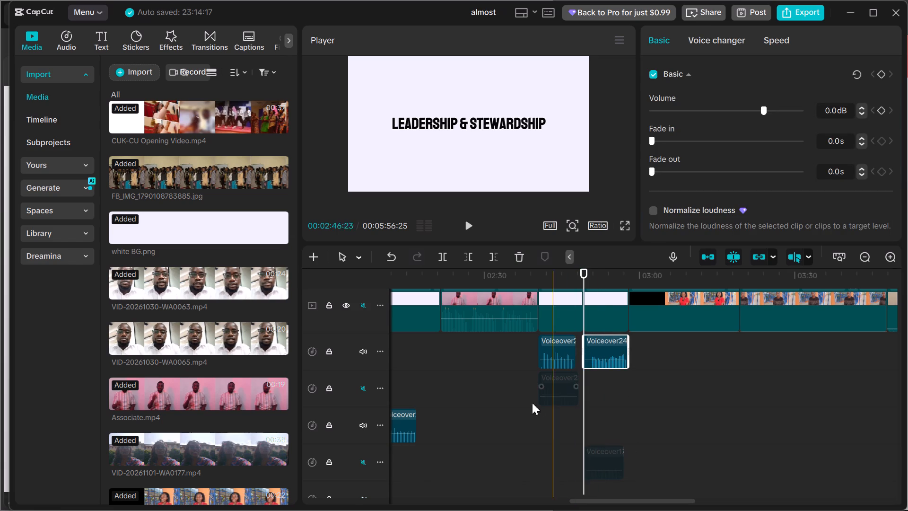
# Delete the old deactivated voiceover take beneath the LEADERSHIP & STEWARDSHIP title.
pyautogui.click(609, 459)
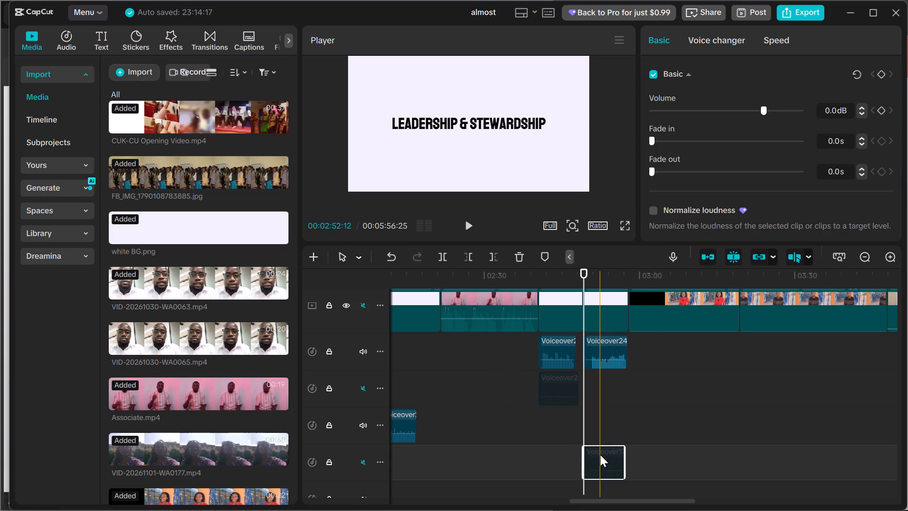
pyautogui.rightClick(600, 455)
pyautogui.click(626, 248)
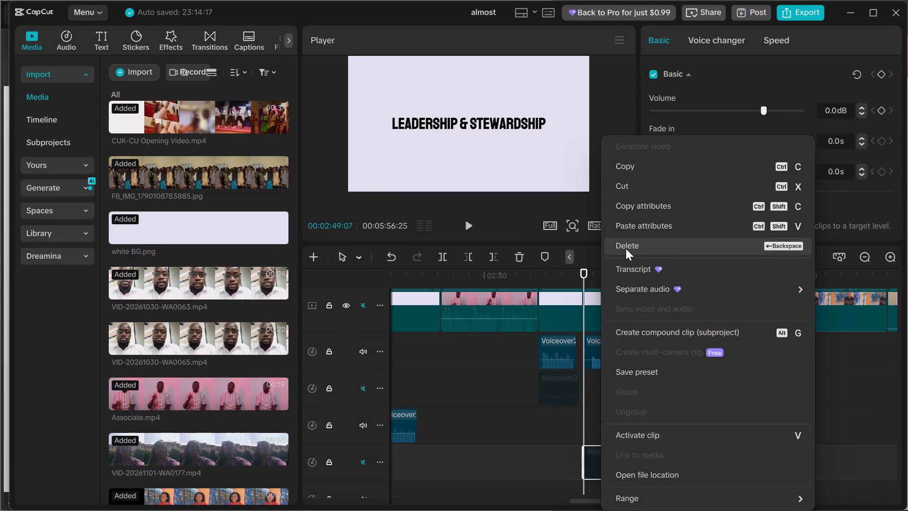
# Switch to the AGM script PDF in Edge and review the voiceover lines in the Mission & Impact Field and Leadership Transition sections.
pyautogui.click(562, 386)
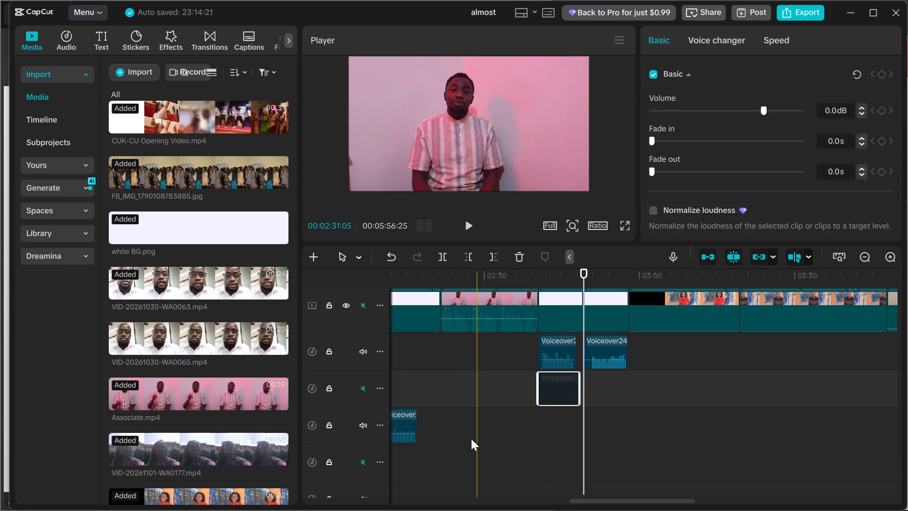
pyautogui.scroll(-1, 460, 451)
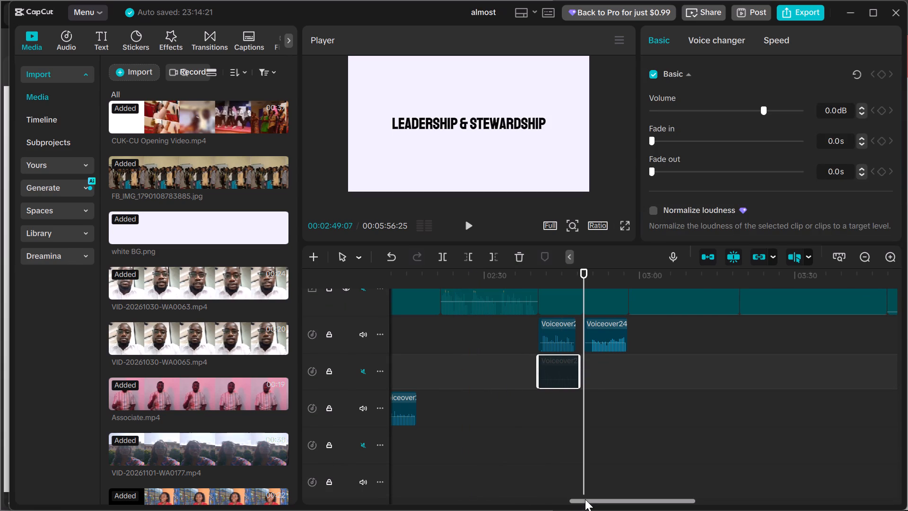
pyautogui.moveTo(585, 498); pyautogui.dragTo(522, 489)
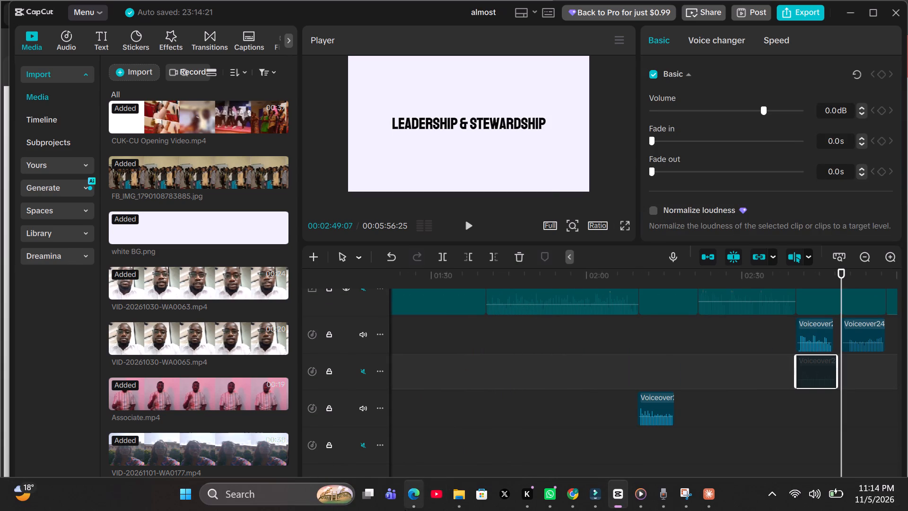
pyautogui.click(413, 504)
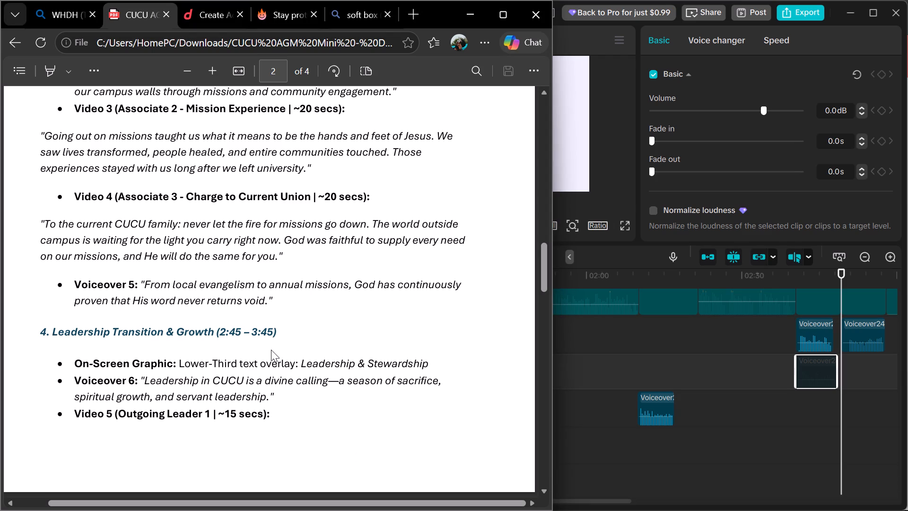
pyautogui.scroll(-2, 270, 349)
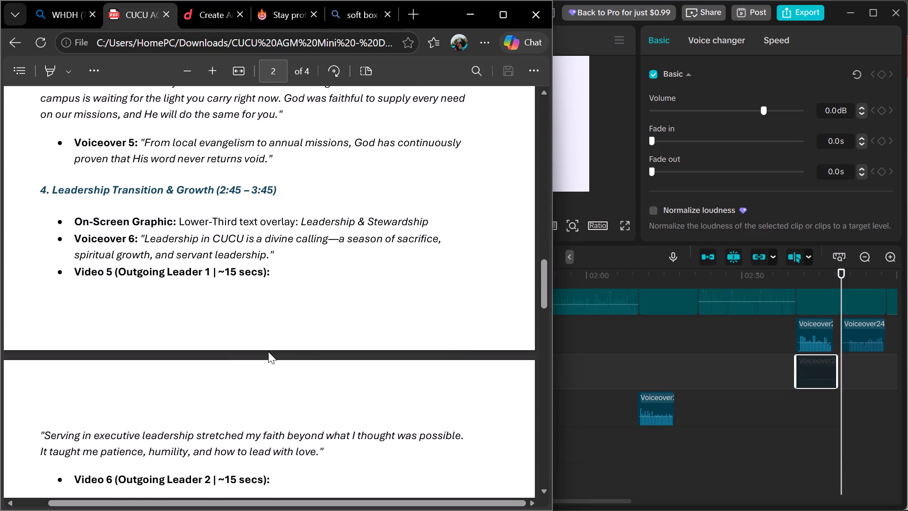
pyautogui.scroll(-2, 268, 359)
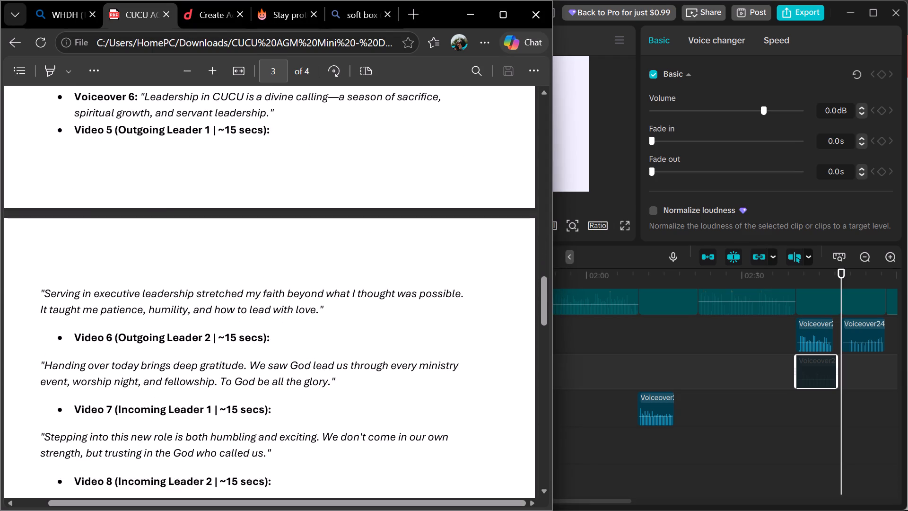
pyautogui.scroll(1, 247, 374)
pyautogui.scroll(-4, 228, 374)
pyautogui.scroll(9, 228, 377)
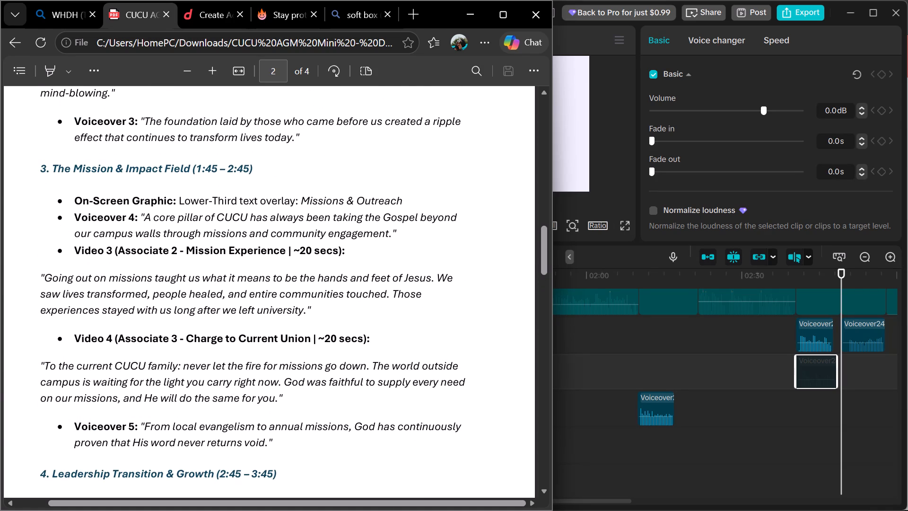
pyautogui.scroll(1, 227, 386)
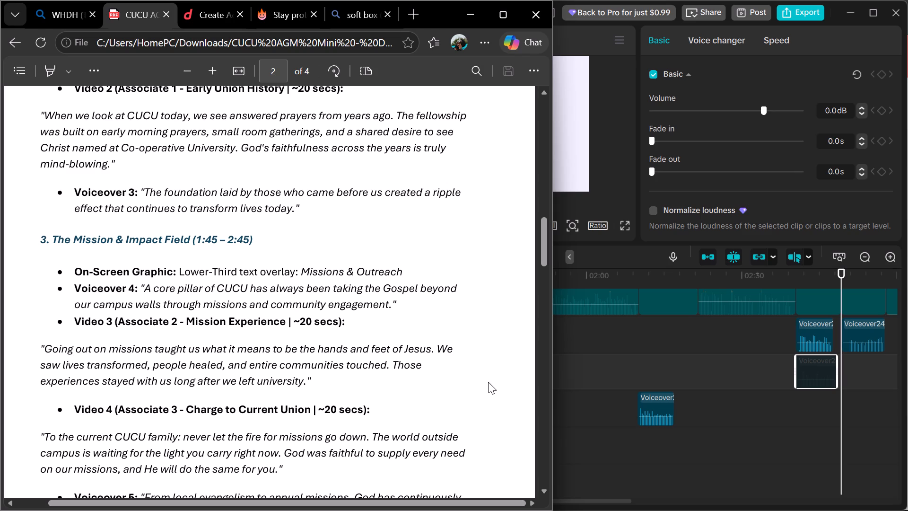
# In CapCut, inspect the timeline between VID-20261101-WA0177.mp4 and Associate.mp4, and recheck the script PDF's Mission & Impact Field section.
pyautogui.click(781, 413)
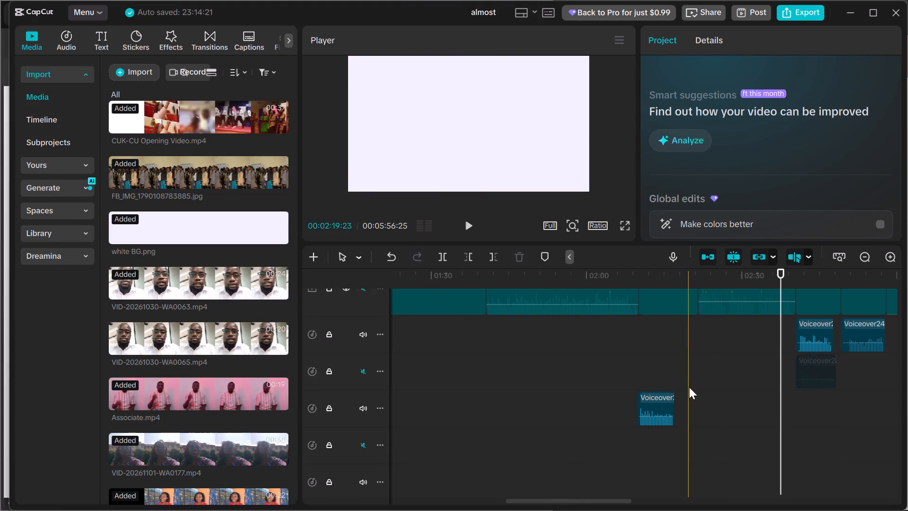
pyautogui.scroll(4, 697, 400)
pyautogui.click(698, 411)
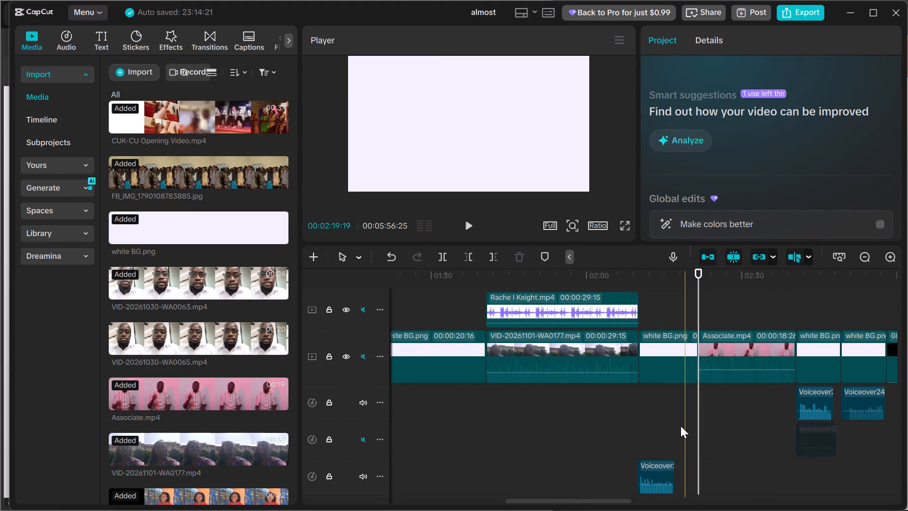
pyautogui.click(641, 451)
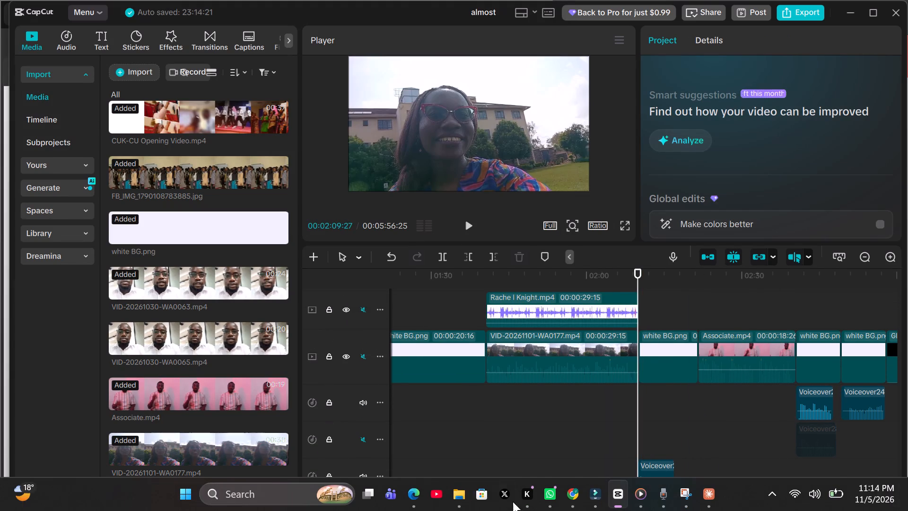
pyautogui.click(405, 498)
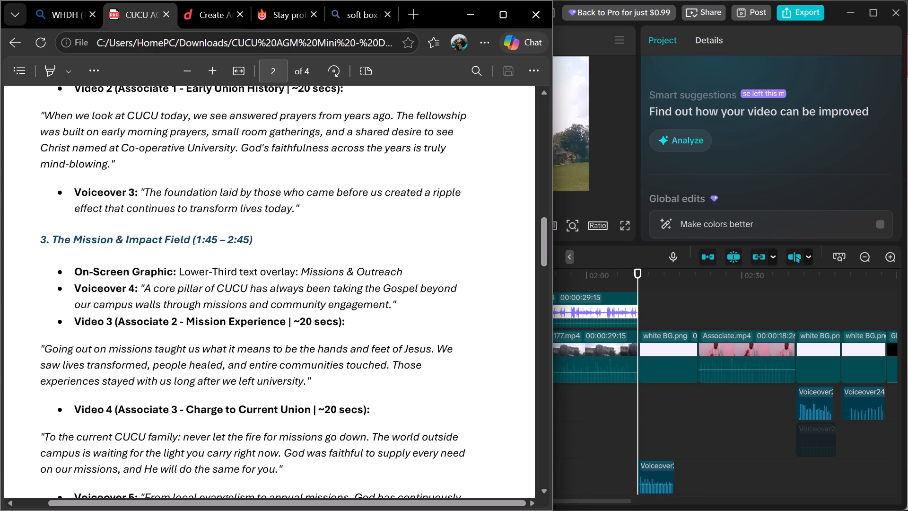
# Back in CapCut, paste the copied white BG.png clip at 00:02:21:19 and insert it on the main track directly before Associate.mp4.
pyautogui.click(699, 381)
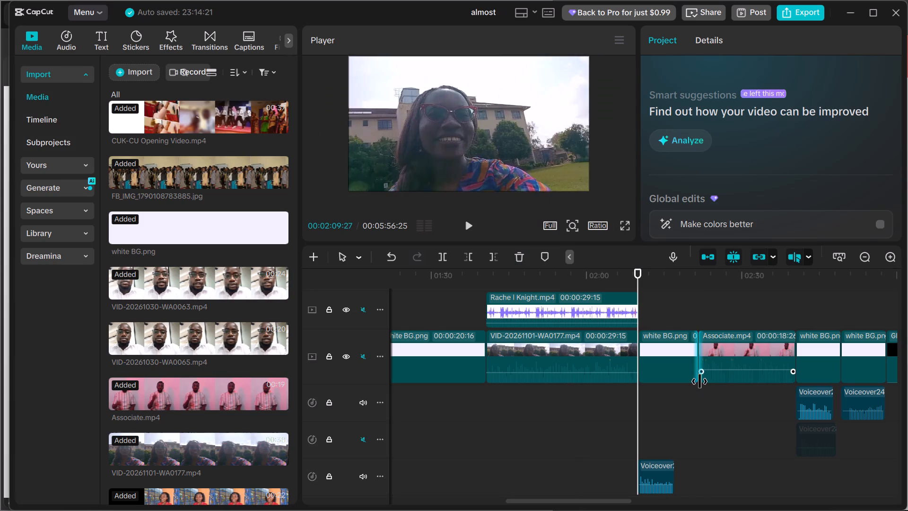
pyautogui.click(694, 395)
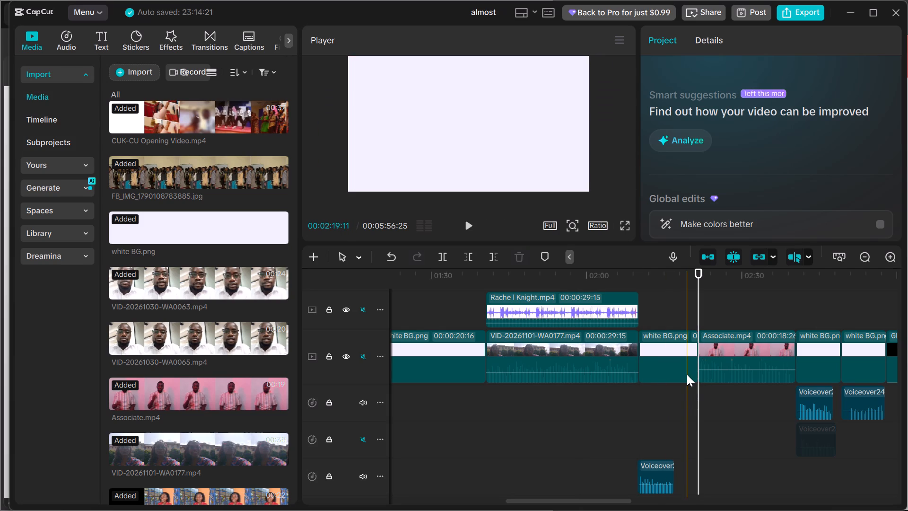
pyautogui.hotkey('ctrl', 'v')
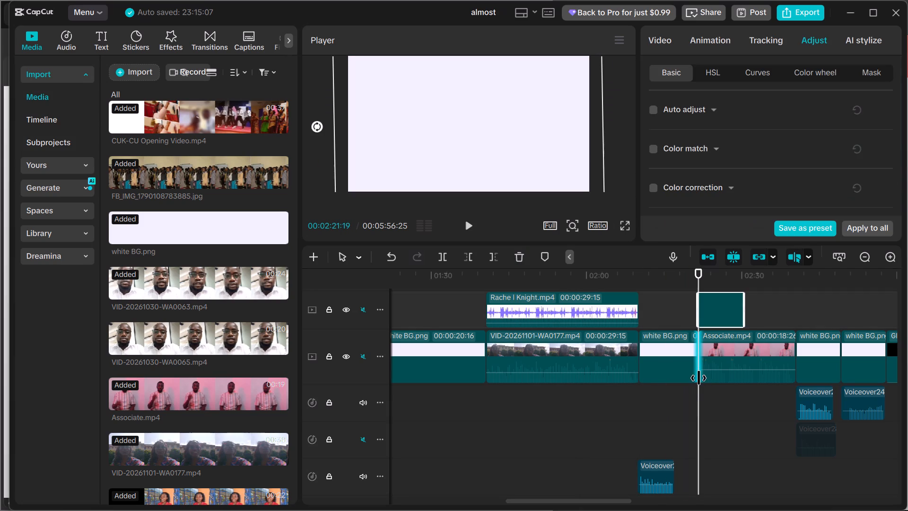
pyautogui.moveTo(720, 303); pyautogui.dragTo(707, 339)
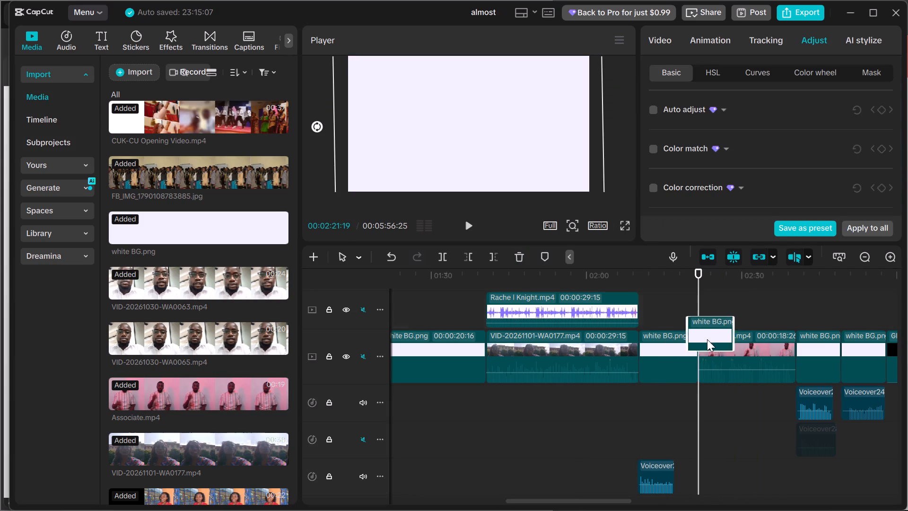
pyautogui.moveTo(707, 339); pyautogui.dragTo(718, 355)
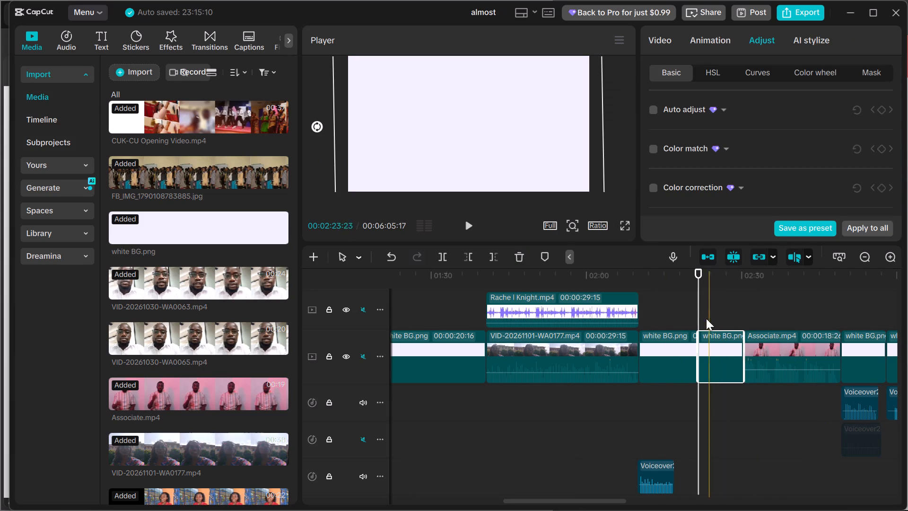
# Record a voiceover of about 10 seconds from 00:02:21:19 over the inserted white background, using the Jack Mic as input device.
pyautogui.click(698, 326)
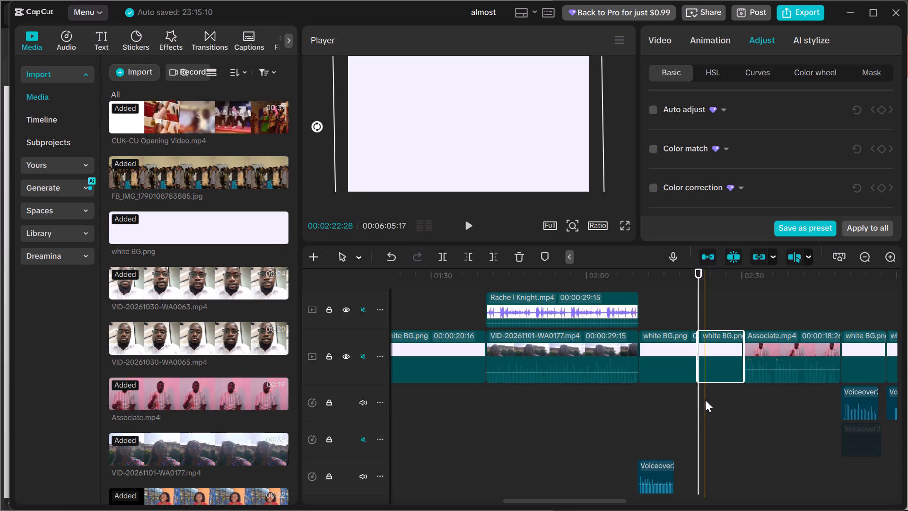
pyautogui.click(669, 259)
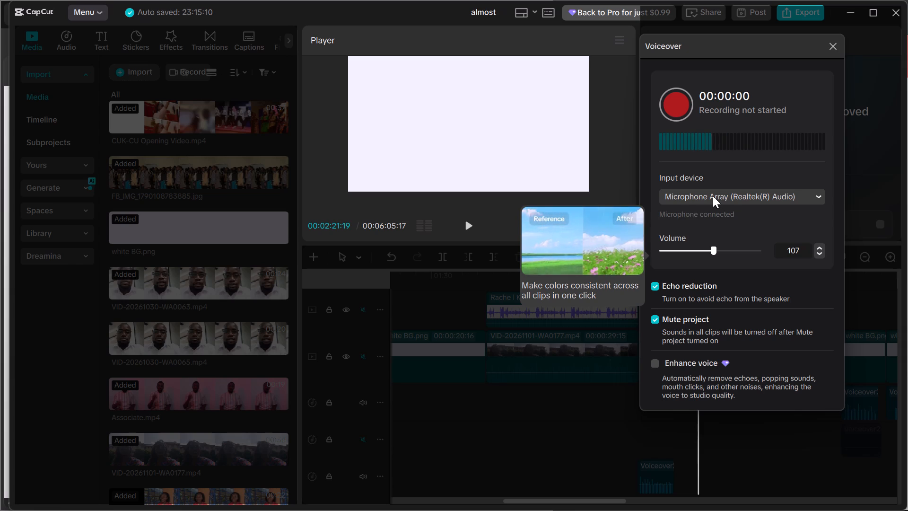
pyautogui.click(713, 196)
pyautogui.click(716, 217)
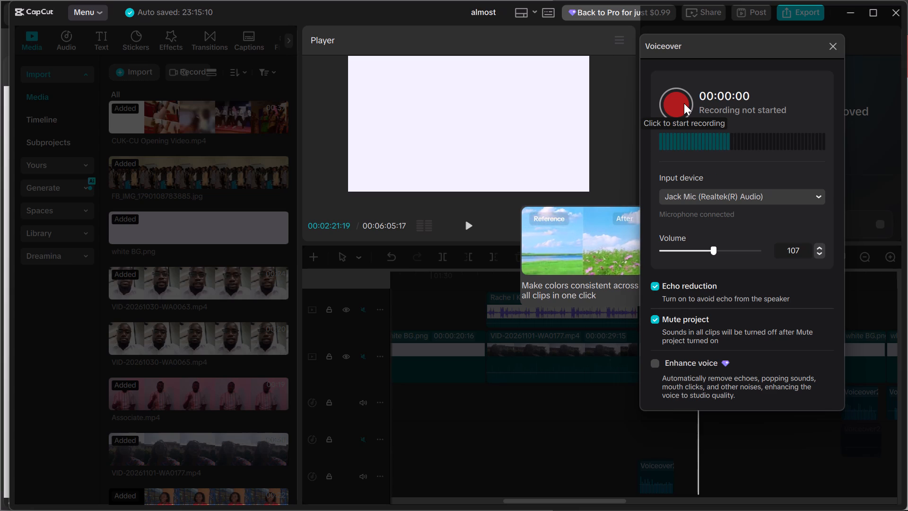
pyautogui.press('space')
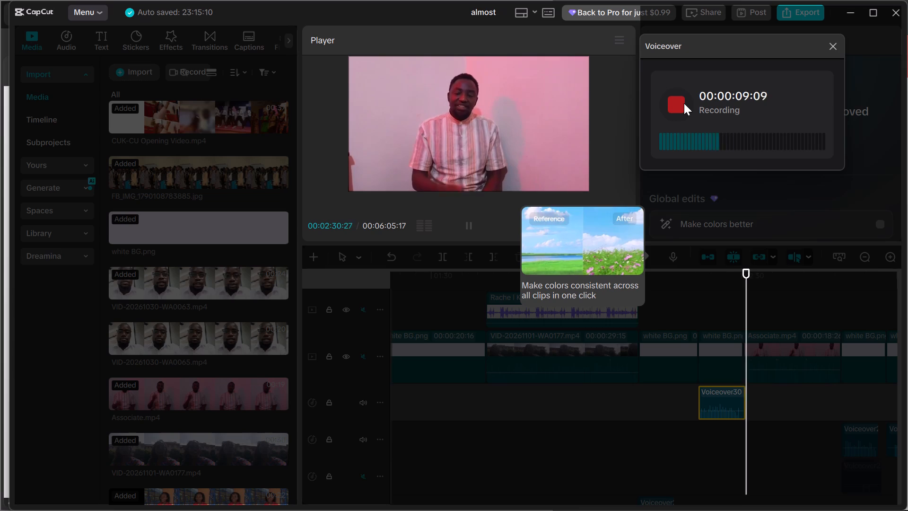
pyautogui.press('space')
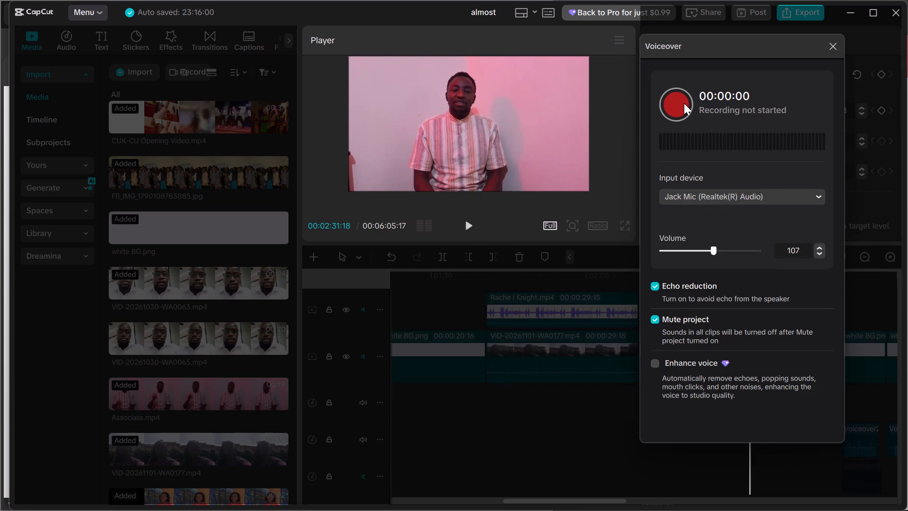
pyautogui.click(838, 50)
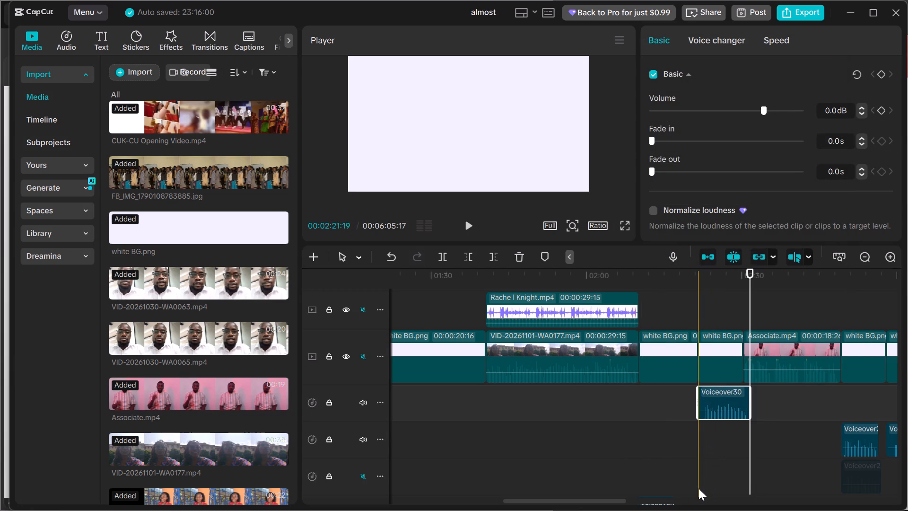
# Play back the new voiceover take from the start of the inserted white background clip.
pyautogui.click(698, 488)
pyautogui.press('space')
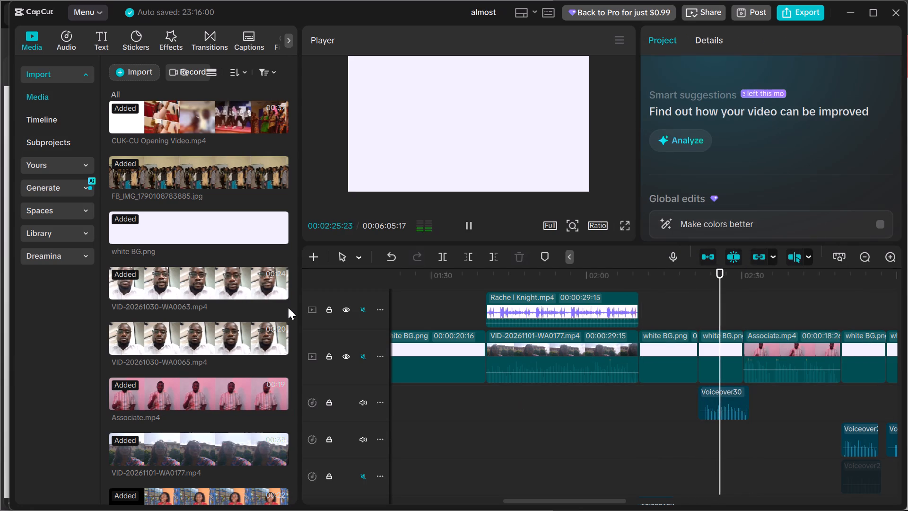
pyautogui.click(705, 466)
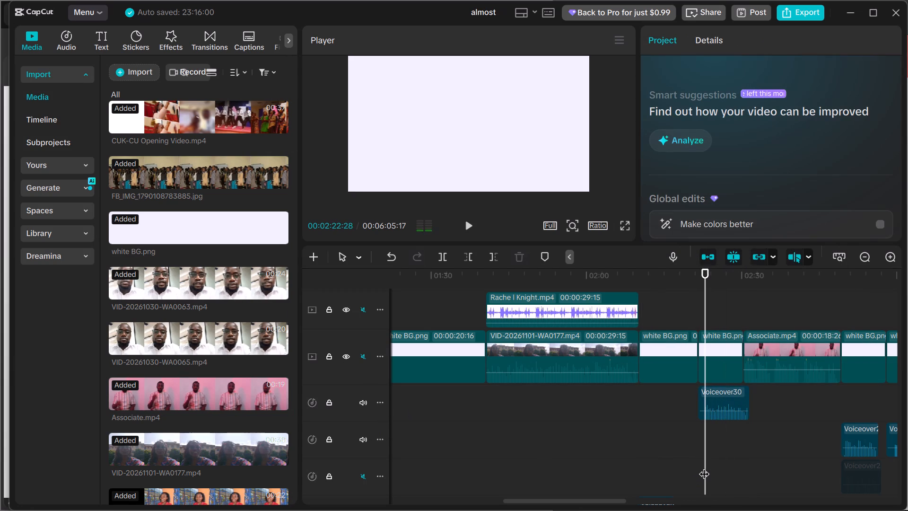
pyautogui.click(704, 468)
pyautogui.click(702, 475)
pyautogui.press('space')
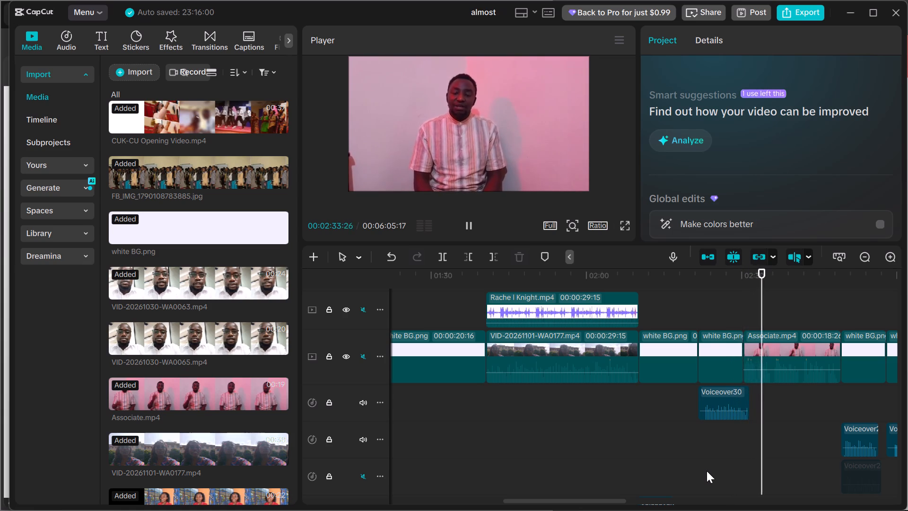
# Record a short voiceover retake from 00:02:21:19 with the Microphone Array, stopping it after about 4 seconds.
pyautogui.click(704, 450)
pyautogui.moveTo(704, 455); pyautogui.dragTo(703, 460)
pyautogui.moveTo(703, 460); pyautogui.dragTo(702, 468)
pyautogui.click(671, 255)
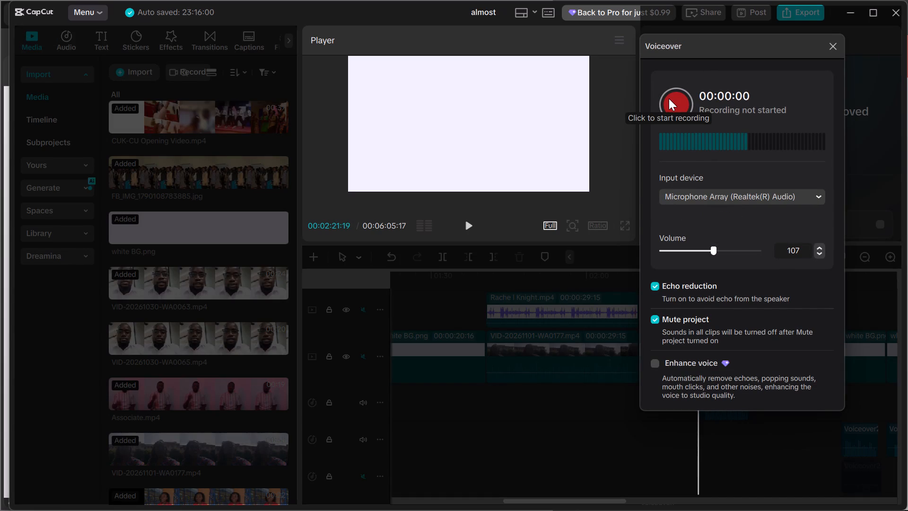
pyautogui.press('space')
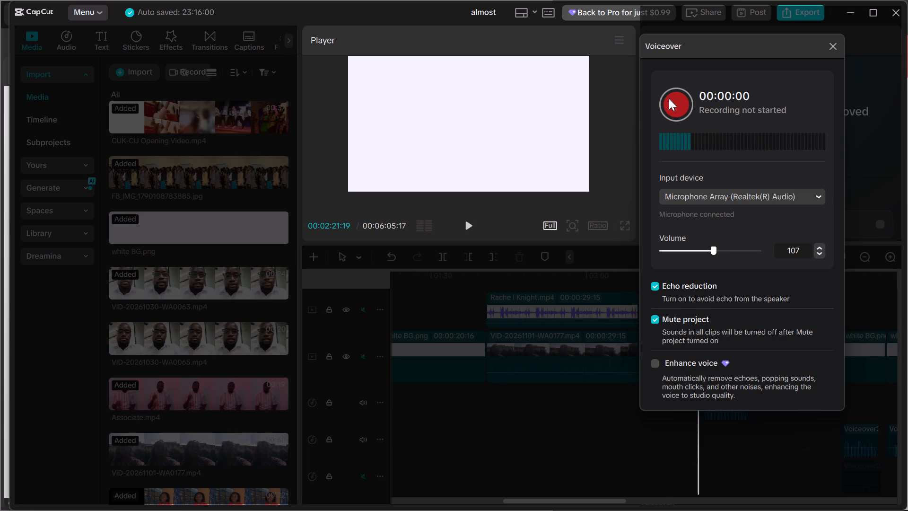
pyautogui.press('space')
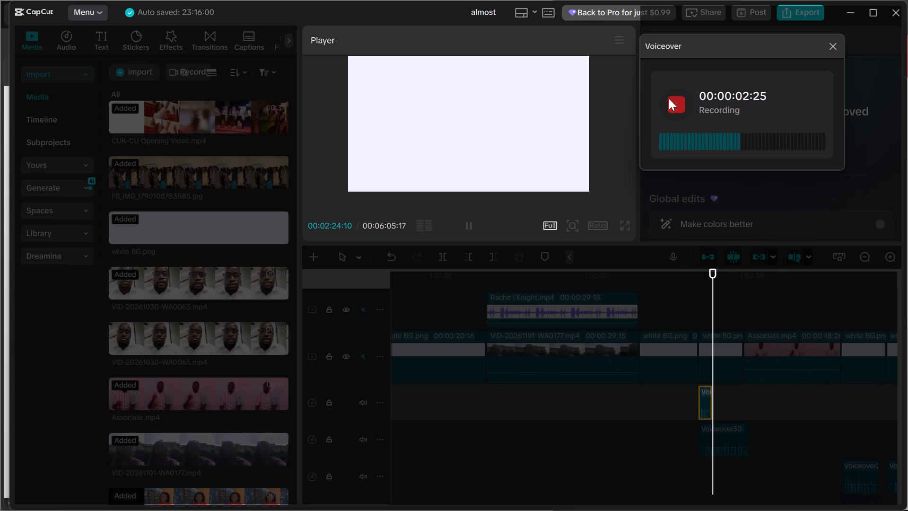
pyautogui.press('space')
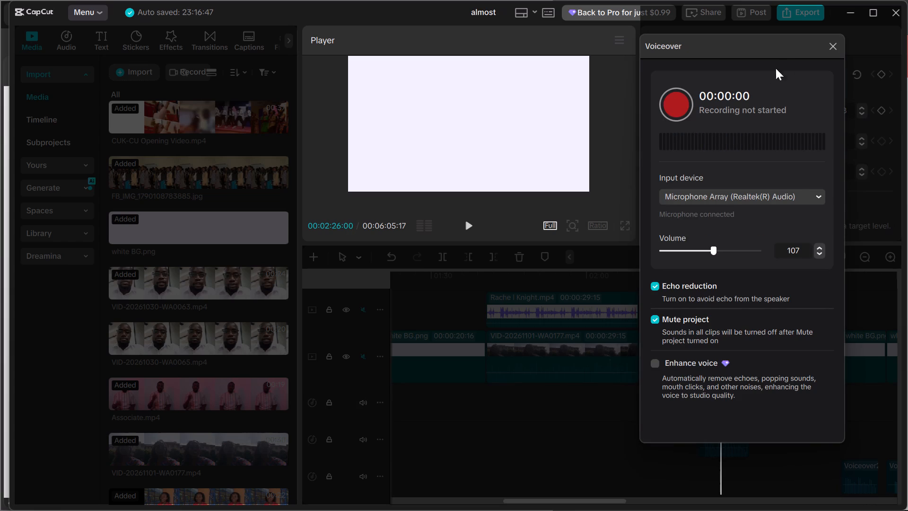
pyautogui.click(844, 44)
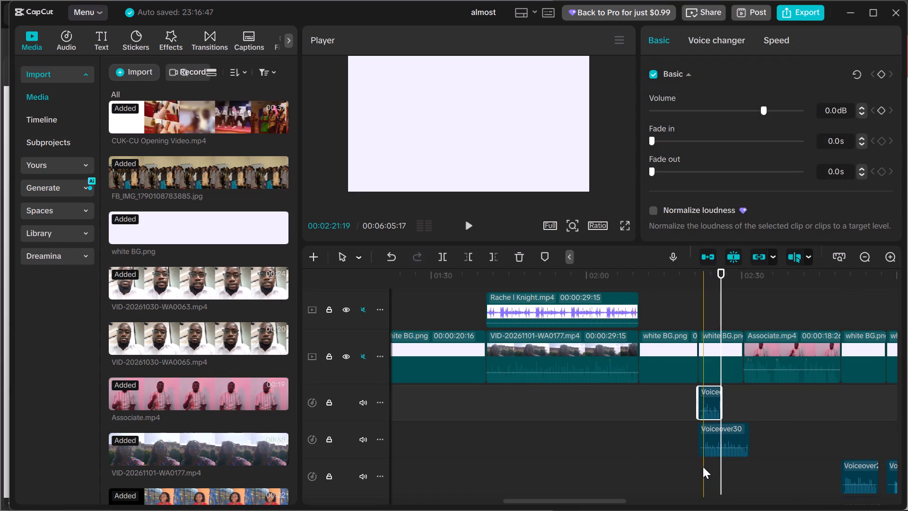
# Record another voiceover take of about 10 seconds from 00:02:21:19, with the input device set to Jack Mic.
pyautogui.click(700, 488)
pyautogui.click(674, 261)
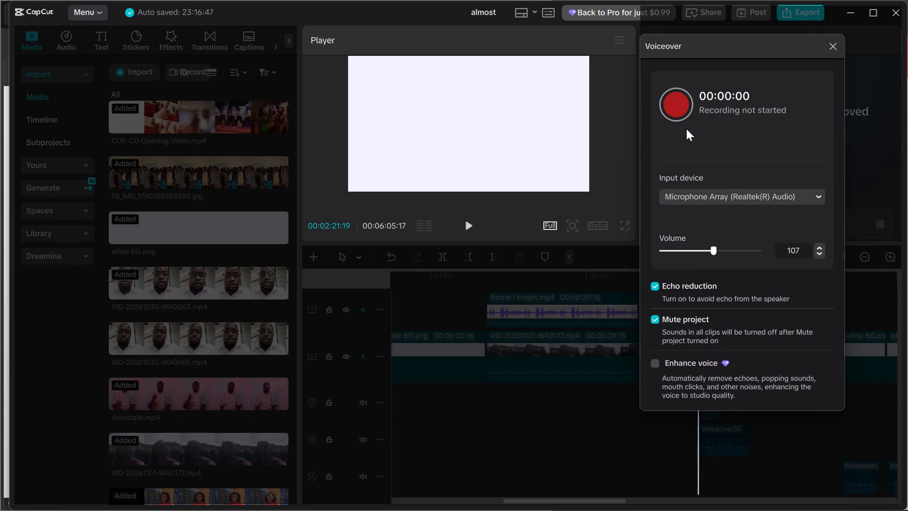
pyautogui.click(710, 193)
pyautogui.click(703, 217)
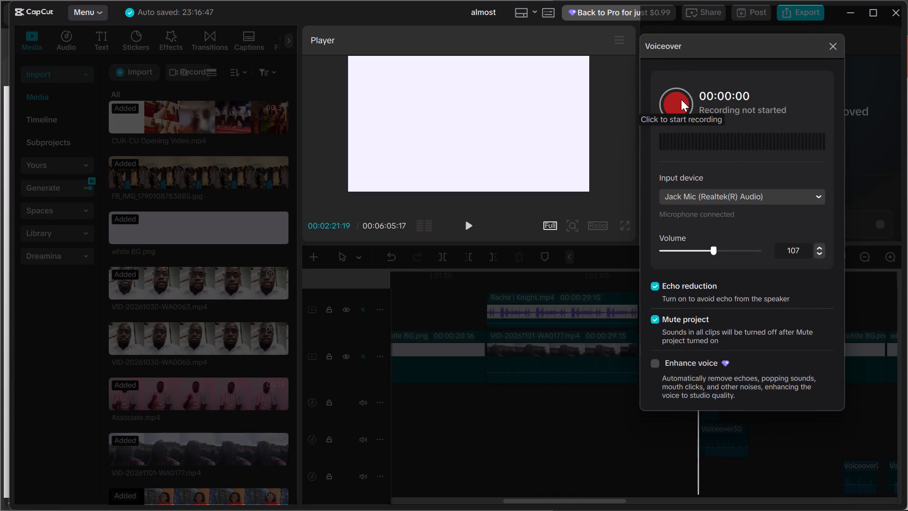
pyautogui.press('space')
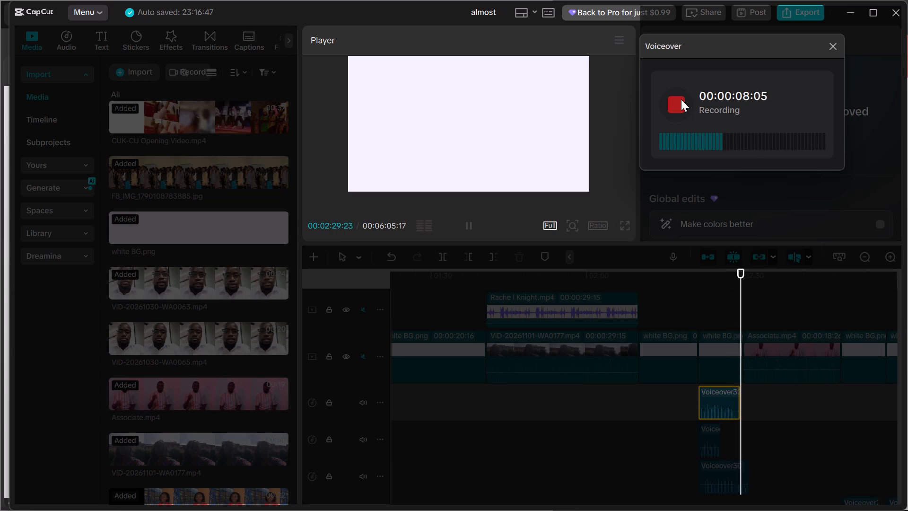
pyautogui.press('space')
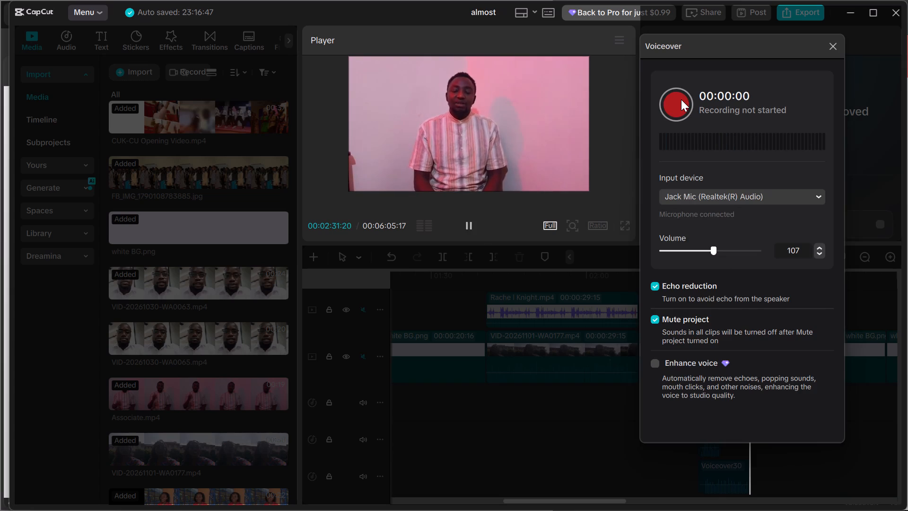
# Close the voiceover recorder and delete the short retake lying between Voiceover32 and Voiceover30.
pyautogui.click(833, 53)
pyautogui.scroll(-2, 738, 455)
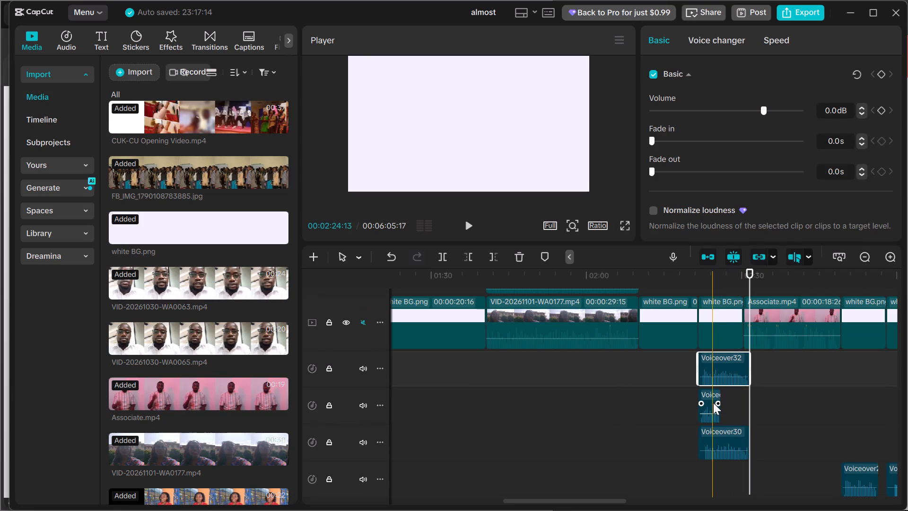
pyautogui.click(713, 403)
pyautogui.rightClick(713, 402)
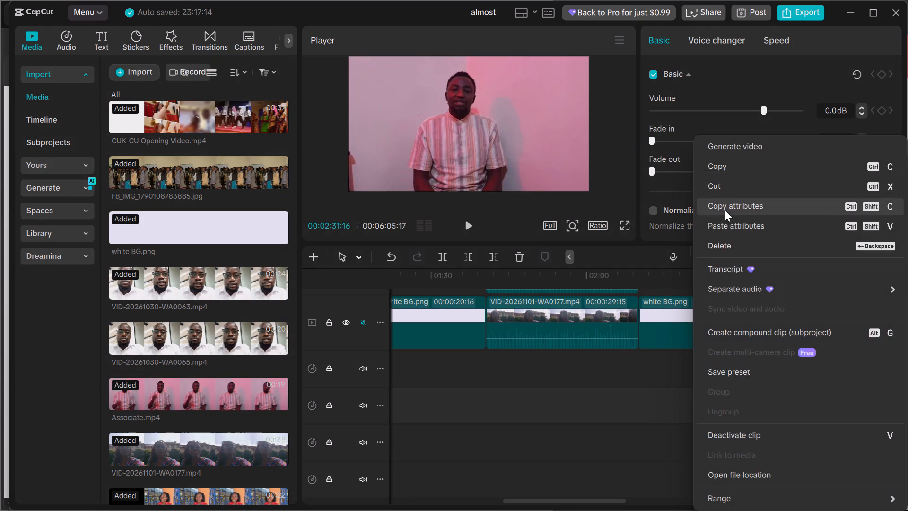
pyautogui.click(735, 244)
# Deactivate the Voiceover30 clip so that only the Voiceover32 take stays active at that position.
pyautogui.click(725, 412)
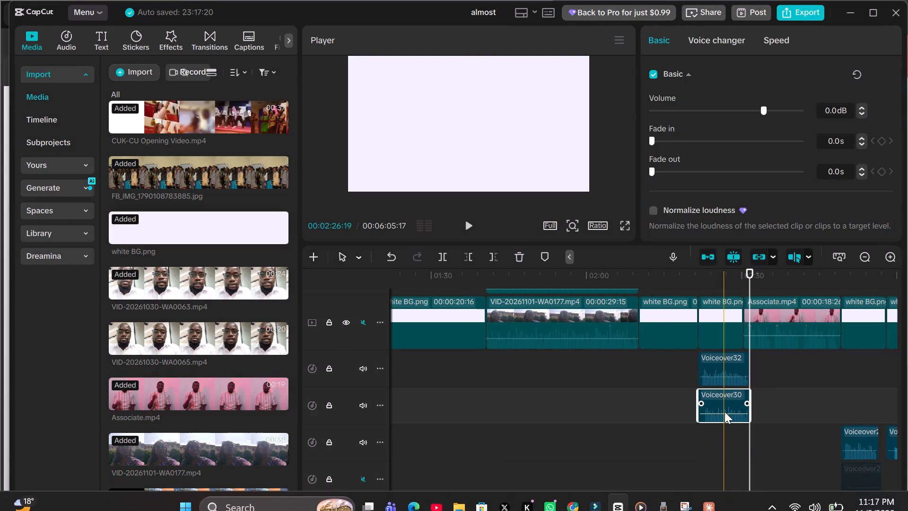
pyautogui.press('v')
# Play back the Voiceover32 take over the white background, starting from 00:02:19:07.
pyautogui.click(686, 444)
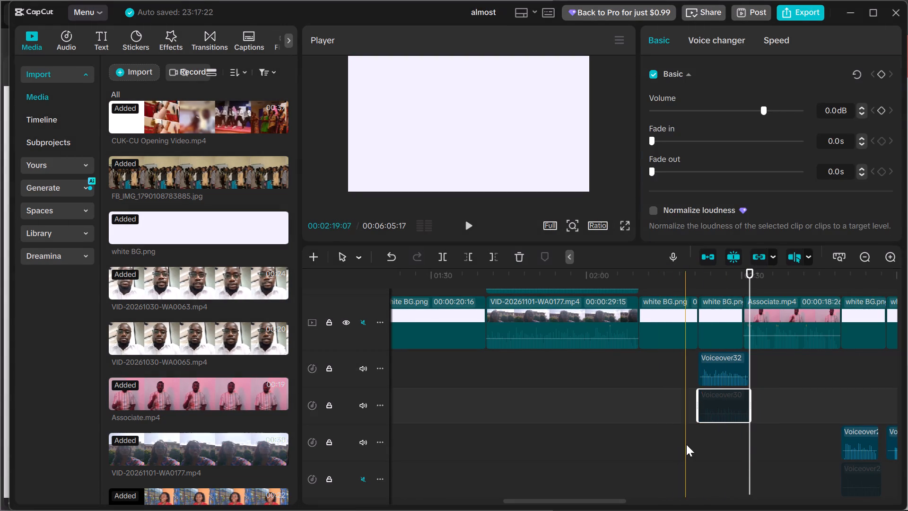
pyautogui.press('space')
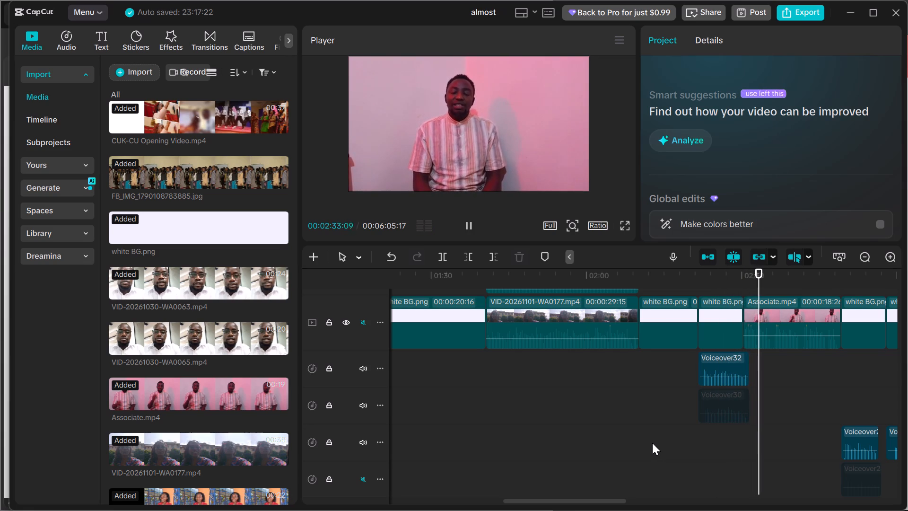
pyautogui.press('space')
# Replay the Voiceover32 take from just before its start through to the beginning of the Associate.mp4 clip.
pyautogui.scroll(2, 652, 443)
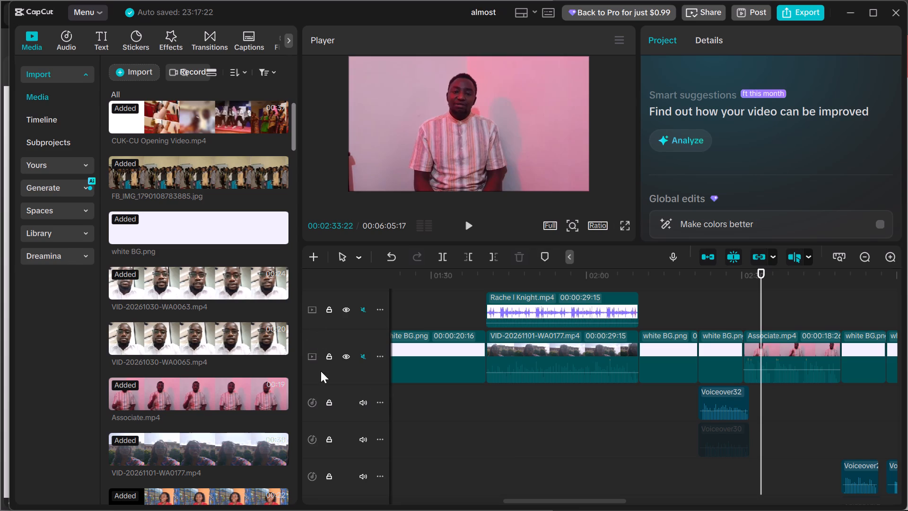
pyautogui.click(492, 453)
pyautogui.moveTo(494, 459); pyautogui.dragTo(493, 468)
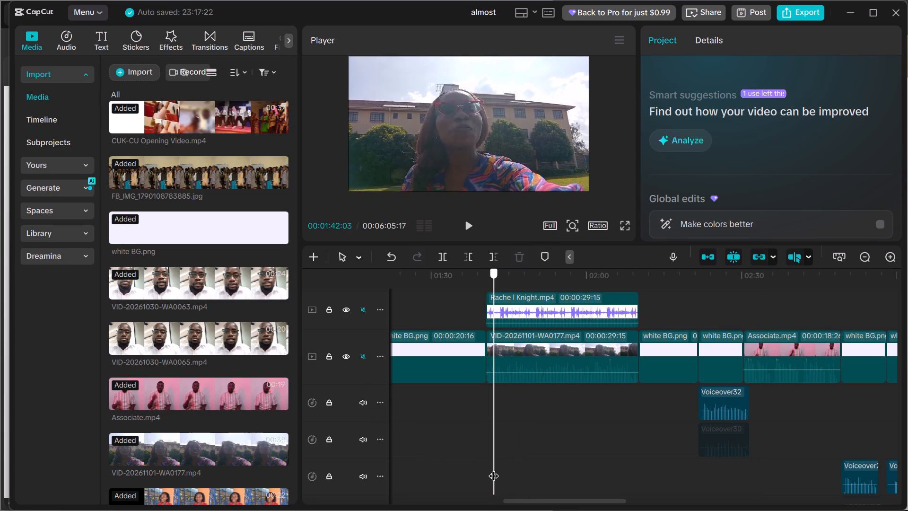
pyautogui.moveTo(493, 468); pyautogui.dragTo(480, 498)
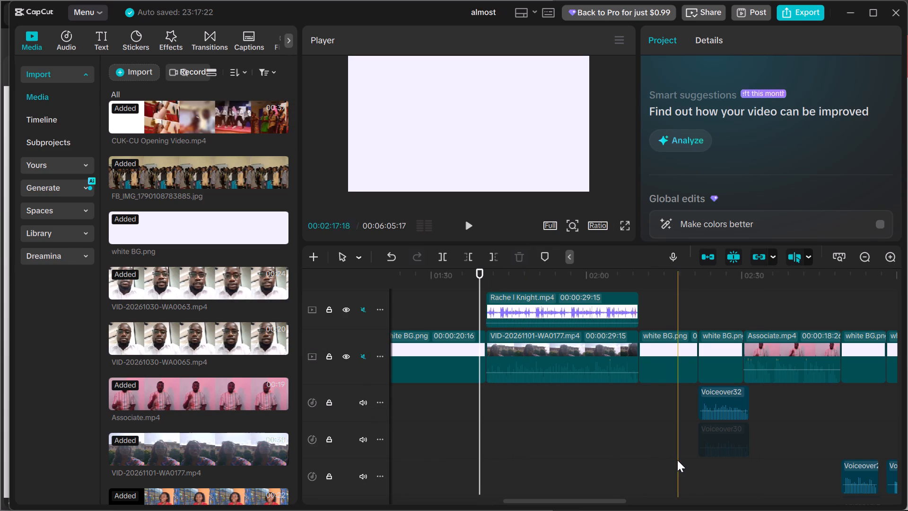
pyautogui.click(694, 467)
pyautogui.press('space')
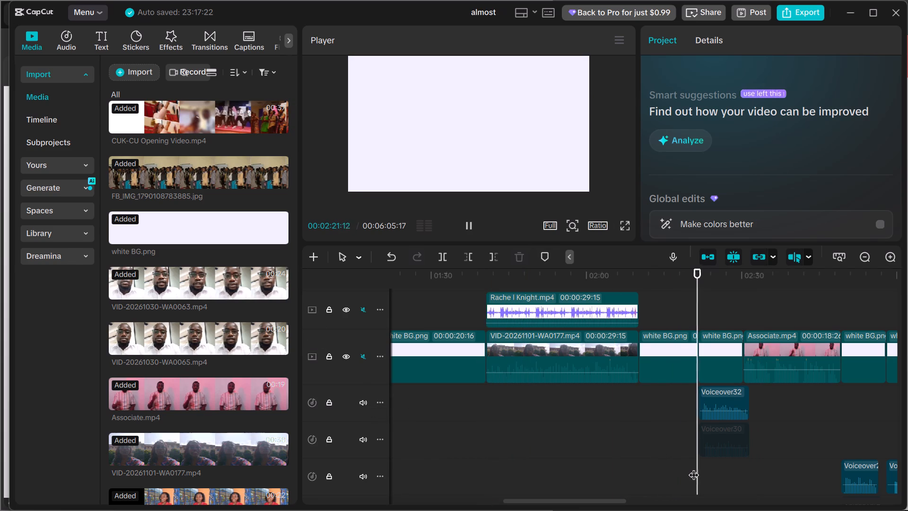
pyautogui.scroll(1, 693, 467)
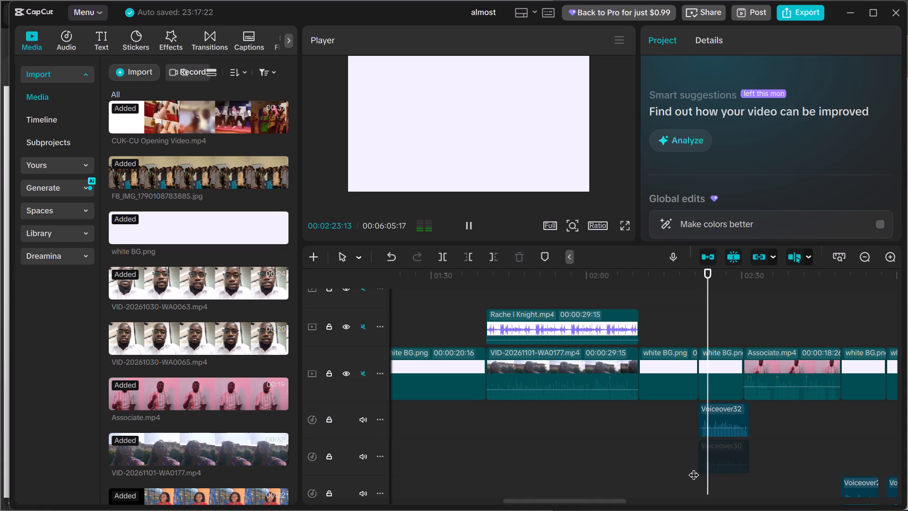
pyautogui.scroll(1, 693, 467)
pyautogui.scroll(-3, 693, 467)
pyautogui.scroll(2, 693, 467)
pyautogui.scroll(-1, 693, 467)
pyautogui.scroll(1, 693, 467)
pyautogui.moveTo(533, 504); pyautogui.dragTo(512, 493)
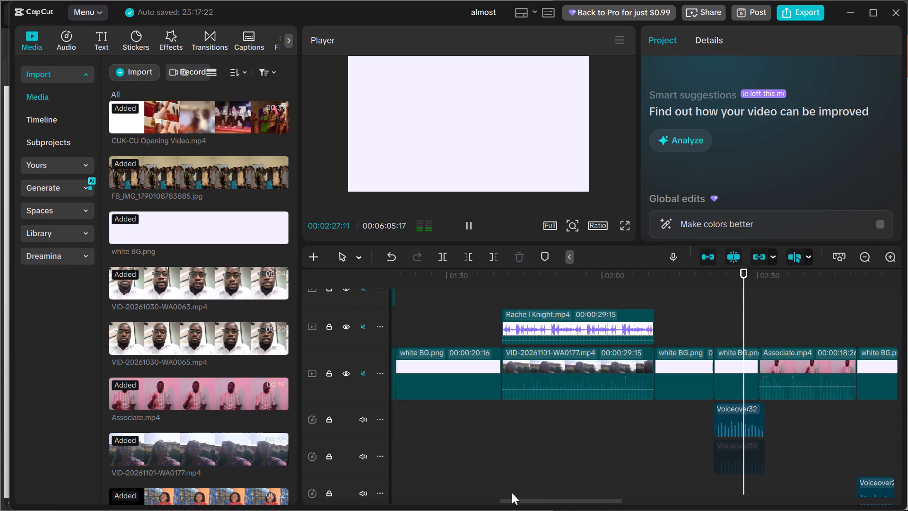
pyautogui.moveTo(512, 493); pyautogui.dragTo(515, 503)
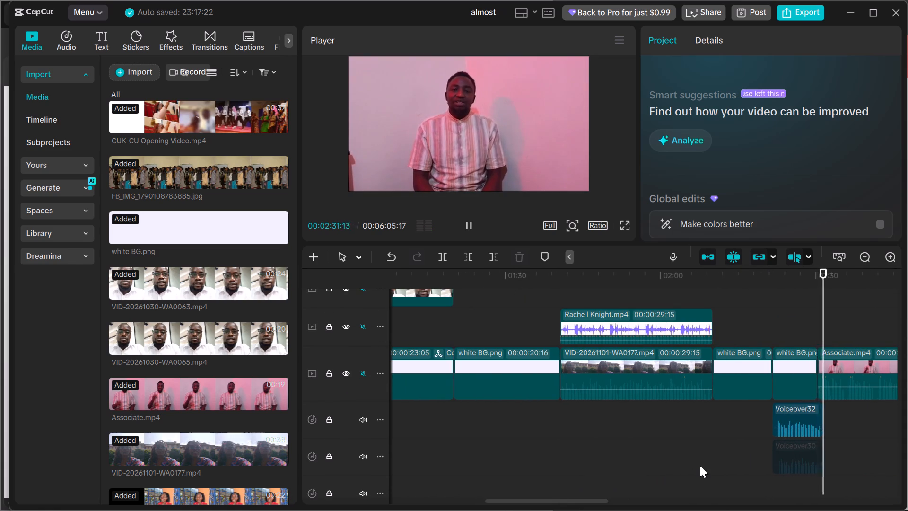
pyautogui.click(716, 458)
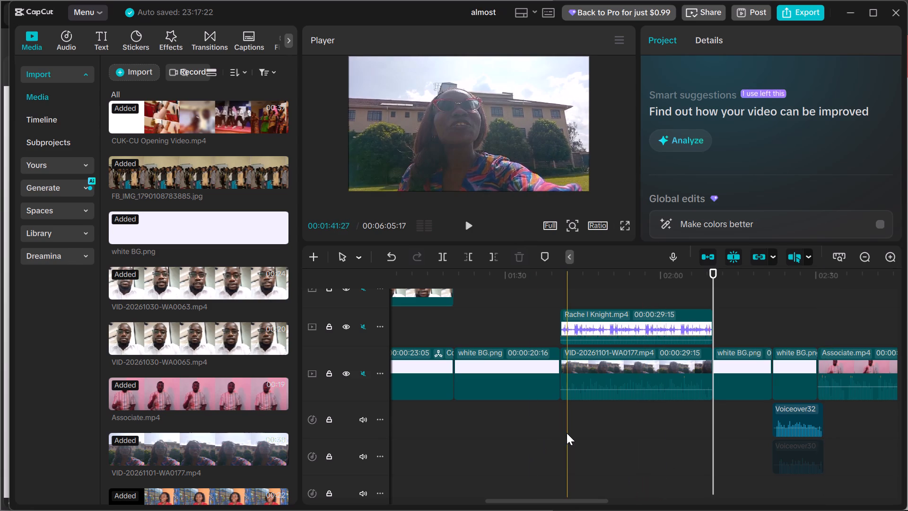
# Switch to the script PDF in Microsoft Edge and review the Video 1, Video 2 and Voiceover 3 passages on page 2.
pyautogui.click(417, 502)
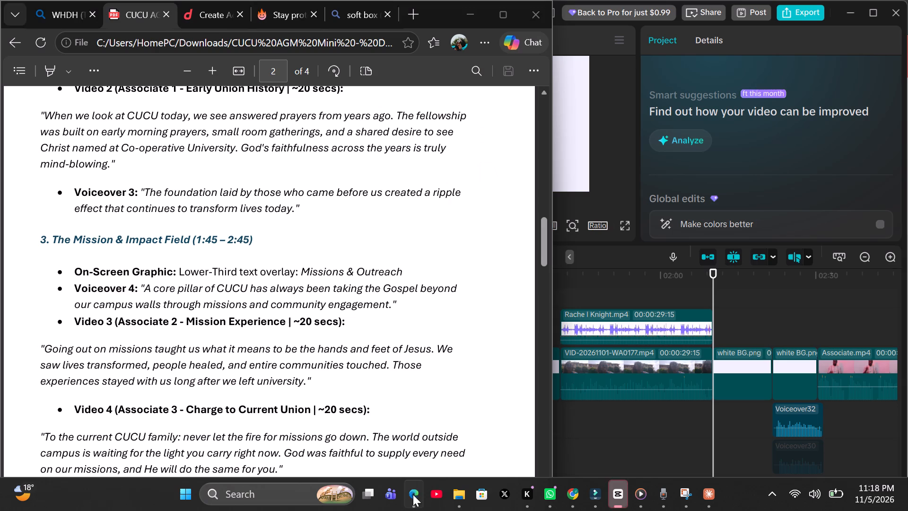
pyautogui.scroll(1, 219, 244)
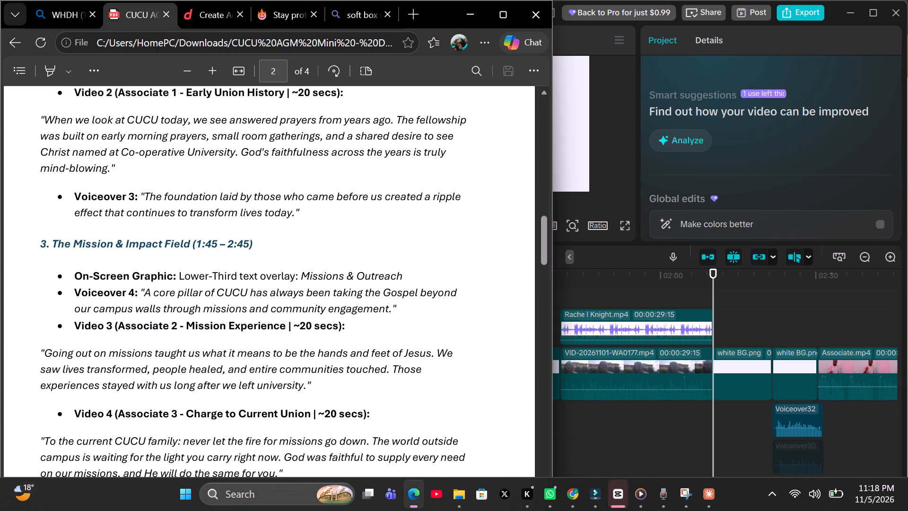
pyautogui.scroll(3, 219, 244)
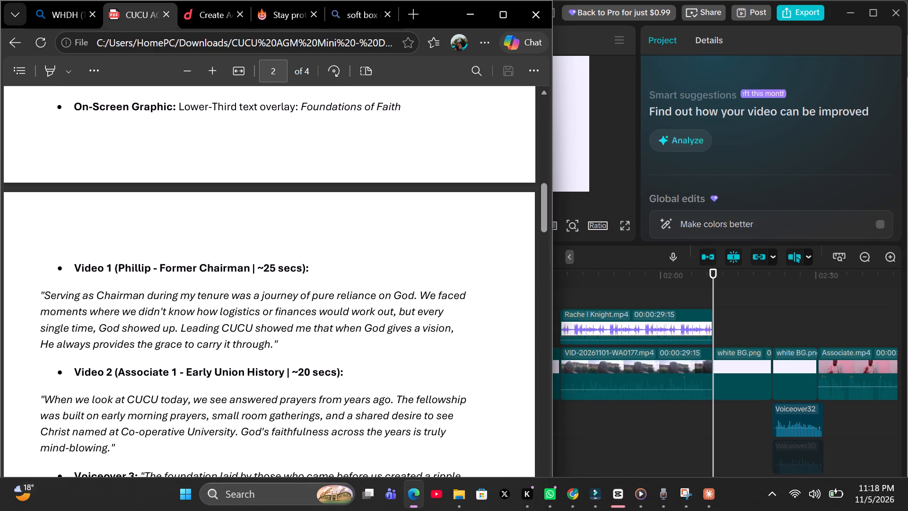
# Switch to CapCut and play back the Voiceover12 take near the end of the opening video, starting from 00:00:35:03.
pyautogui.click(646, 468)
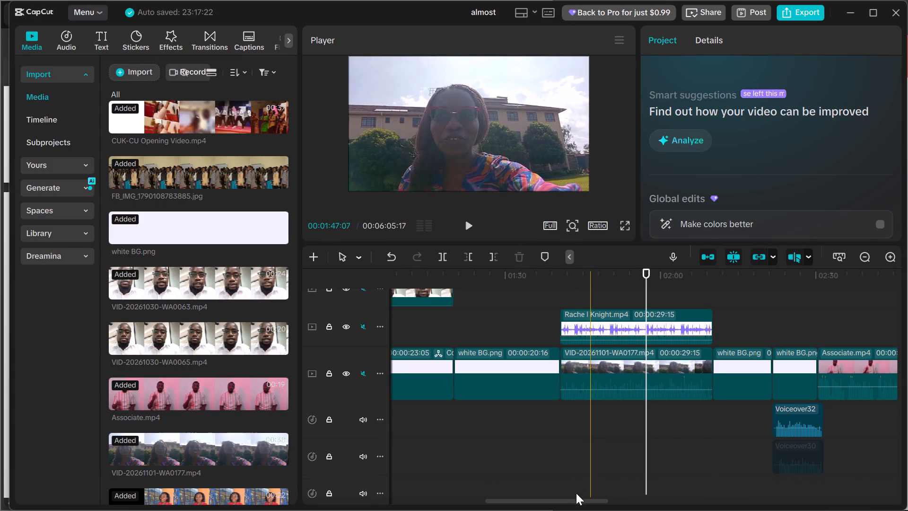
pyautogui.moveTo(570, 498); pyautogui.dragTo(514, 497)
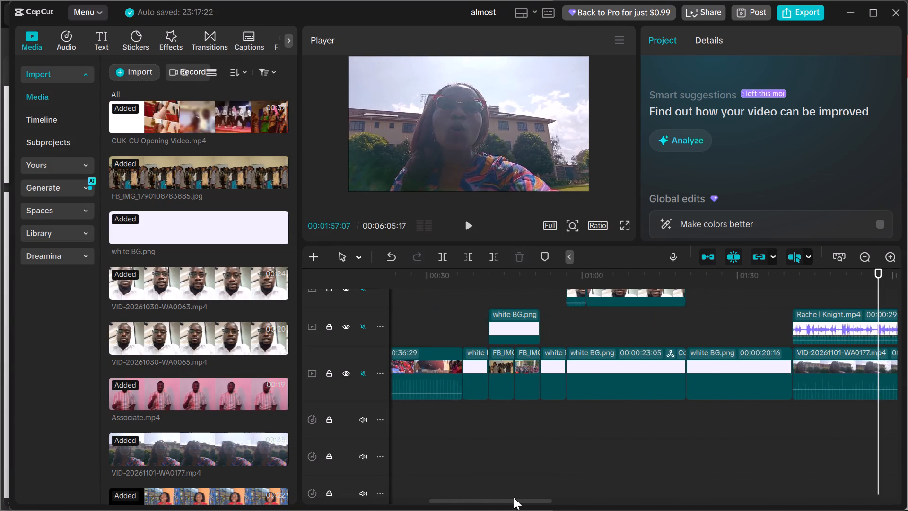
pyautogui.moveTo(514, 497); pyautogui.dragTo(458, 499)
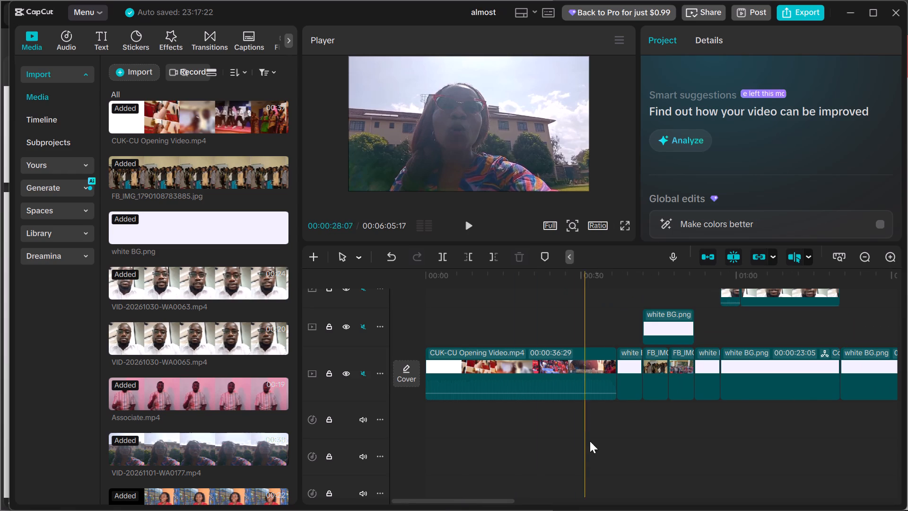
pyautogui.click(616, 433)
pyautogui.scroll(-13, 619, 433)
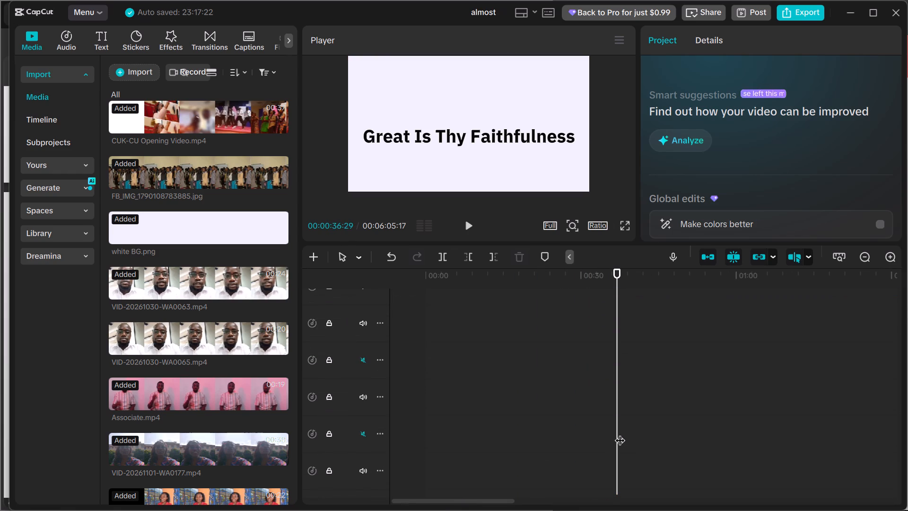
pyautogui.scroll(-20, 620, 433)
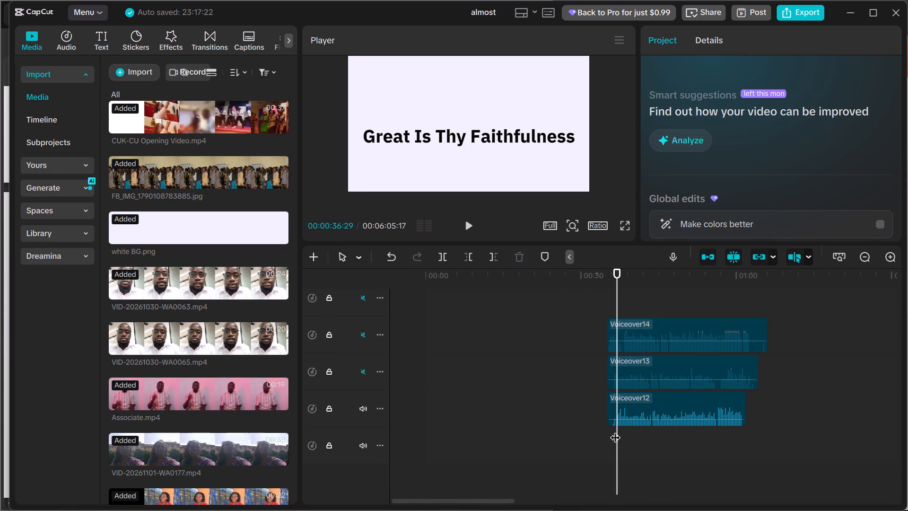
pyautogui.click(605, 463)
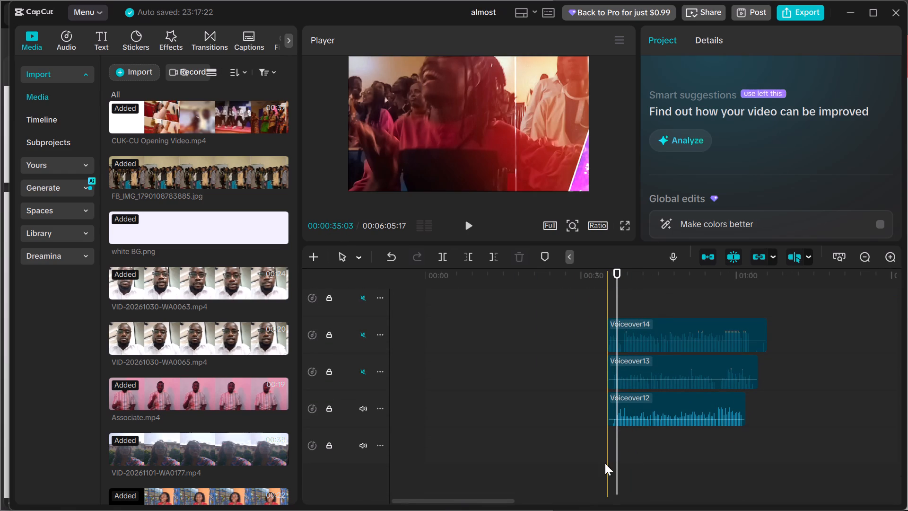
pyautogui.press('space')
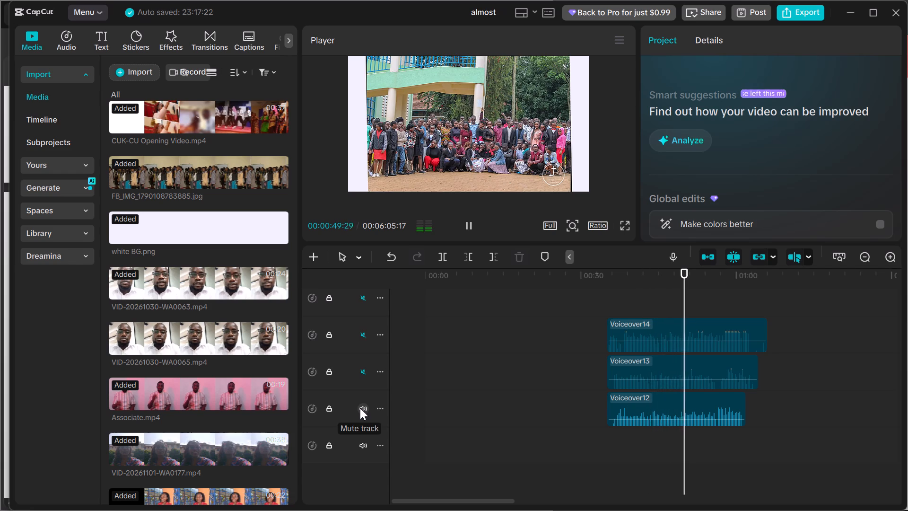
pyautogui.scroll(1, 646, 449)
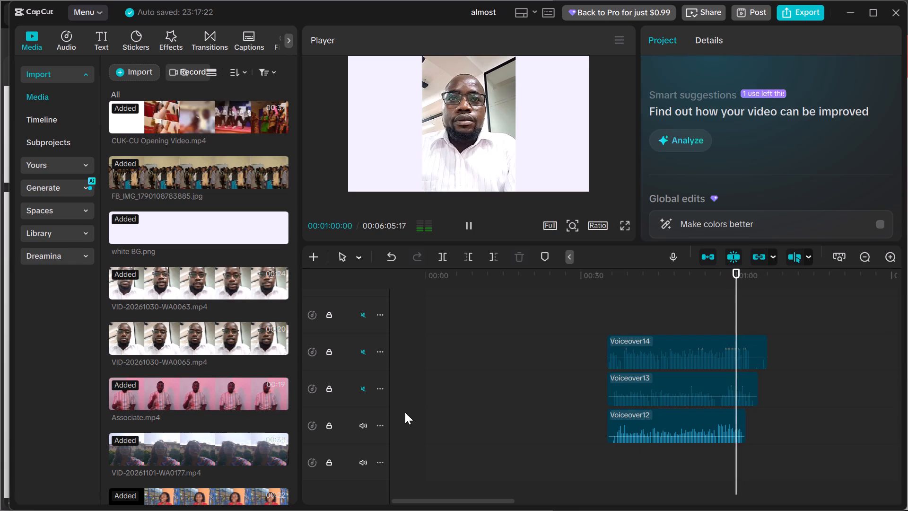
# Mute the Voiceover12 track and unmute the Voiceover13 track, playing from 00:00:39:26 to compare the takes.
pyautogui.click(361, 423)
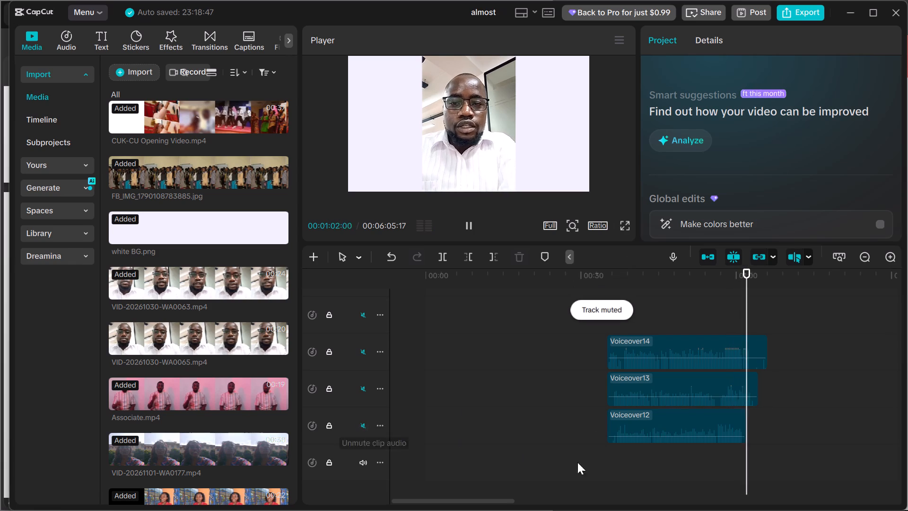
pyautogui.click(619, 463)
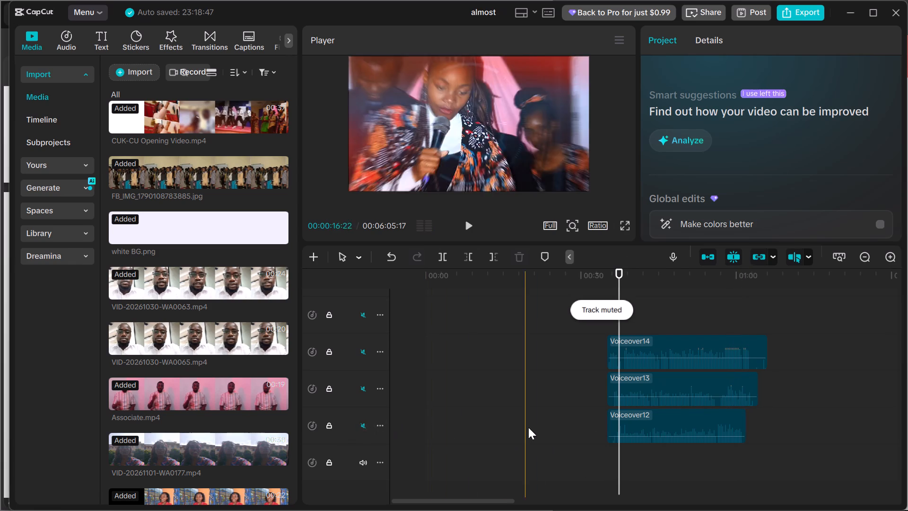
pyautogui.press('space')
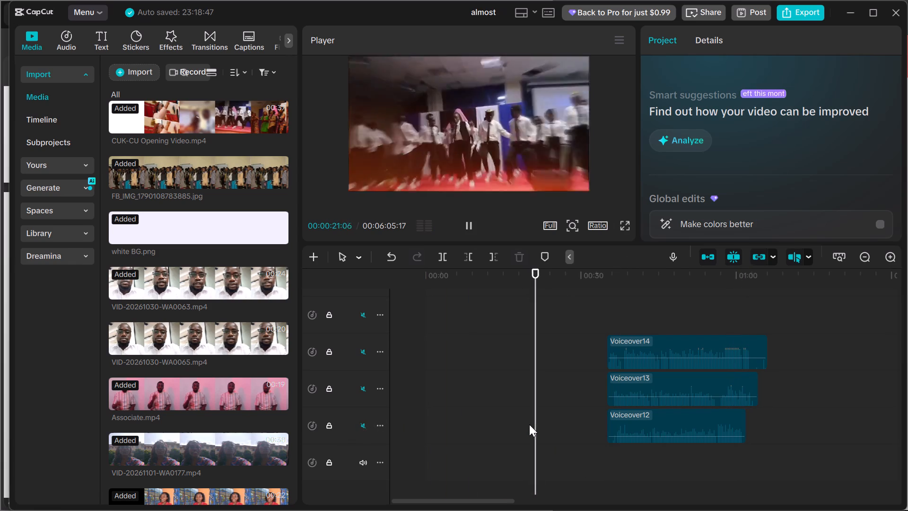
pyautogui.click(627, 465)
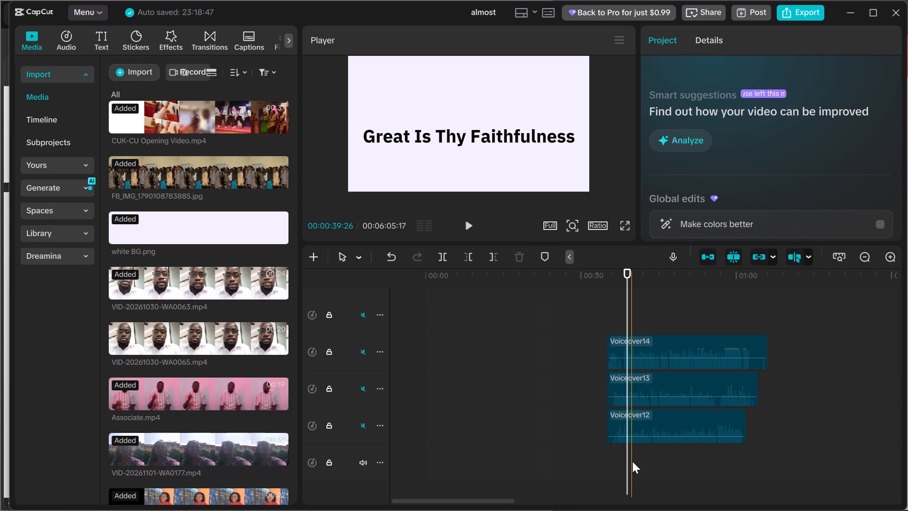
pyautogui.press('space')
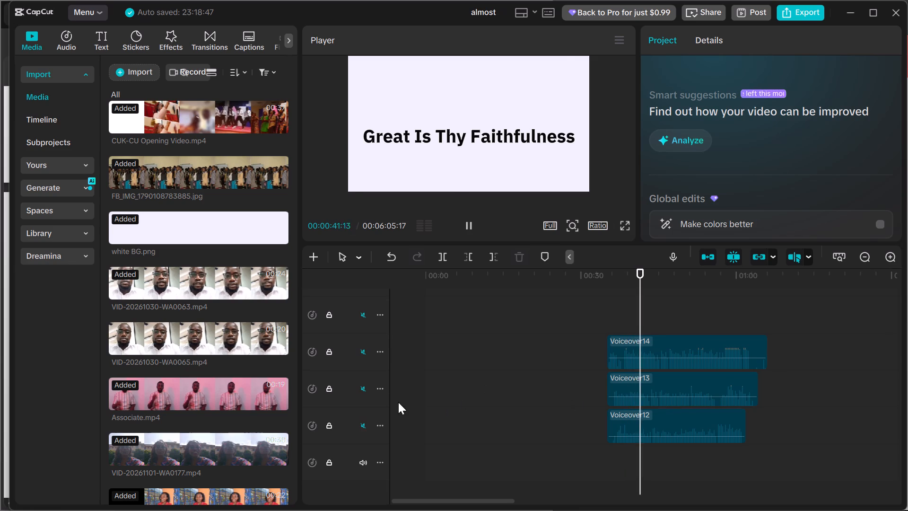
pyautogui.click(362, 390)
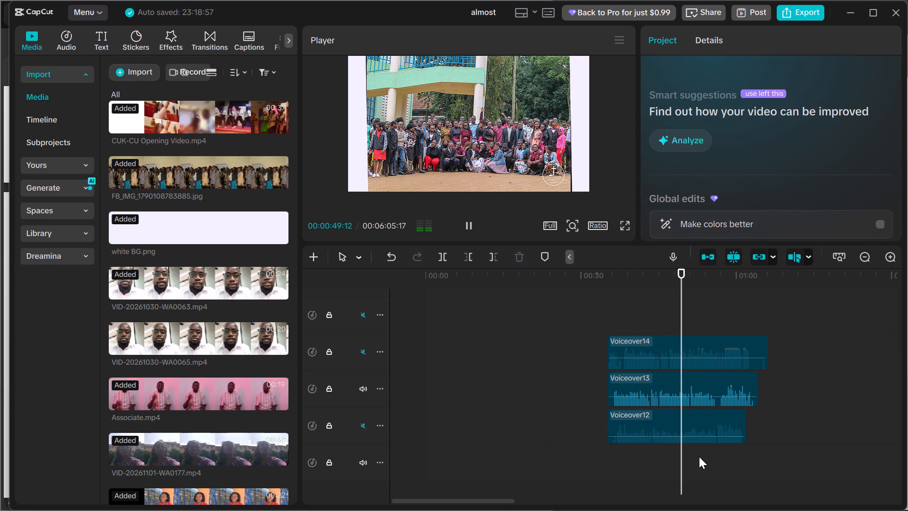
# Delete the Voiceover12 clip.
pyautogui.click(698, 431)
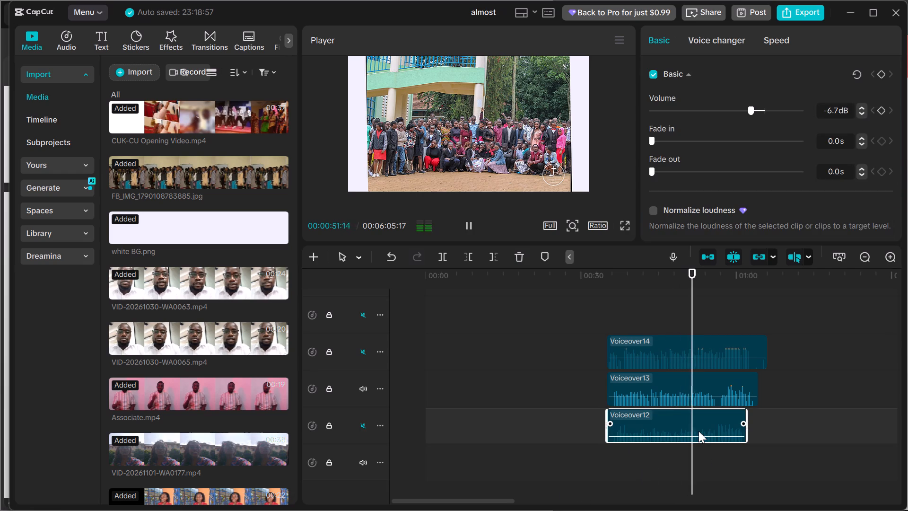
pyautogui.rightClick(698, 431)
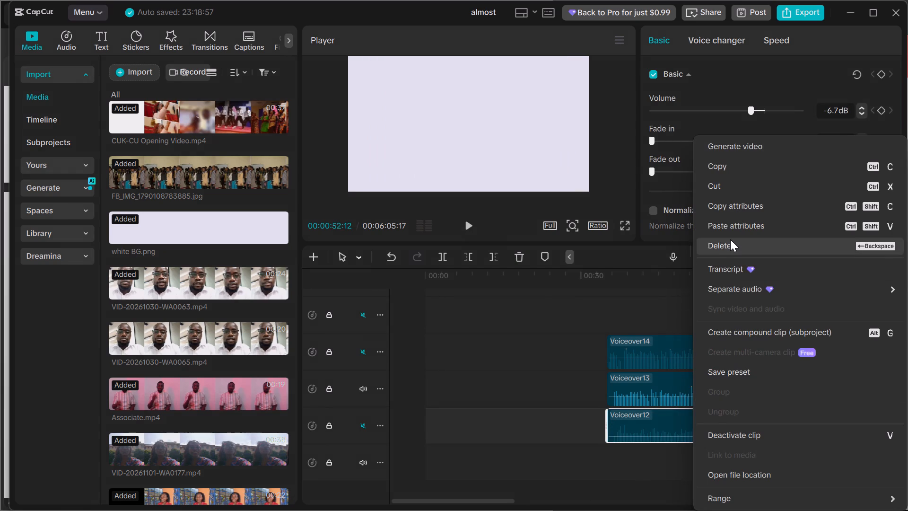
pyautogui.click(730, 239)
# Play back the Voiceover13 take and return the playhead to 00:00:35:03 at its start.
pyautogui.press('space')
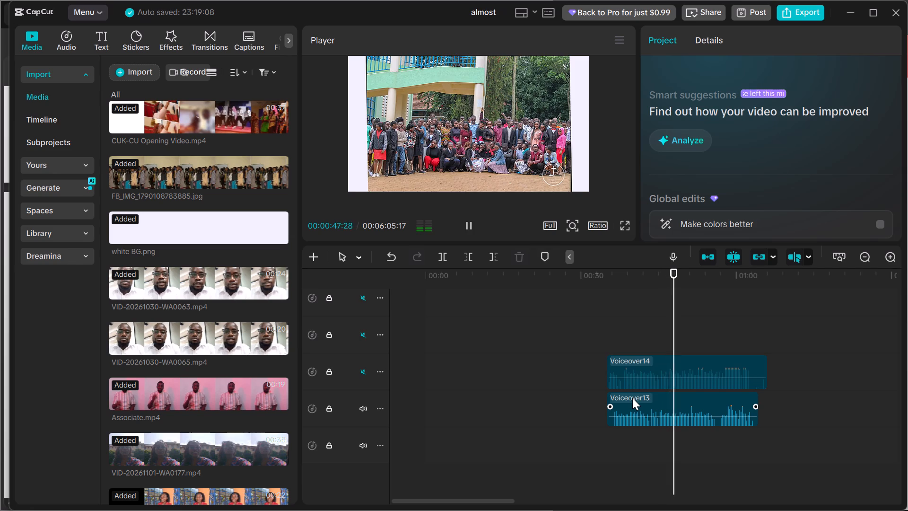
pyautogui.click(611, 338)
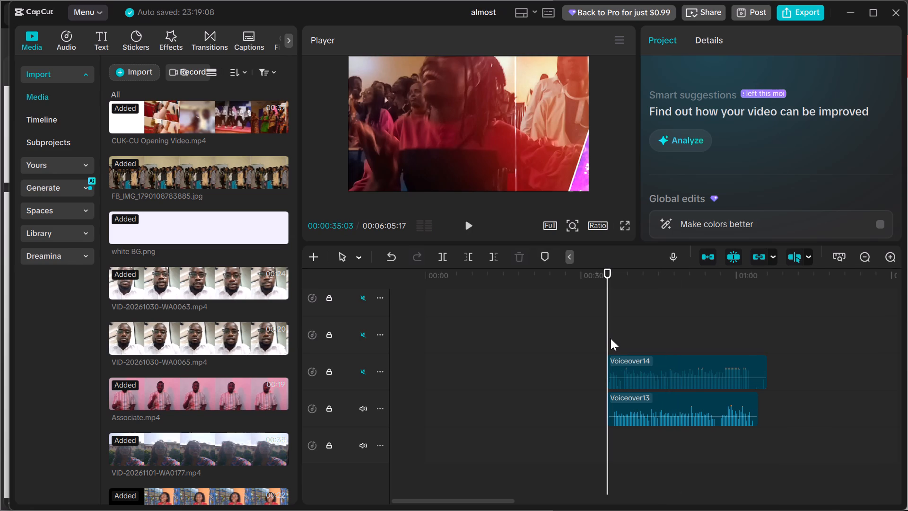
pyautogui.scroll(4, 610, 337)
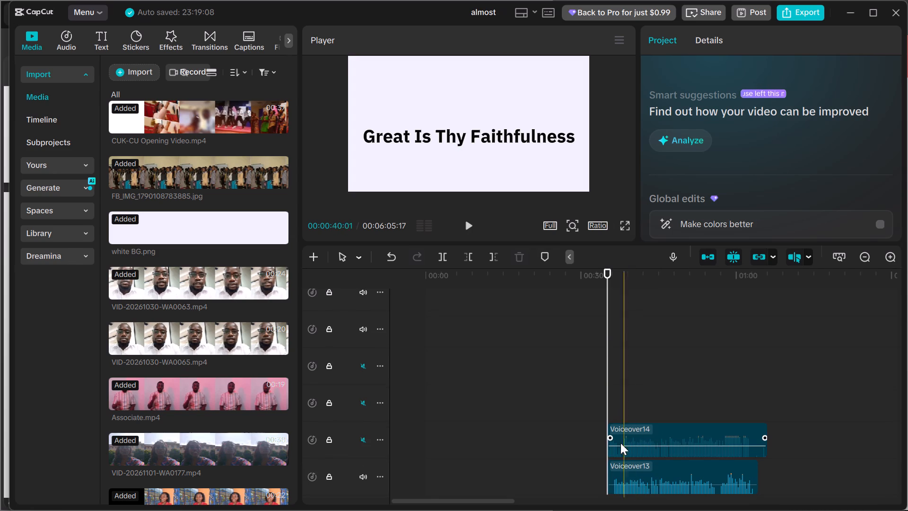
# Mute the Voiceover13 track, unmute the Voiceover14 track, and play that take from 00:00:35:03.
pyautogui.click(365, 476)
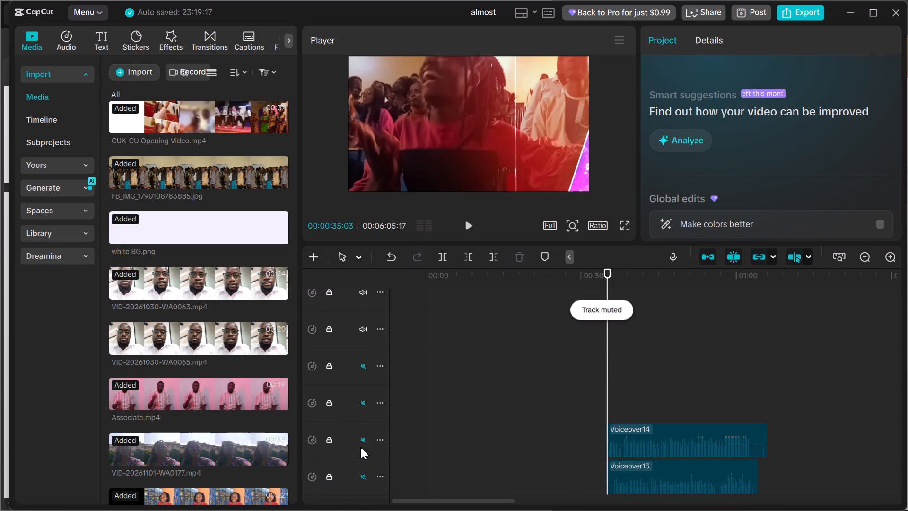
pyautogui.click(365, 438)
pyautogui.press('space')
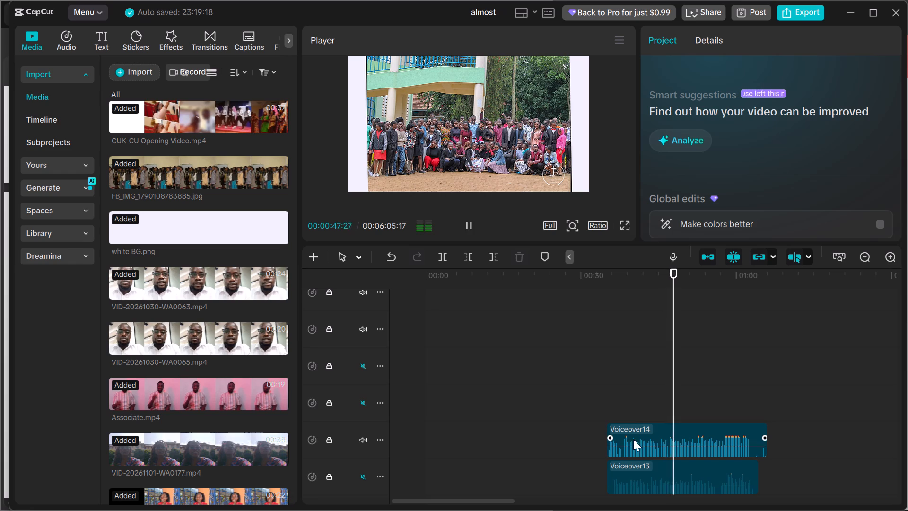
# Set the Voiceover14 clip's volume to -4.0 dB while it plays back.
pyautogui.moveTo(633, 446); pyautogui.dragTo(635, 454)
pyautogui.moveTo(635, 454); pyautogui.dragTo(640, 449)
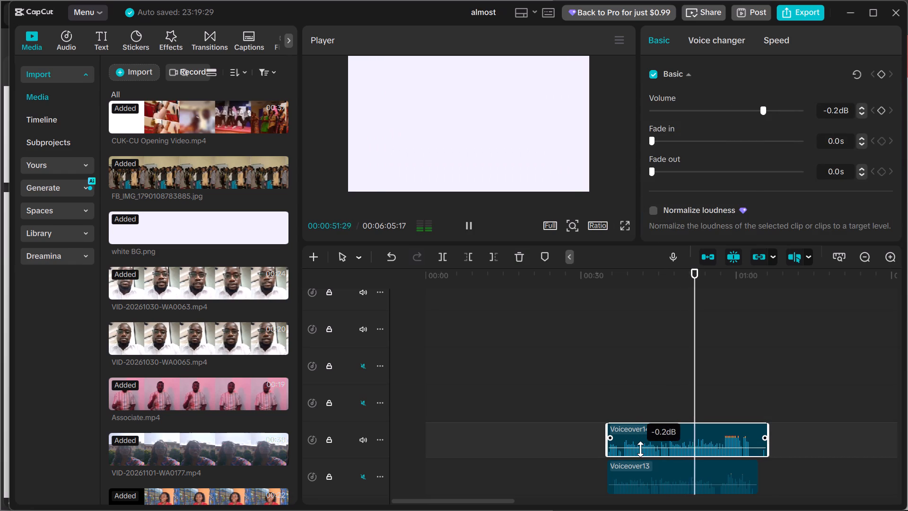
pyautogui.moveTo(640, 449); pyautogui.dragTo(641, 448)
pyautogui.doubleClick(861, 117)
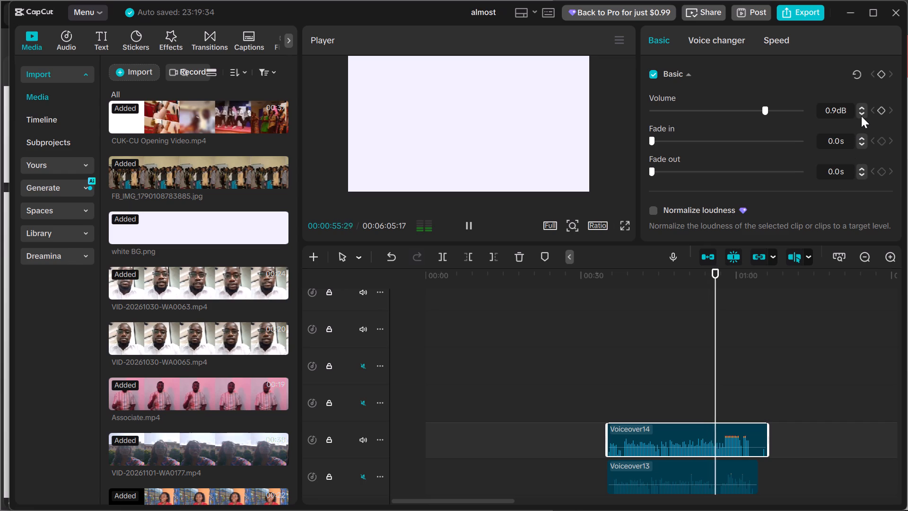
pyautogui.click(860, 113)
pyautogui.click(860, 113)
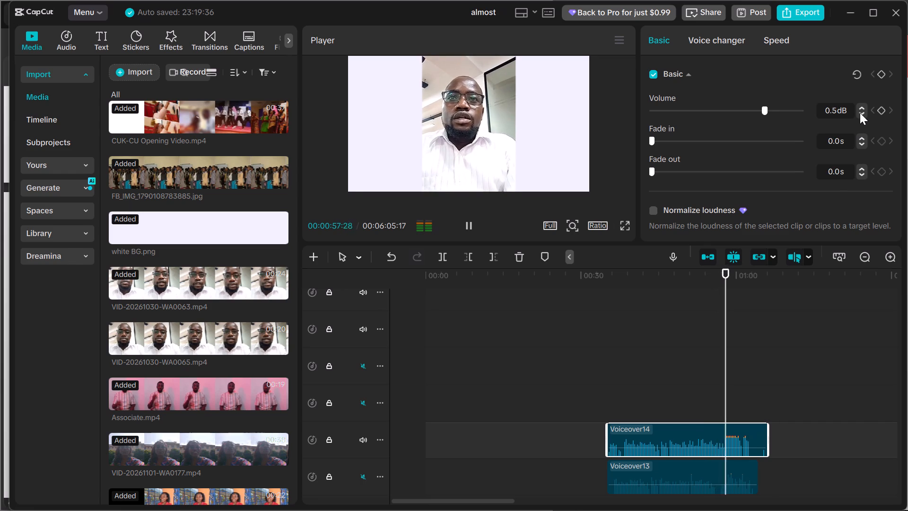
pyautogui.click(860, 113)
pyautogui.moveTo(860, 113); pyautogui.dragTo(672, 510)
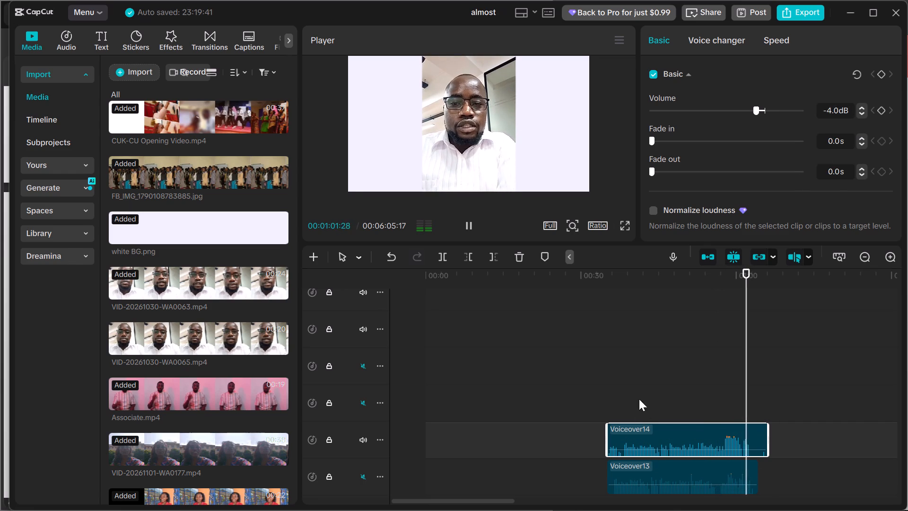
pyautogui.click(637, 433)
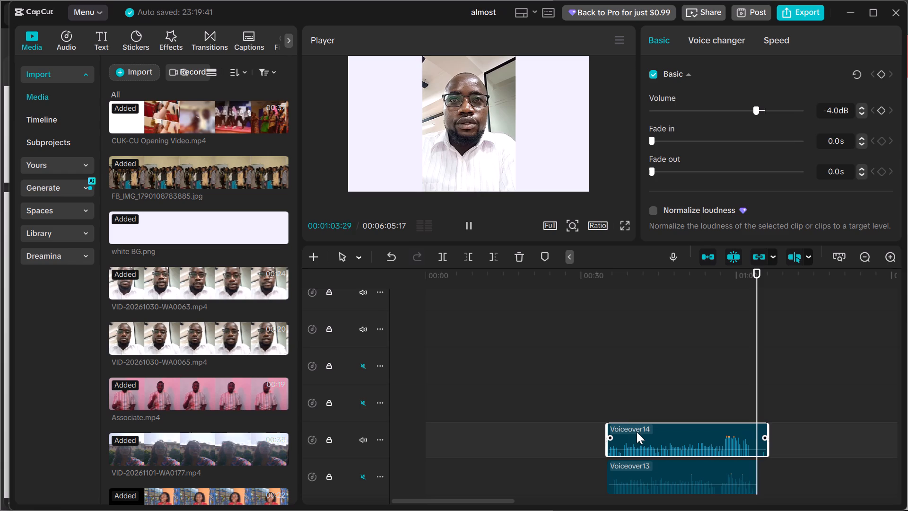
# Stop playback and place the playhead at 00:00:36:29, where the opening video ends on the timeline.
pyautogui.click(606, 385)
pyautogui.scroll(6, 597, 386)
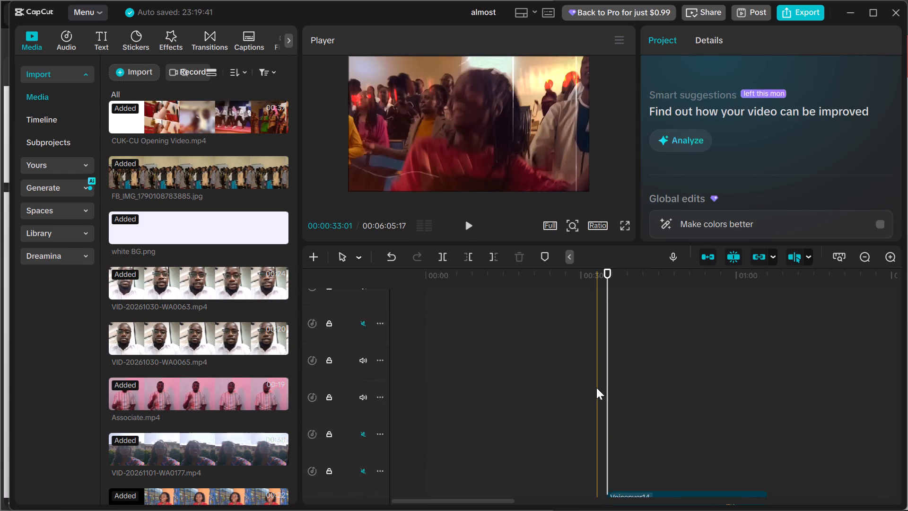
pyautogui.scroll(15, 596, 388)
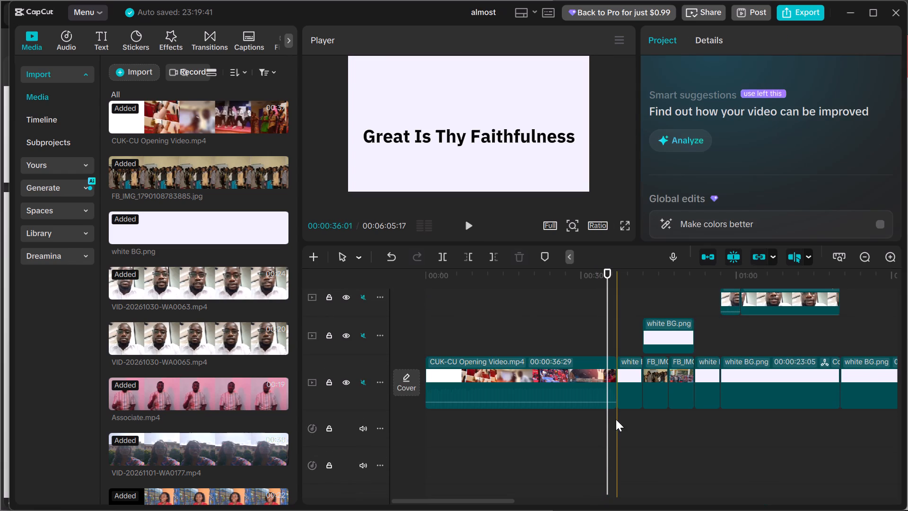
pyautogui.click(615, 428)
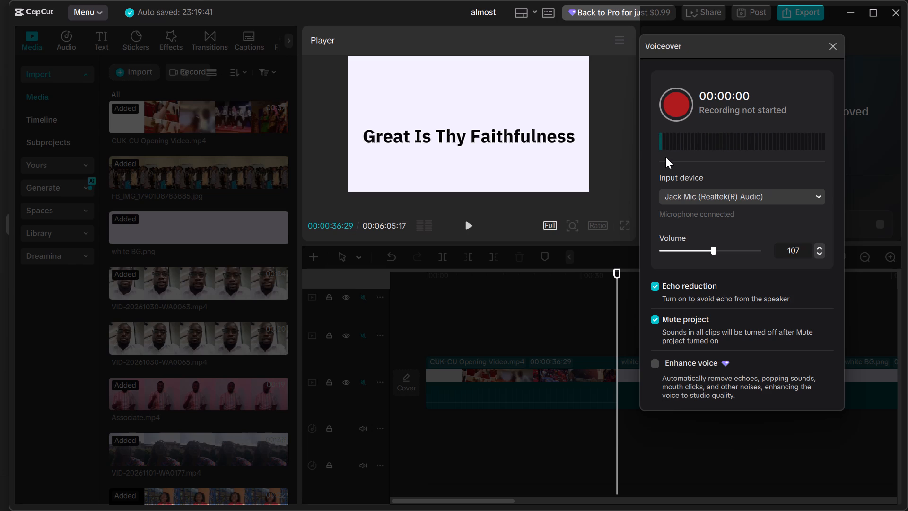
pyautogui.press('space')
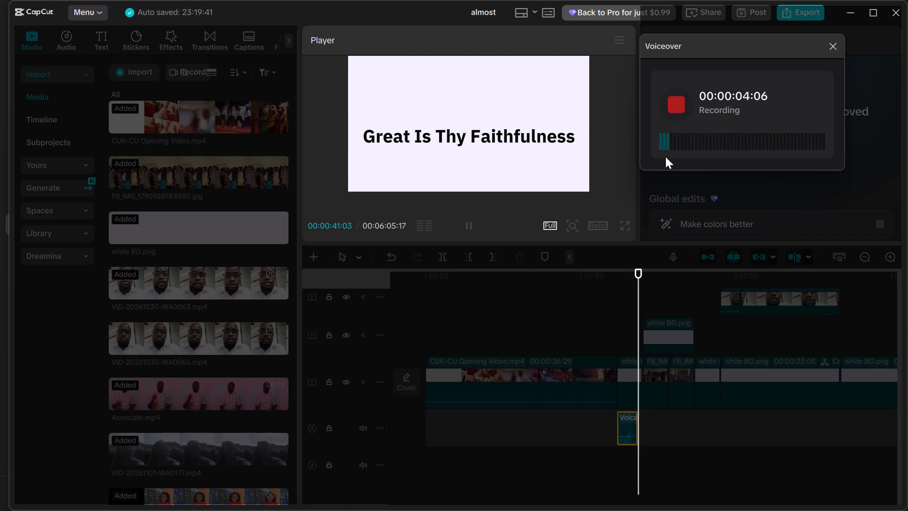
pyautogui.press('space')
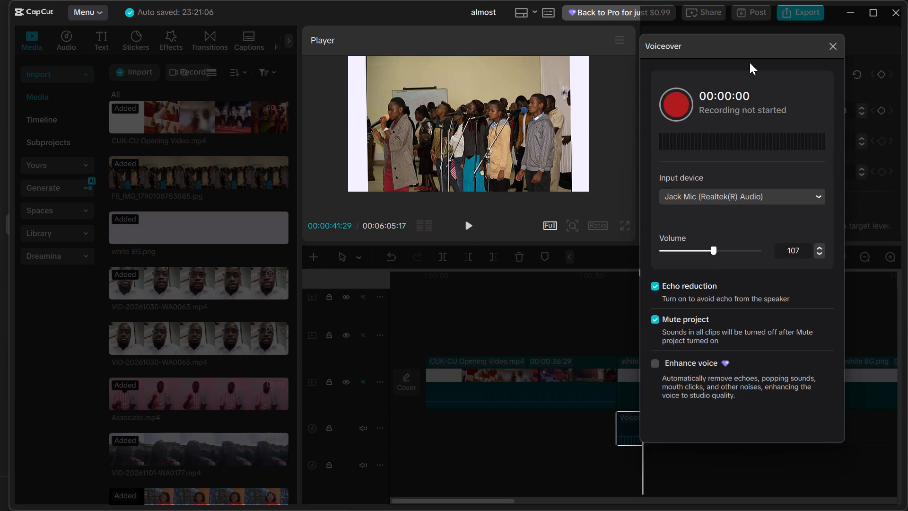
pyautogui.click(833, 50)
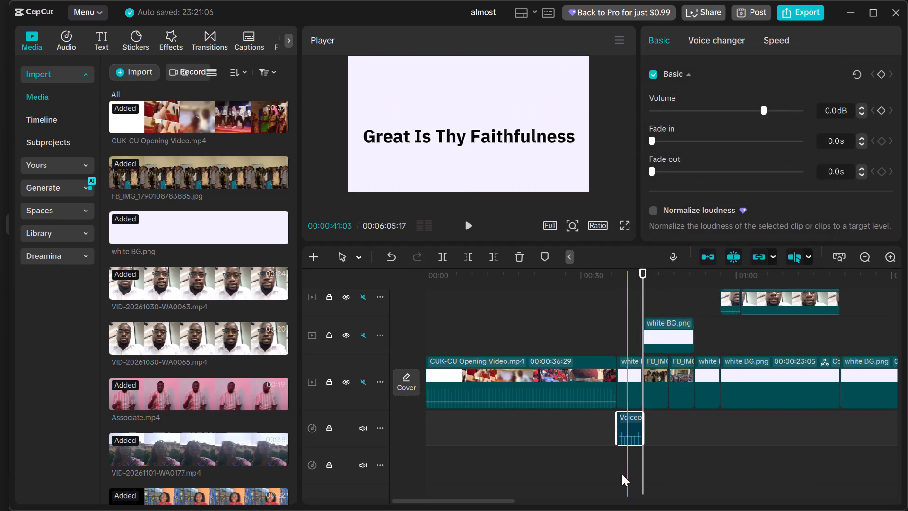
# Record another voiceover take of about 24 seconds from 00:00:36:29 and close the recorder.
pyautogui.click(617, 475)
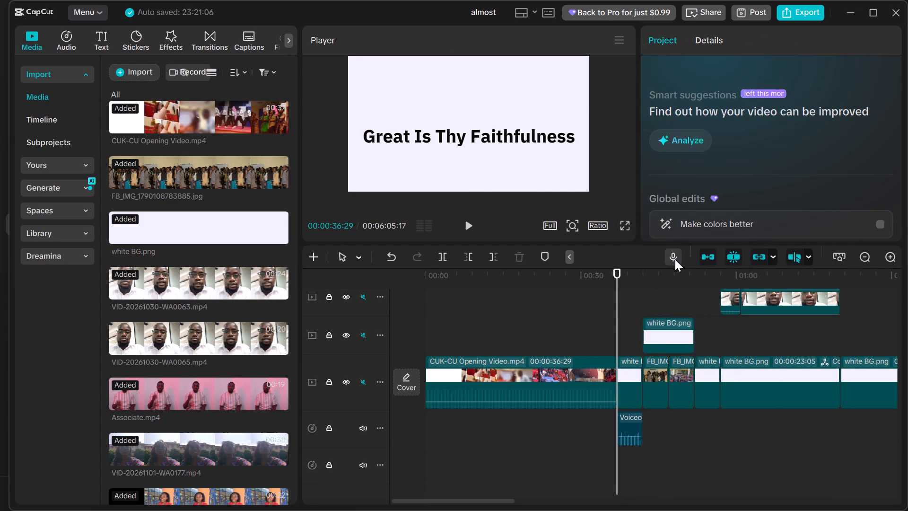
pyautogui.click(675, 259)
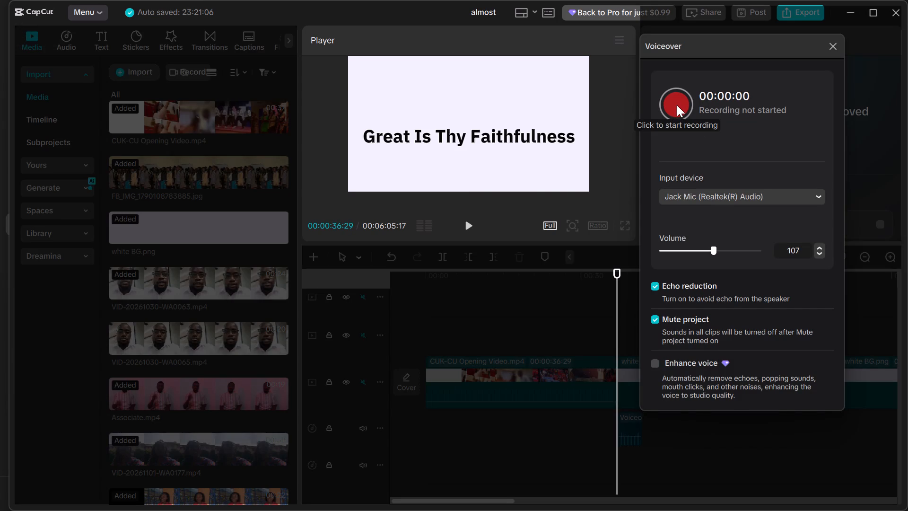
pyautogui.press('space')
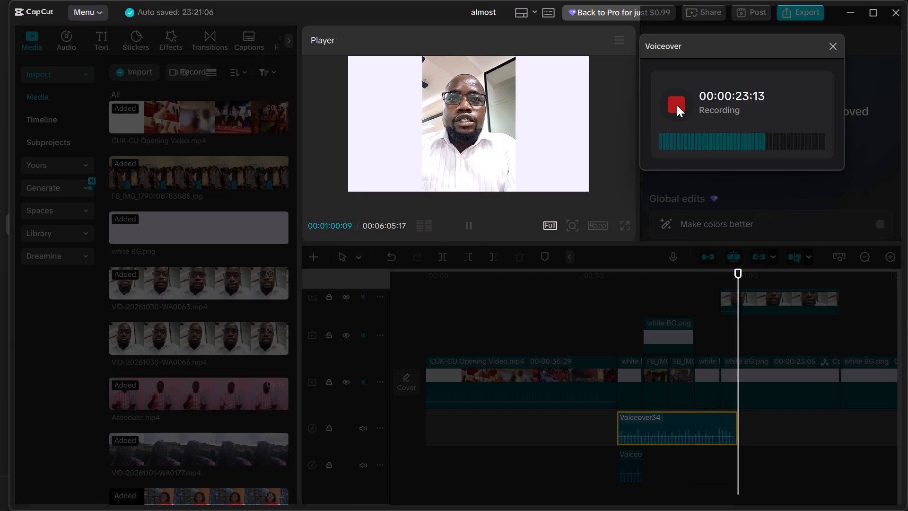
pyautogui.press('space')
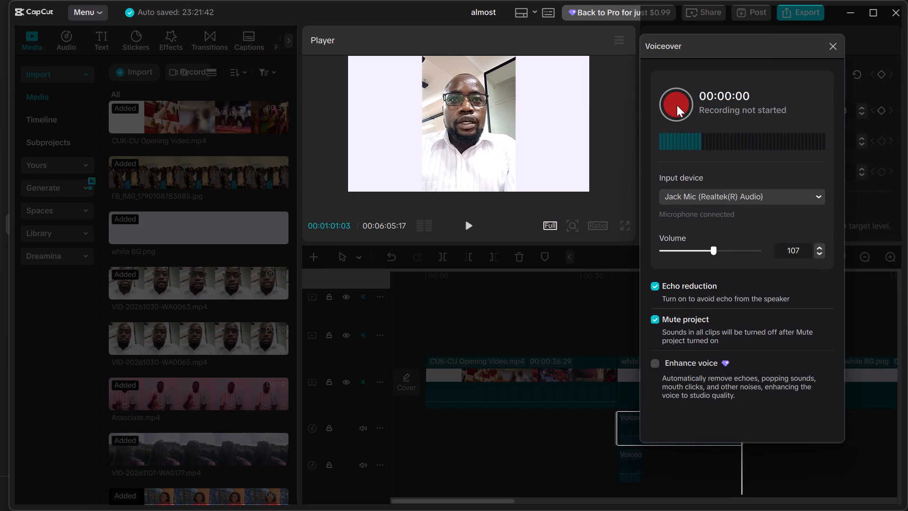
pyautogui.scroll(1, 677, 105)
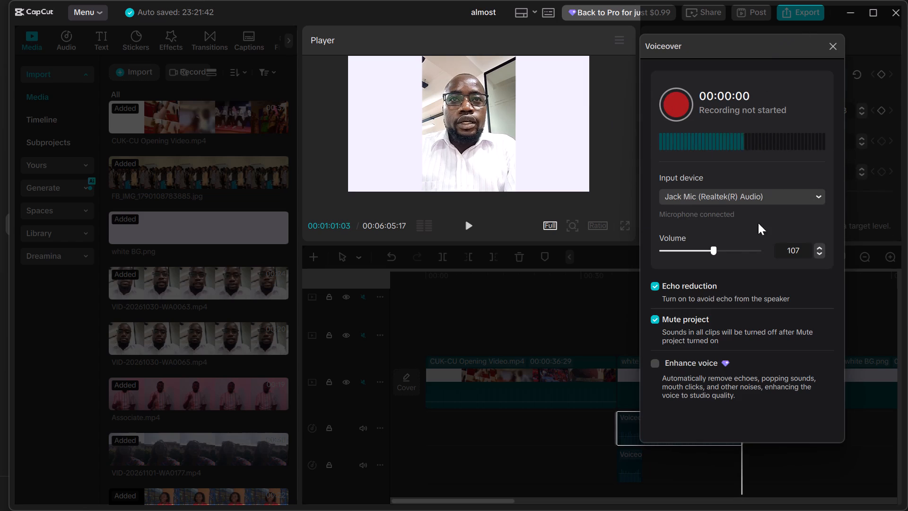
pyautogui.click(830, 37)
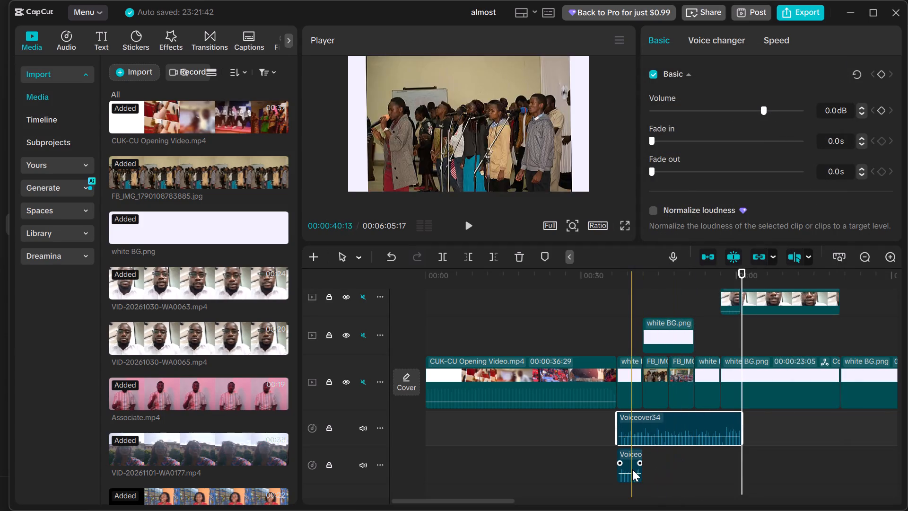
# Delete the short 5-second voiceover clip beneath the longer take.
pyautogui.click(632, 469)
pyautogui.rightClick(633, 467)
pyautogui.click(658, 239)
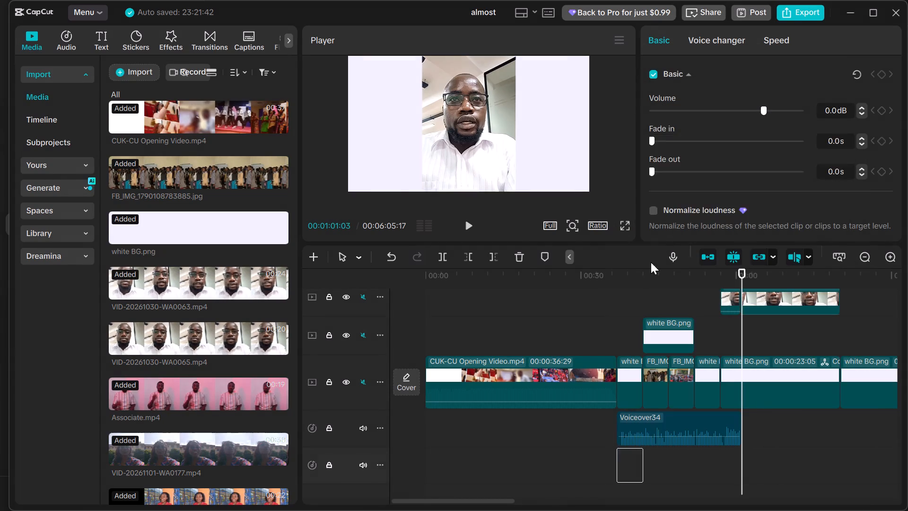
# Play back the Voiceover34 take from its start at 00:00:36:29, stopping with the playhead just before the clip.
pyautogui.click(614, 481)
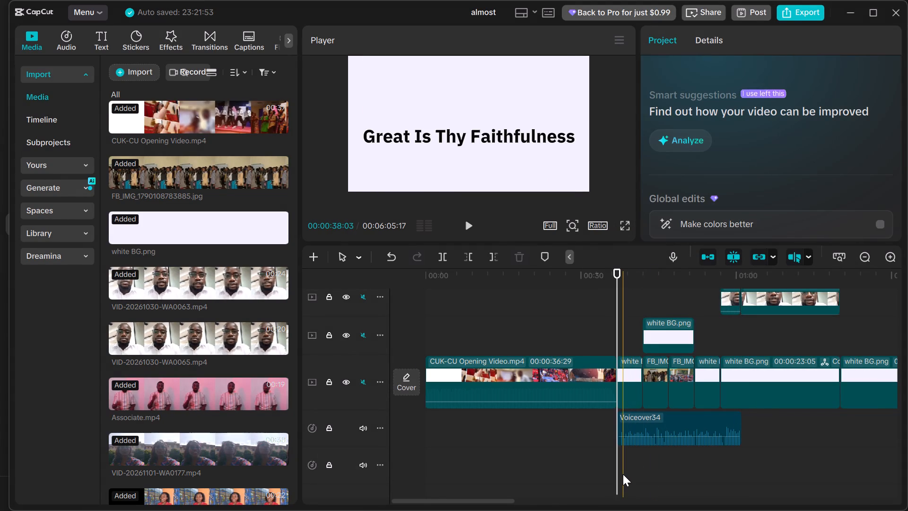
pyautogui.press('space')
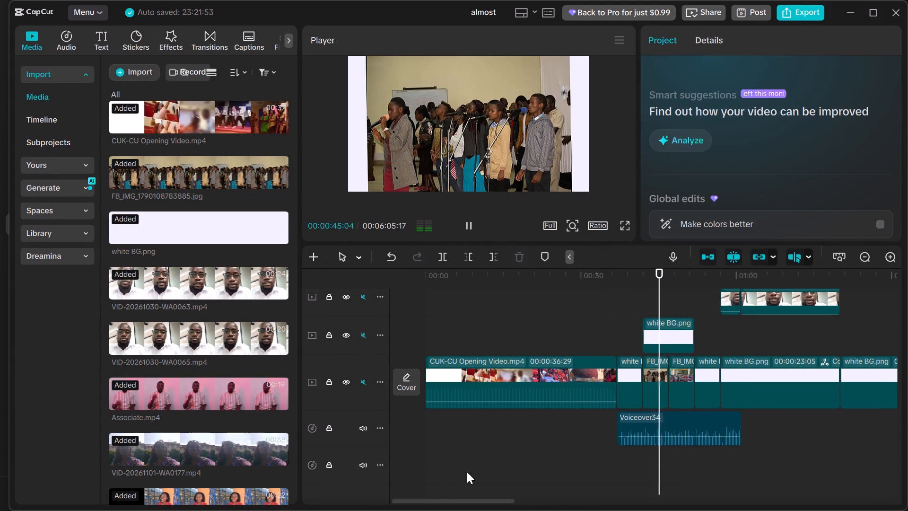
pyautogui.click(603, 460)
# Select the Voiceover14 and Voiceover13 clips together on the lower audio tracks and open their clip options.
pyautogui.scroll(-2, 621, 456)
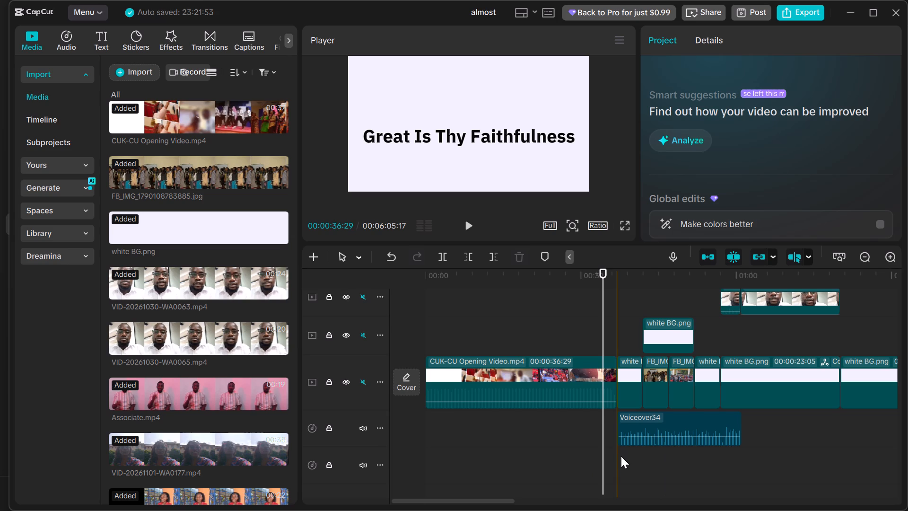
pyautogui.scroll(-3, 621, 456)
pyautogui.scroll(-19, 621, 456)
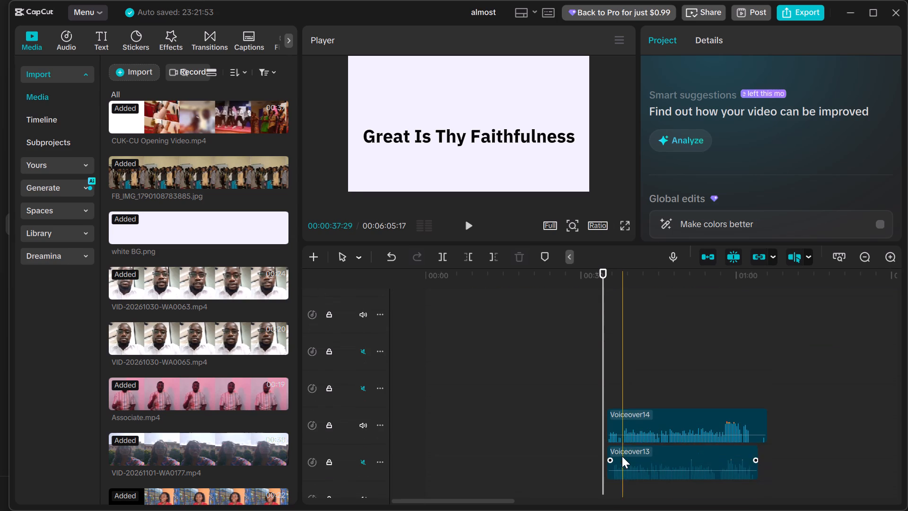
pyautogui.moveTo(627, 403); pyautogui.dragTo(712, 510)
pyautogui.rightClick(715, 500)
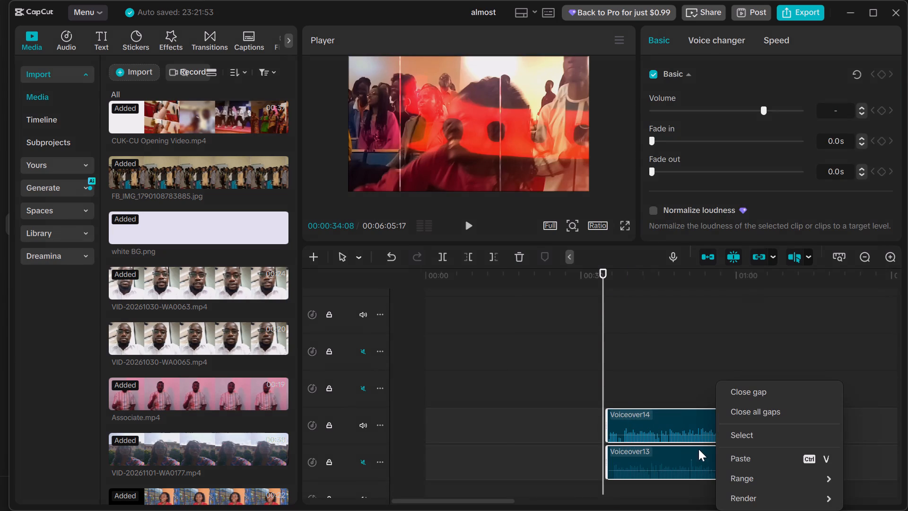
# Delete the selected Voiceover14 and Voiceover13 clips from the lower audio tracks.
pyautogui.rightClick(688, 455)
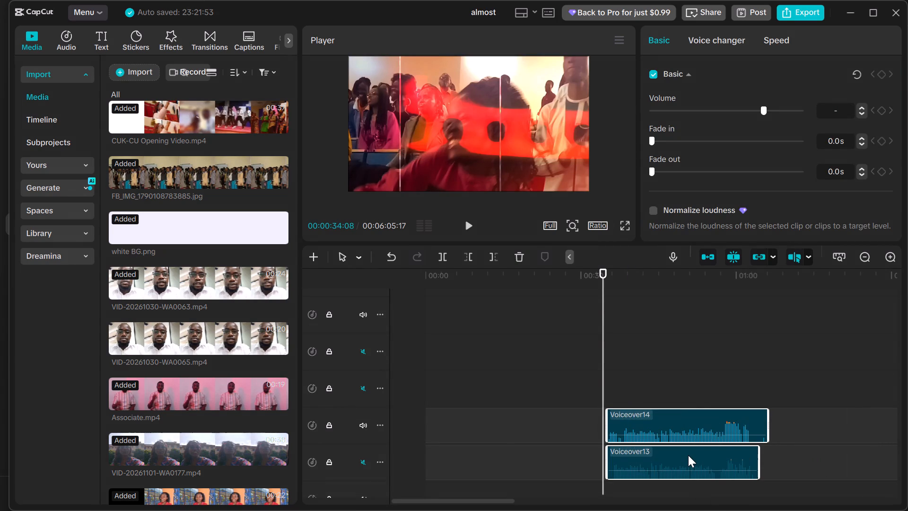
pyautogui.rightClick(688, 455)
pyautogui.click(739, 247)
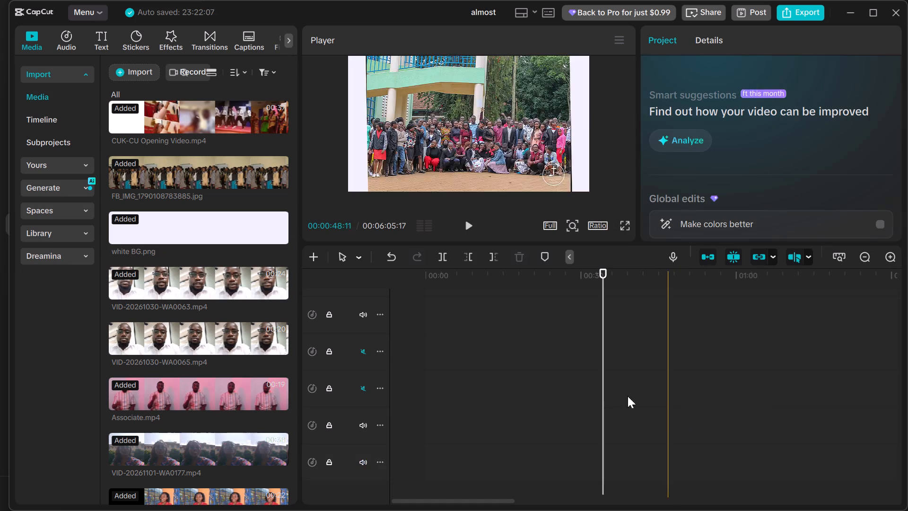
# Play back the sequence with Voiceover34 from about 00:00:36:01, stopping at about 00:01:07:29 in the interview clip.
pyautogui.scroll(5, 603, 372)
pyautogui.scroll(-19, 604, 386)
pyautogui.scroll(15, 609, 380)
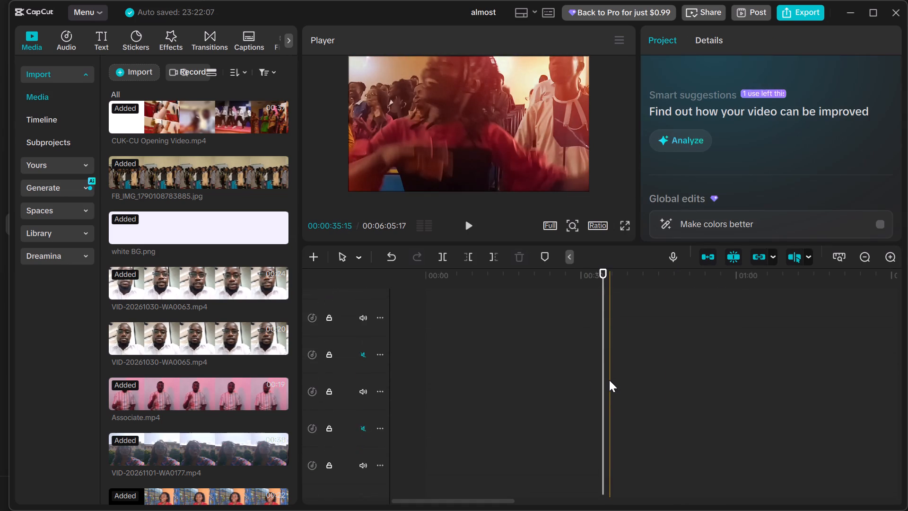
pyautogui.scroll(9, 609, 380)
pyautogui.click(612, 315)
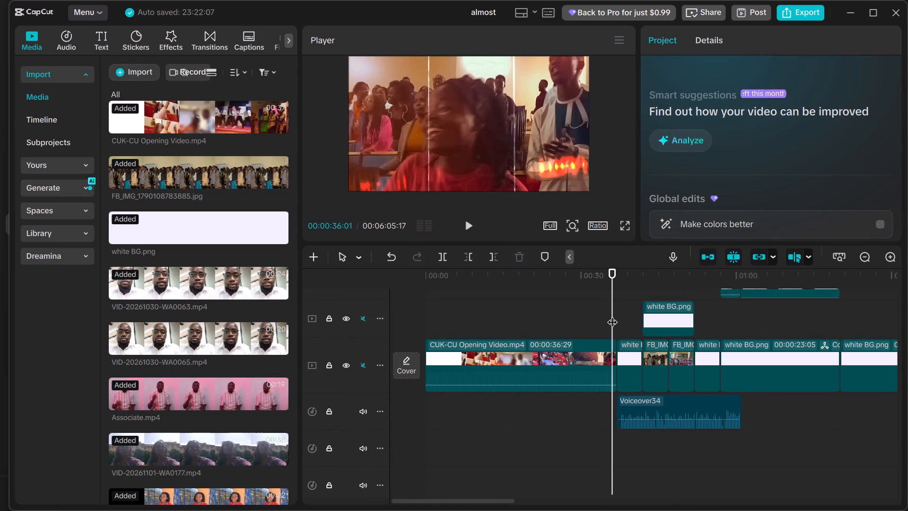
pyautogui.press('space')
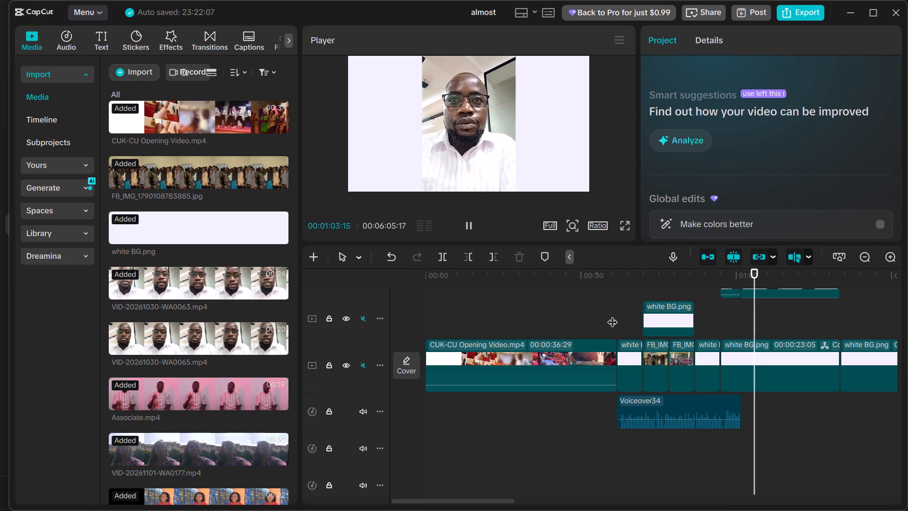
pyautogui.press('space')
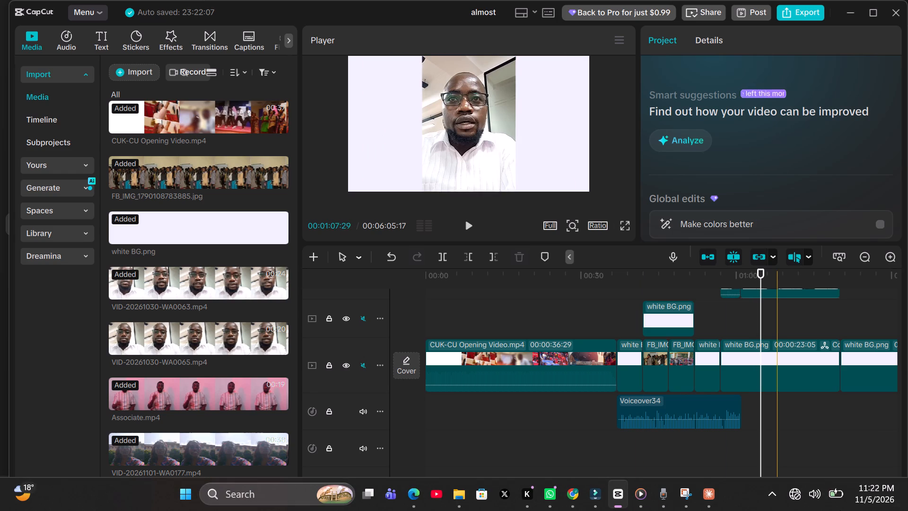
# Play back the end of the opening video from 00:00:28:19 into the "Great Is Thy Faithfulness" title, stopping around 00:00:40.
pyautogui.click(432, 315)
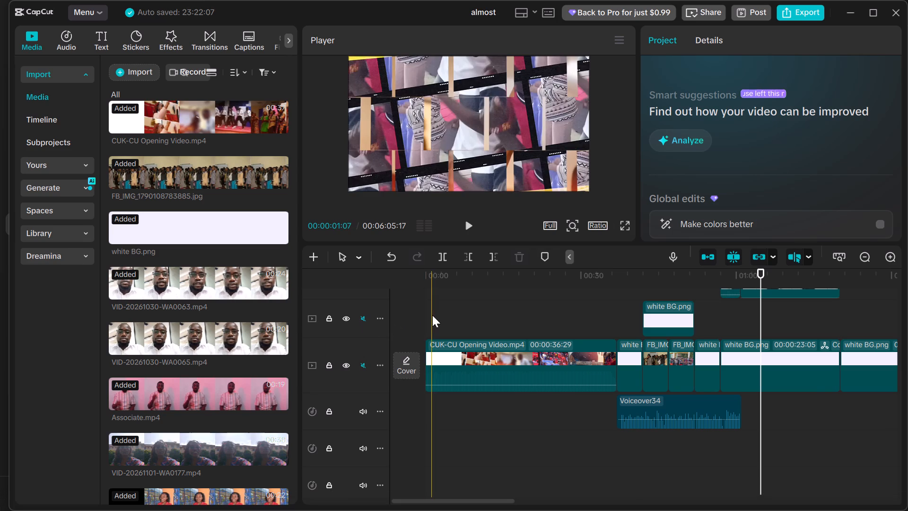
pyautogui.click(478, 316)
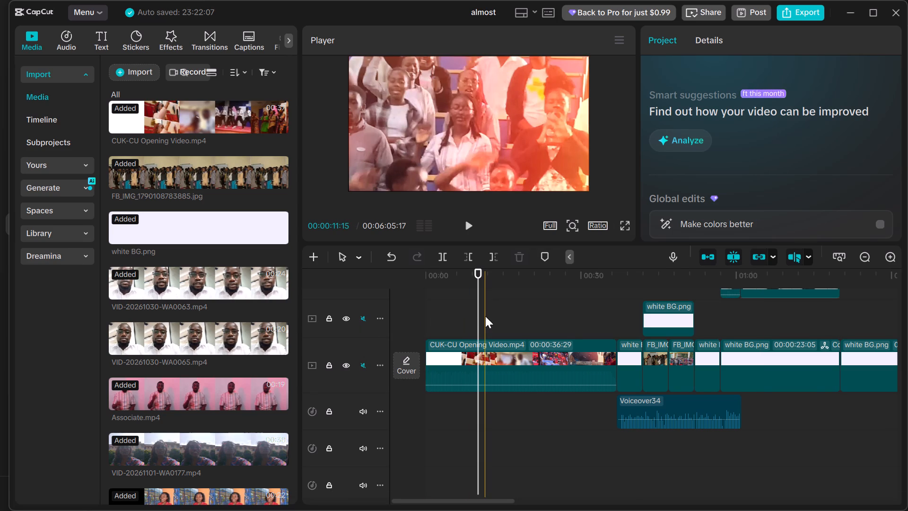
pyautogui.scroll(4, 486, 317)
pyautogui.click(570, 352)
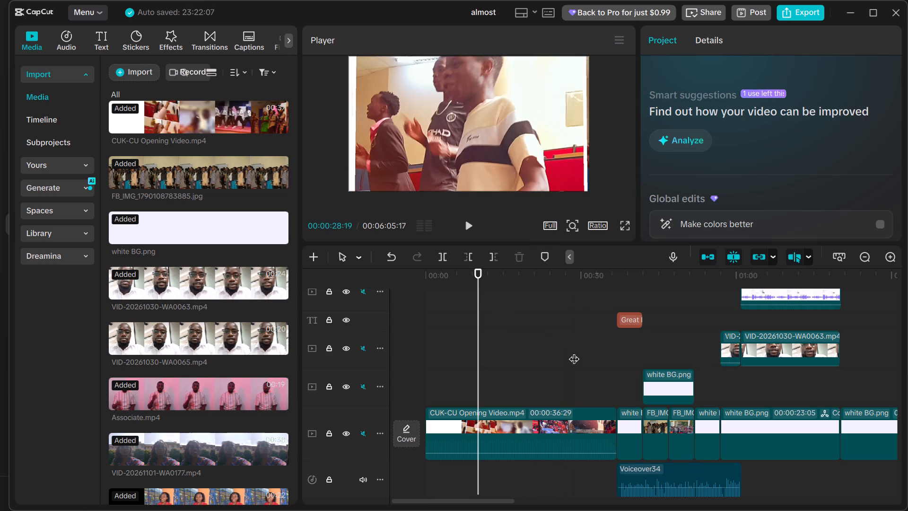
pyautogui.press('space')
pyautogui.scroll(8, 583, 344)
pyautogui.scroll(-4, 584, 344)
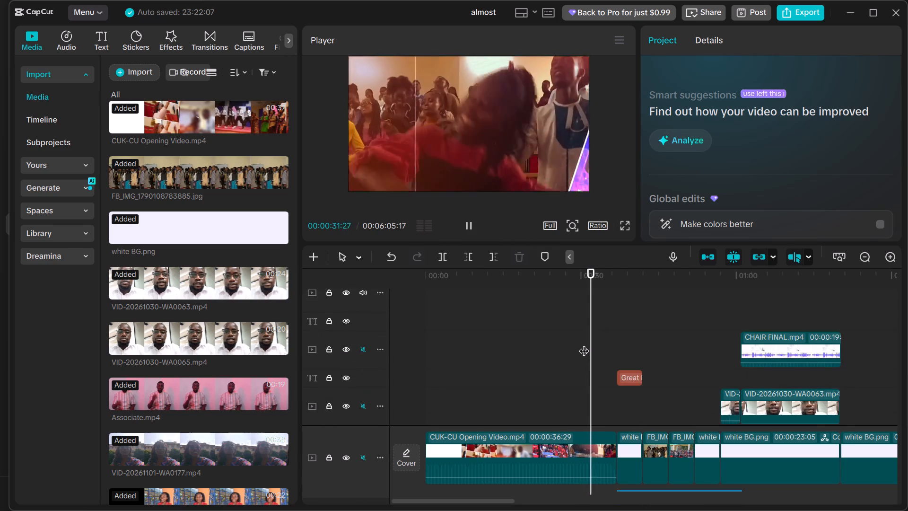
pyautogui.scroll(-3, 584, 344)
pyautogui.scroll(1, 584, 344)
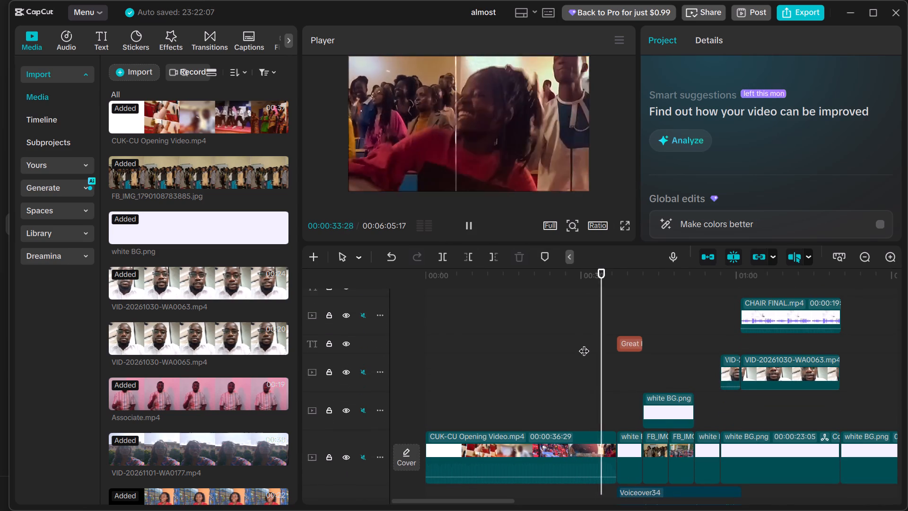
pyautogui.scroll(1, 606, 352)
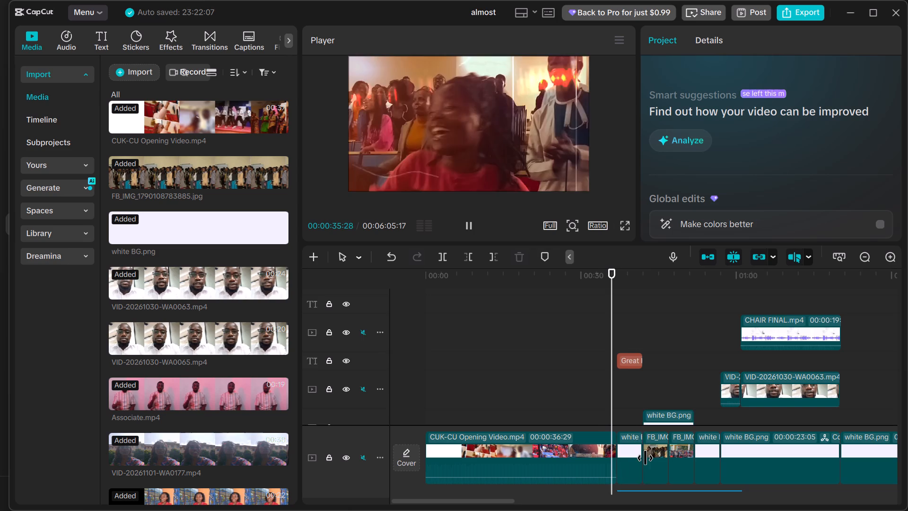
pyautogui.scroll(-2, 646, 458)
pyautogui.scroll(-2, 691, 458)
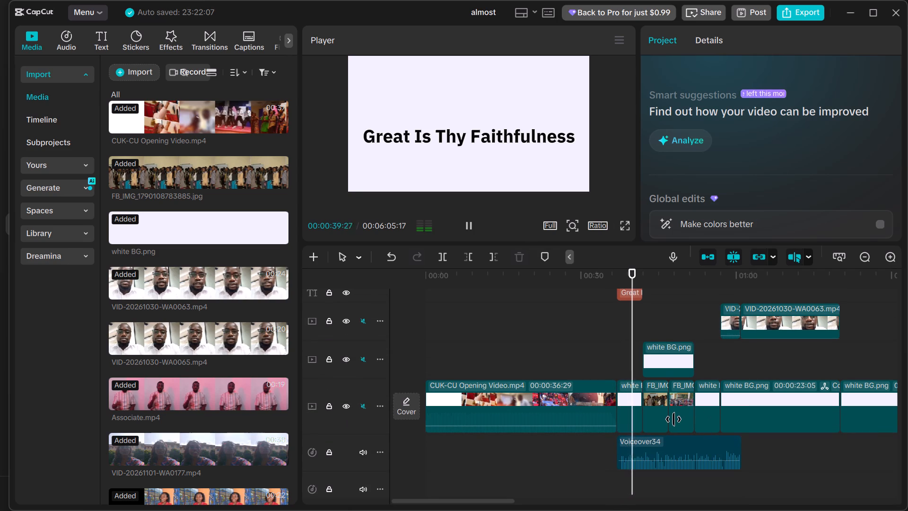
pyautogui.press('space')
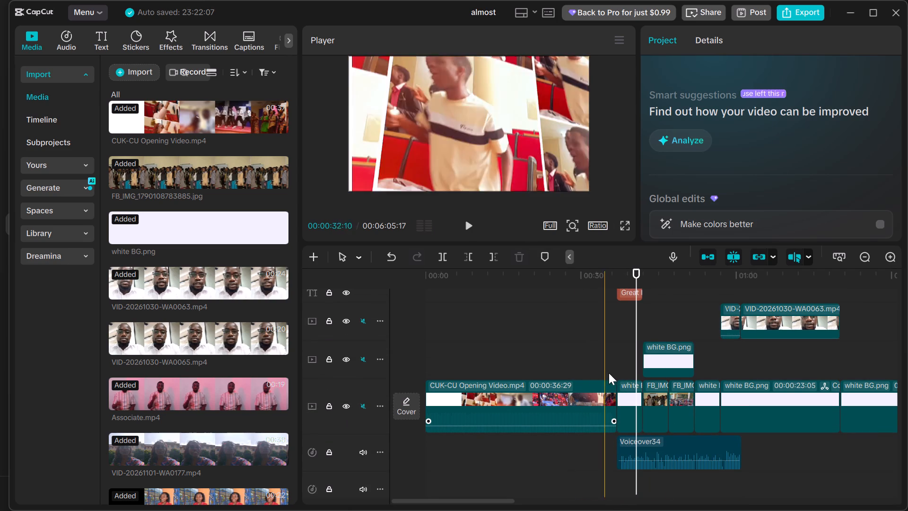
# Play the timeline from the start of Voiceover34 at 00:00:36:29 and let it run through the following sections.
pyautogui.click(619, 367)
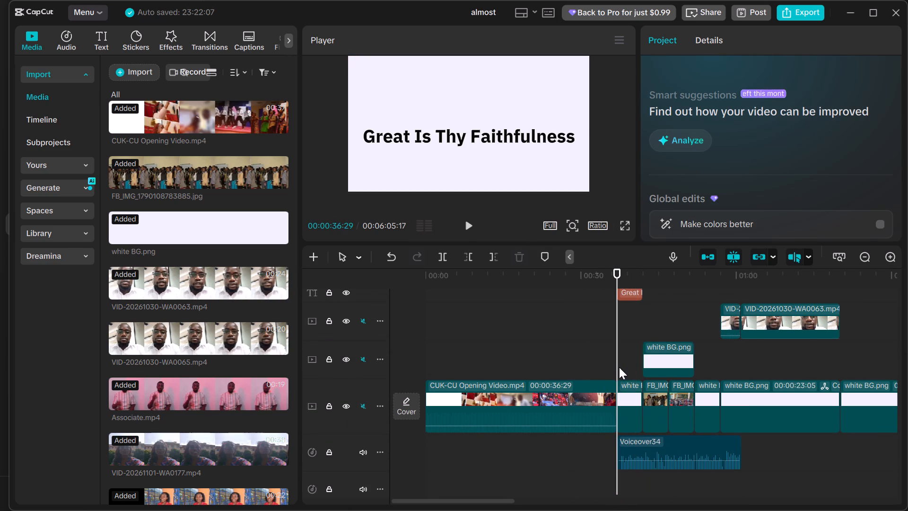
pyautogui.press('space')
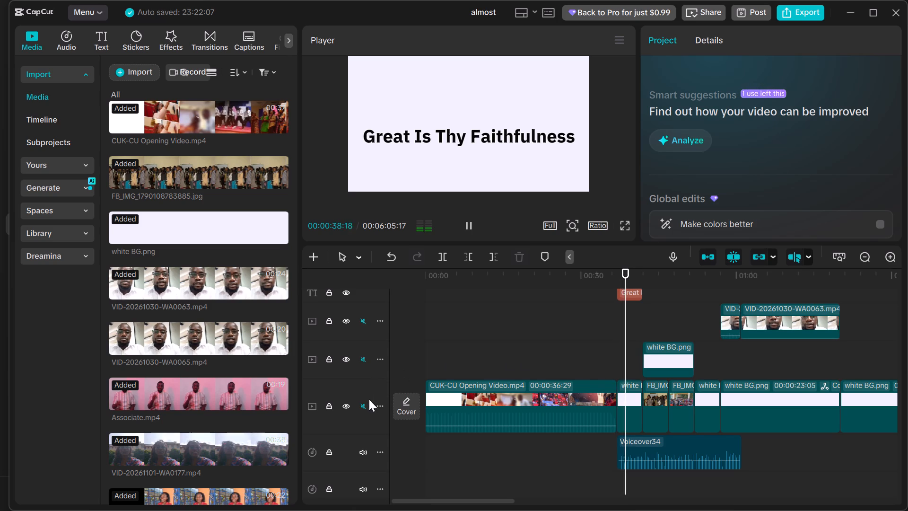
# Unmute the main video track holding the opening video and the other base clips.
pyautogui.click(366, 406)
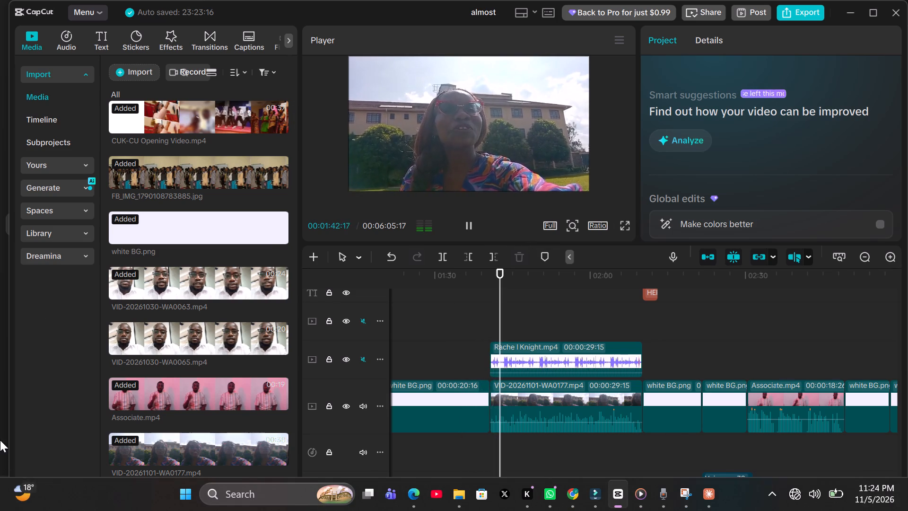
# Return to the beginning of the timeline and play the opening video with the main track's sound on.
pyautogui.moveTo(477, 504); pyautogui.dragTo(475, 499)
pyautogui.moveTo(475, 499); pyautogui.dragTo(414, 510)
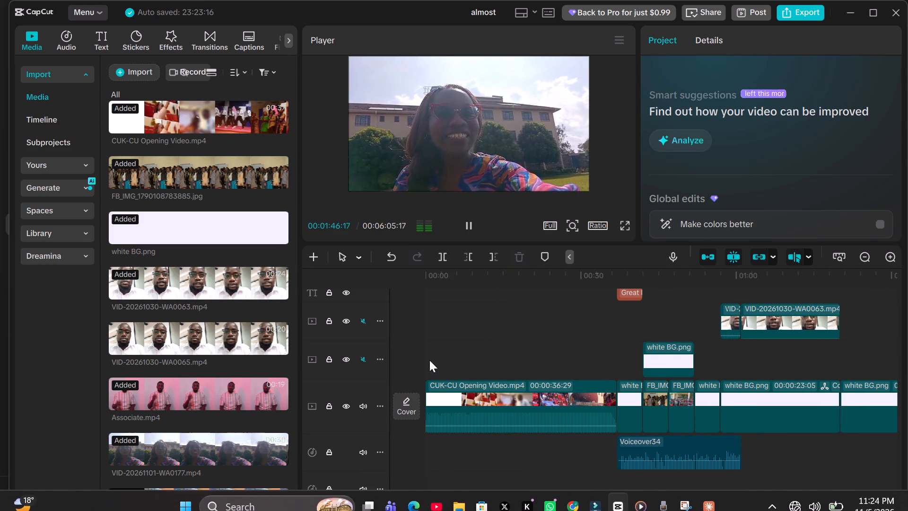
pyautogui.click(429, 363)
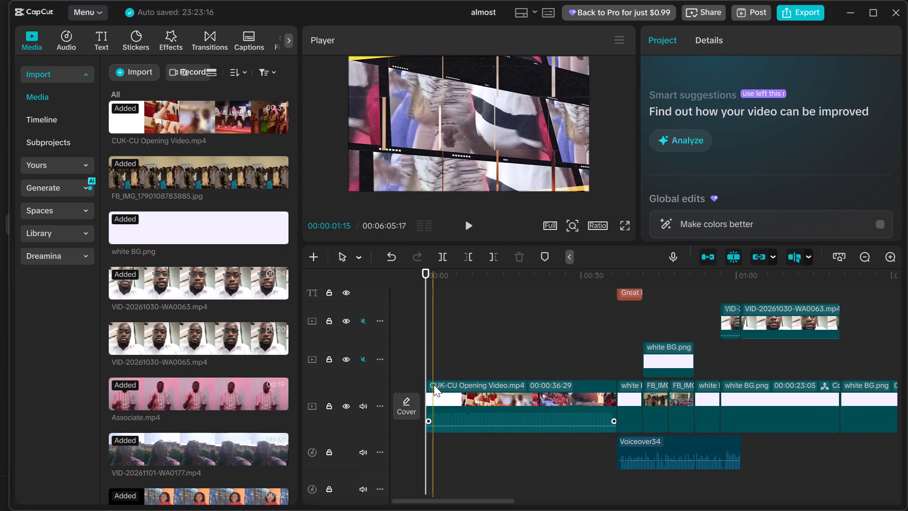
pyautogui.press('space')
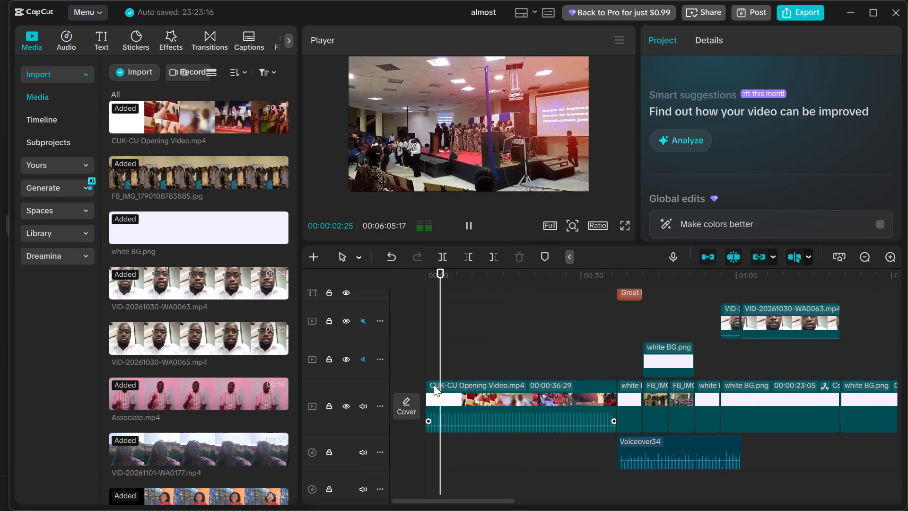
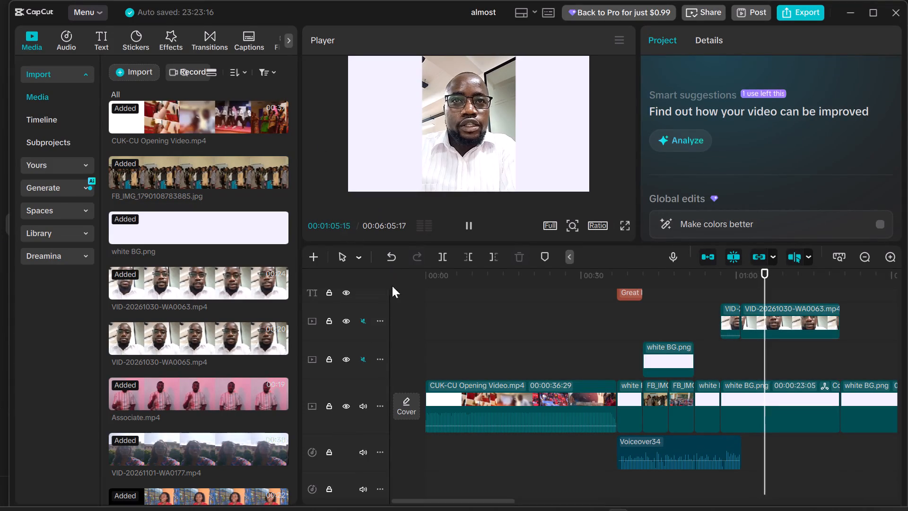
# Unmute the overlay track holding the VID-20261030-WA0063.mp4 clips during playback.
pyautogui.click(363, 323)
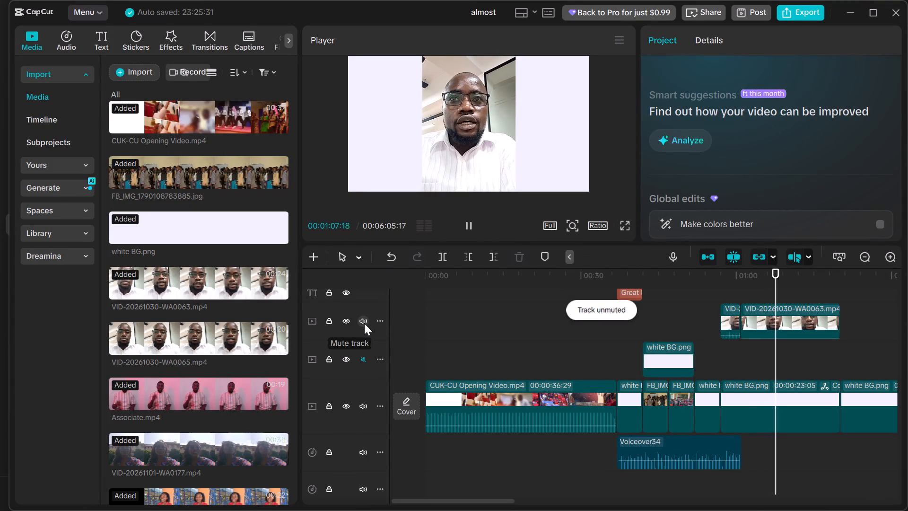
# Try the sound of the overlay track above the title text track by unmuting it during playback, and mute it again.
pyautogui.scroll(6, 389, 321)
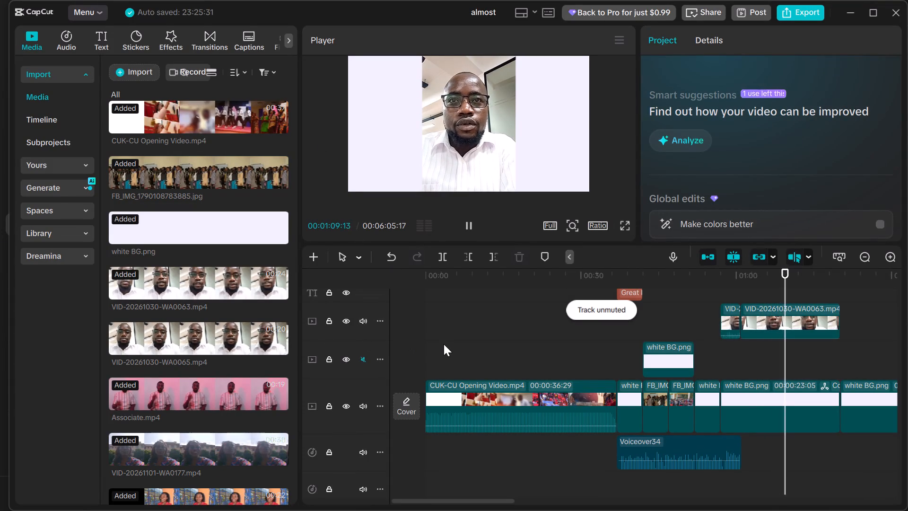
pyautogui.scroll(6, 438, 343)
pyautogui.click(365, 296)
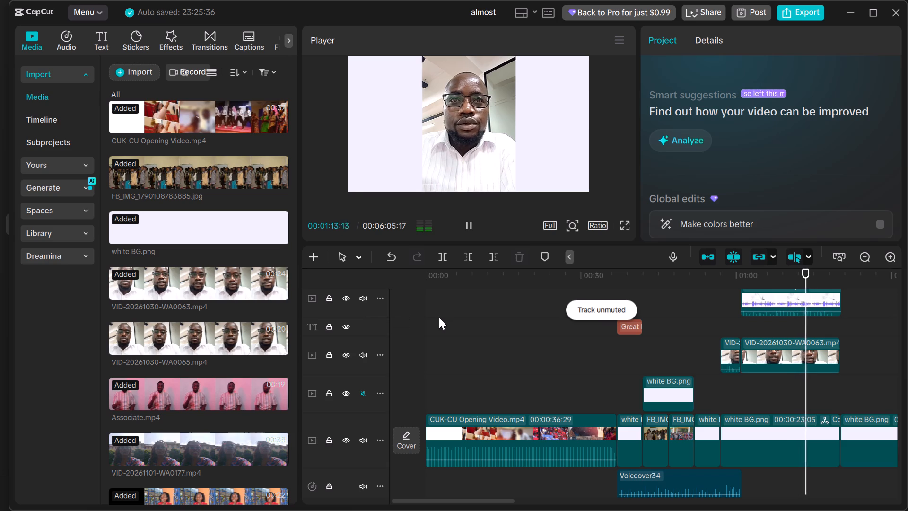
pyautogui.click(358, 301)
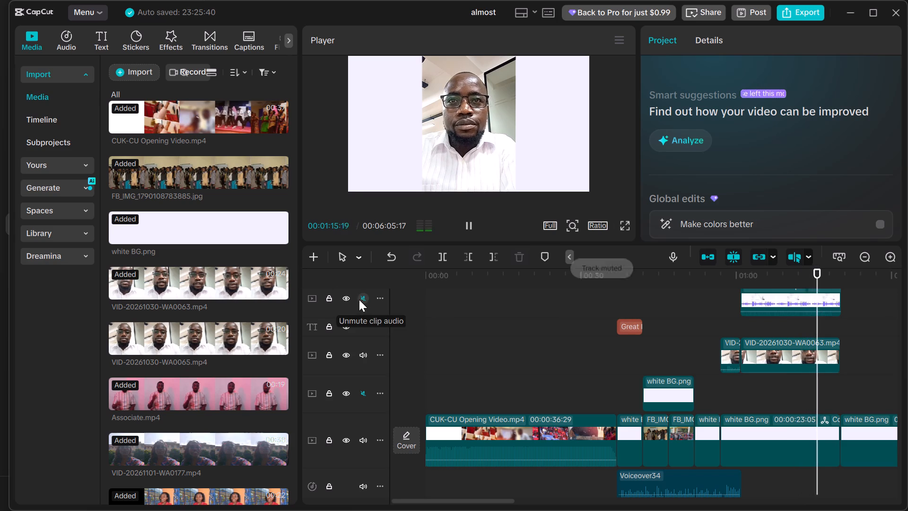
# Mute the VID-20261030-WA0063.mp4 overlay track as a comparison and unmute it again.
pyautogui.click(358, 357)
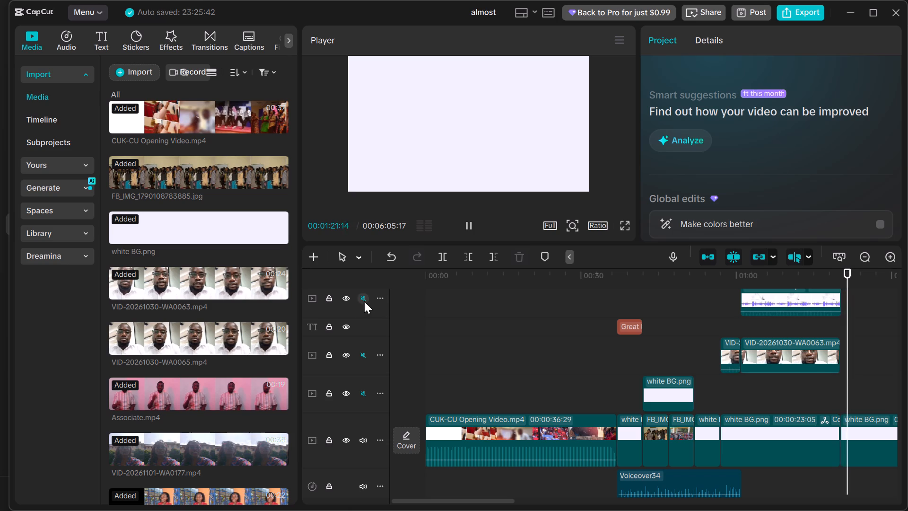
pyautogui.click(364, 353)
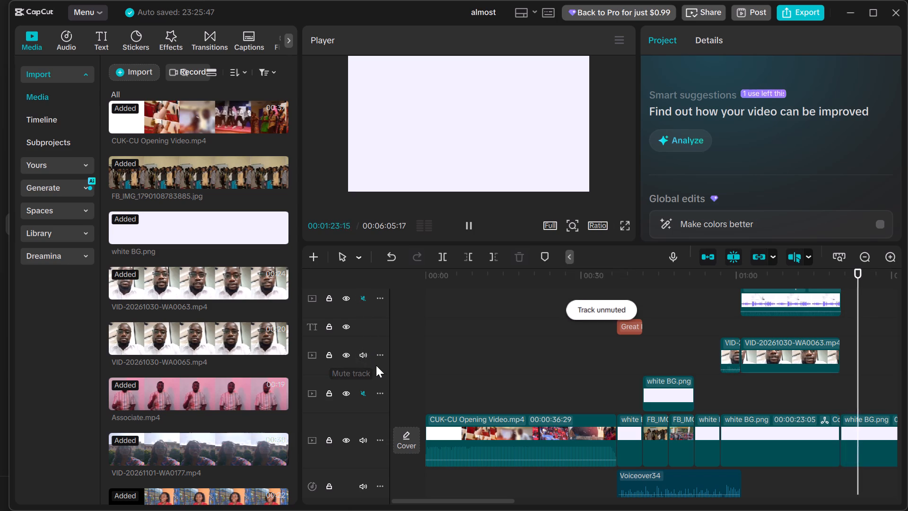
# Fit the whole timeline in view and examine the mute states of all video and voiceover tracks while playback continues.
pyautogui.scroll(-1, 420, 336)
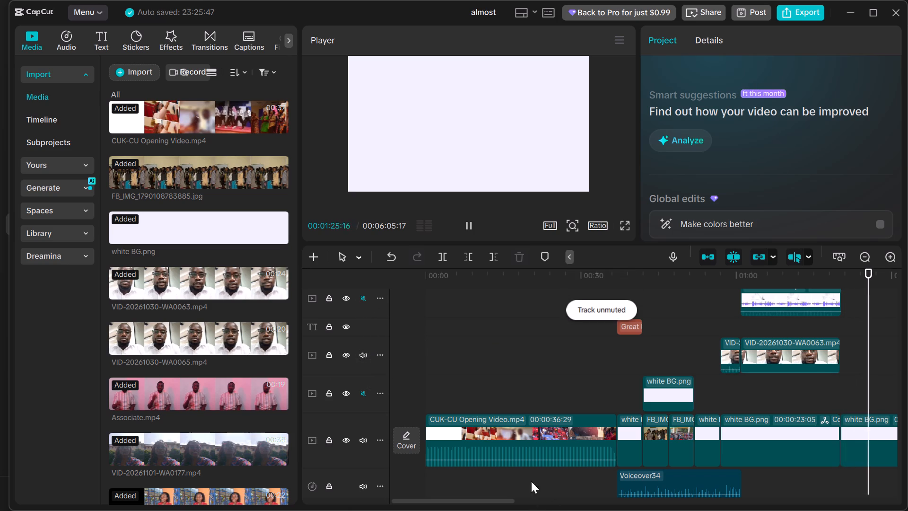
pyautogui.click(837, 258)
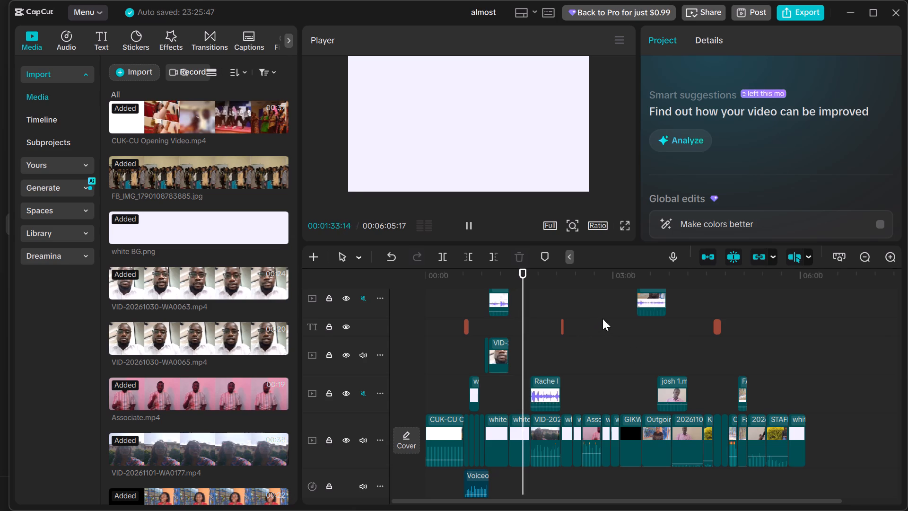
pyautogui.scroll(-6, 606, 323)
pyautogui.scroll(-19, 607, 335)
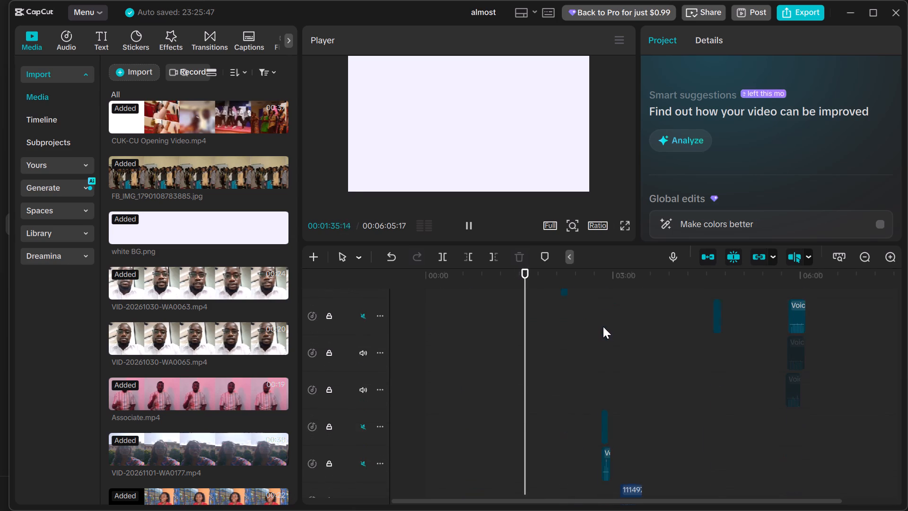
pyautogui.scroll(-17, 603, 326)
pyautogui.scroll(18, 602, 317)
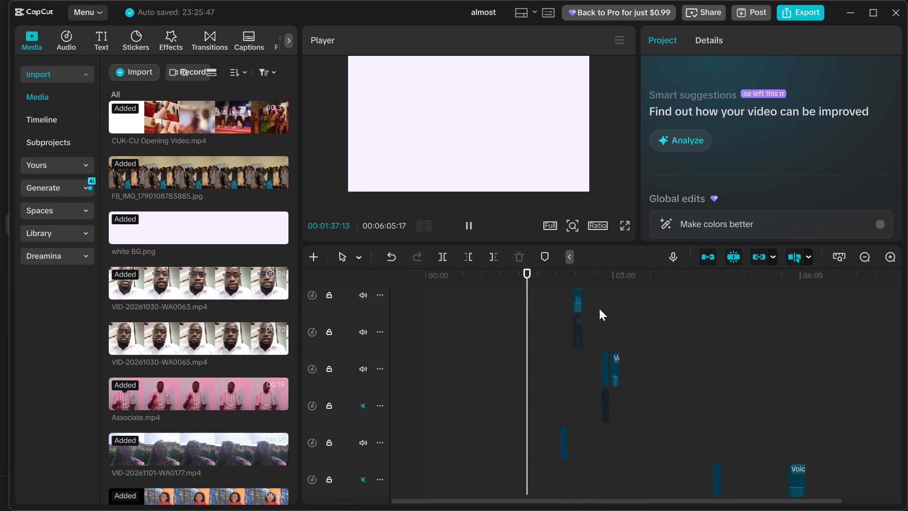
pyautogui.scroll(16, 599, 308)
pyautogui.scroll(-5, 595, 307)
pyautogui.scroll(5, 595, 307)
pyautogui.scroll(-5, 595, 307)
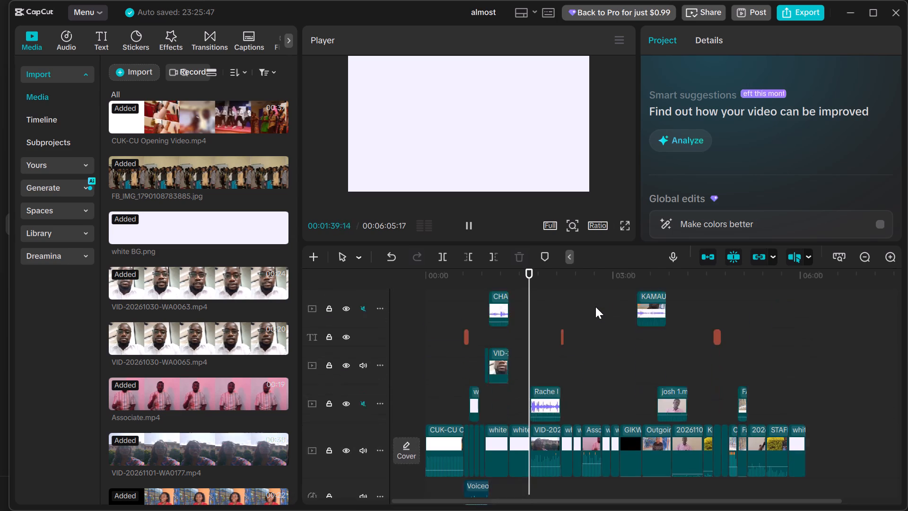
pyautogui.scroll(4, 595, 307)
pyautogui.scroll(-9, 595, 307)
pyautogui.scroll(4, 553, 341)
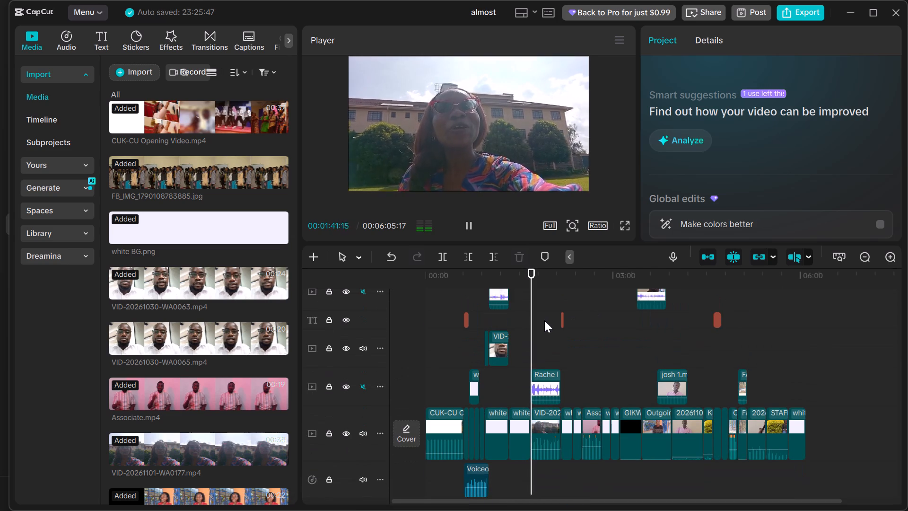
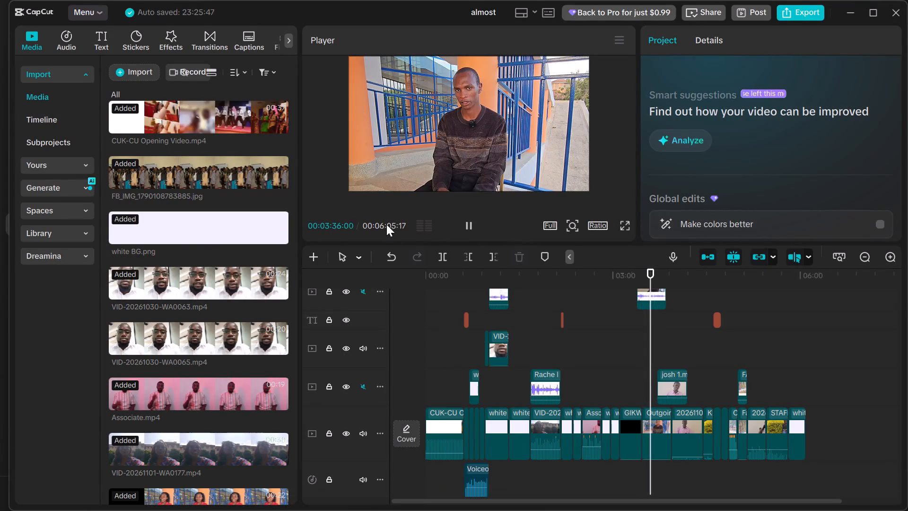
# Unmute the overlay track above the title text track, the one holding the KAMAU clip, during playback.
pyautogui.click(359, 291)
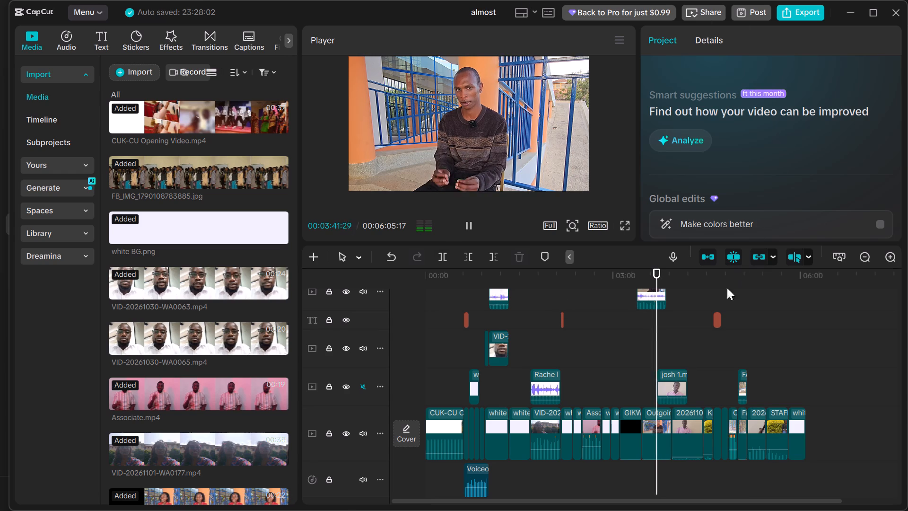
pyautogui.scroll(4, 703, 374)
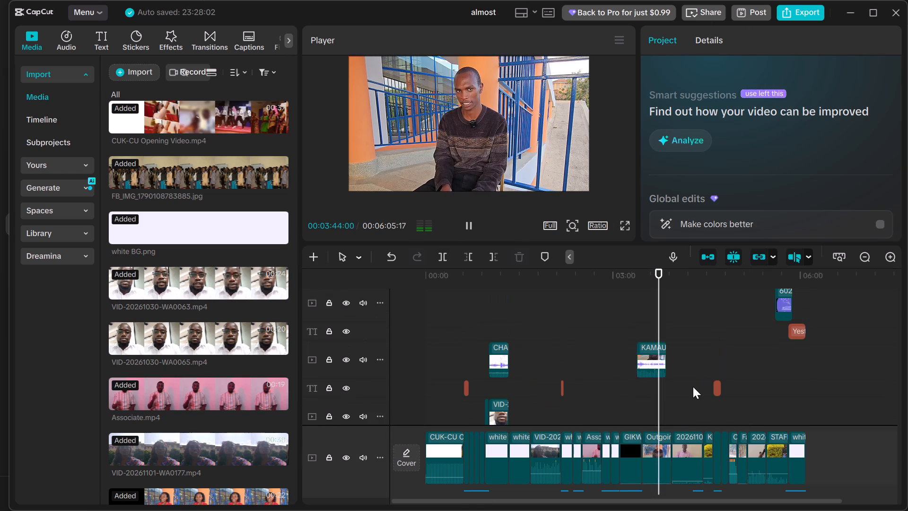
pyautogui.click(652, 356)
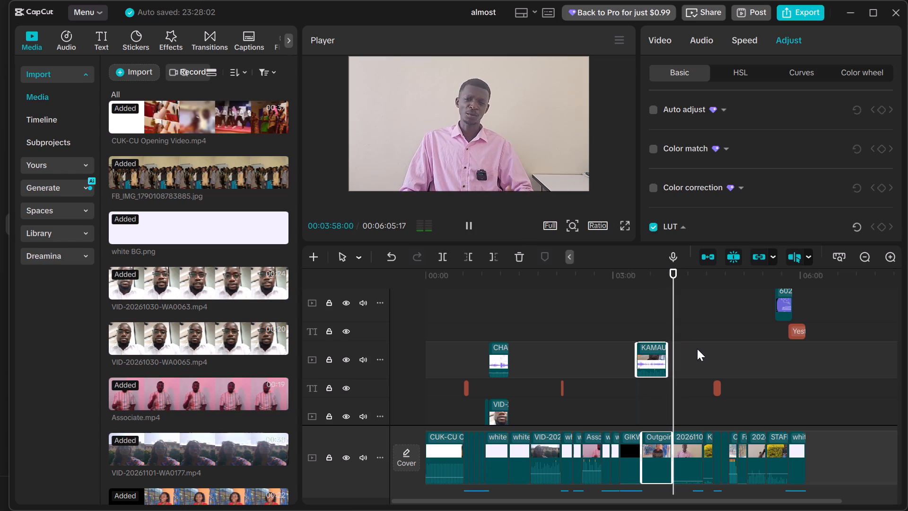
# Listen to the main track's sound from about 00:04:26, and replay the pink-shirt speaker's clip from about 00:04:02.
pyautogui.click(703, 423)
pyautogui.press('space')
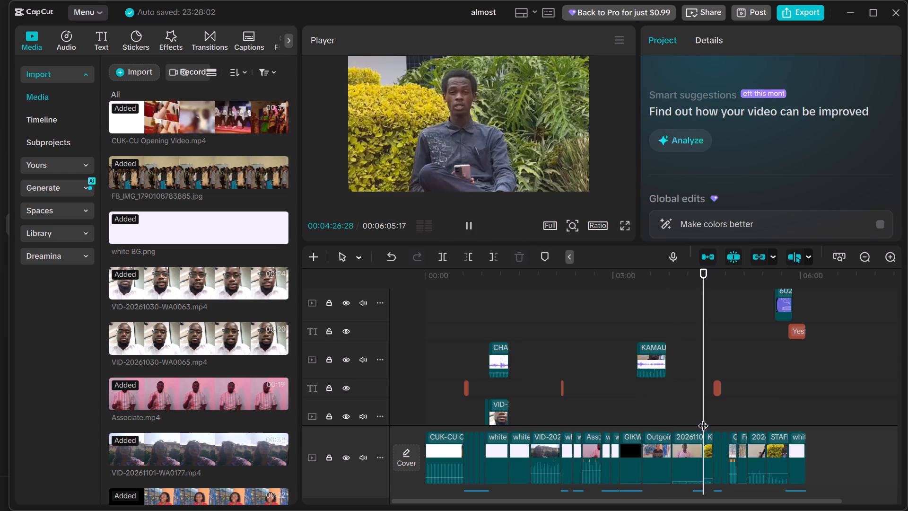
pyautogui.press('space')
pyautogui.press('space')
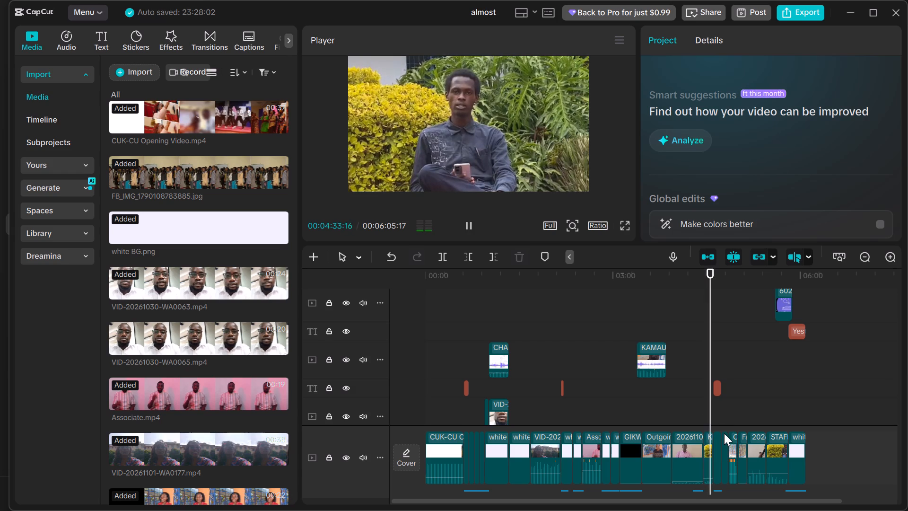
pyautogui.press('Left')
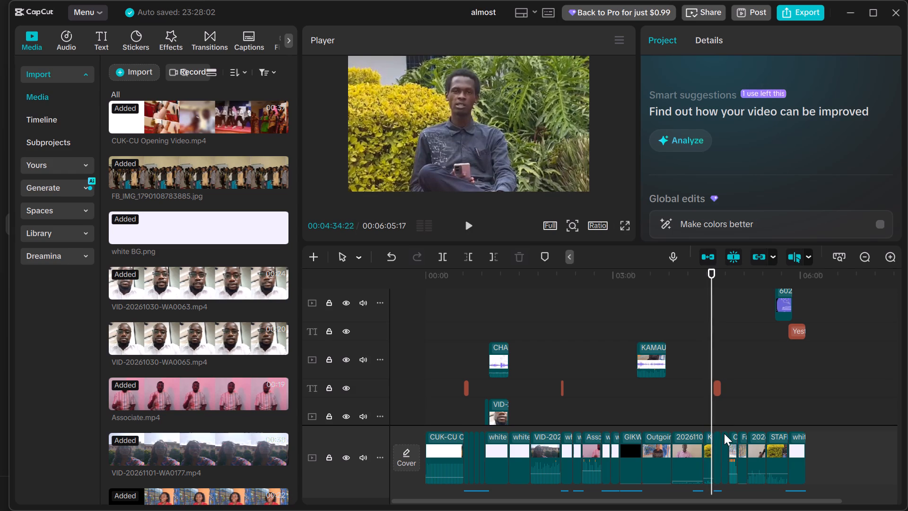
pyautogui.click(678, 467)
pyautogui.click(678, 467)
pyautogui.click(678, 467)
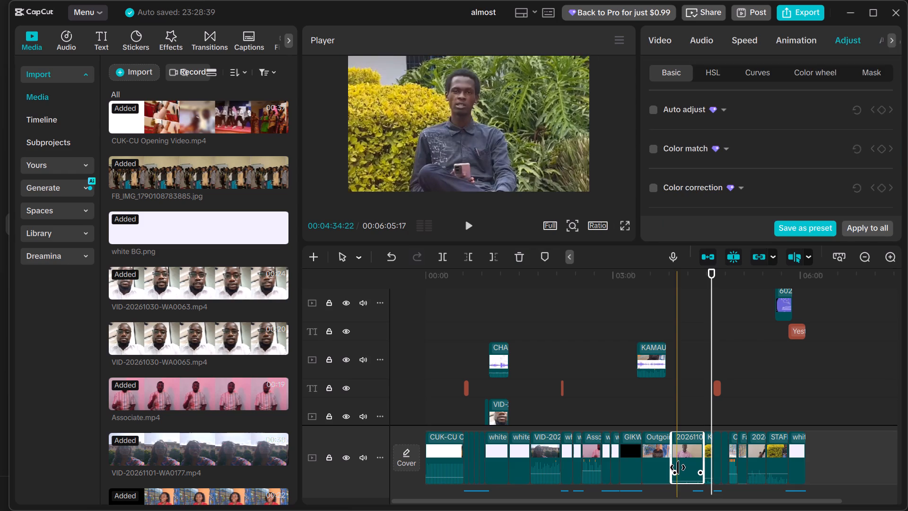
pyautogui.press('space')
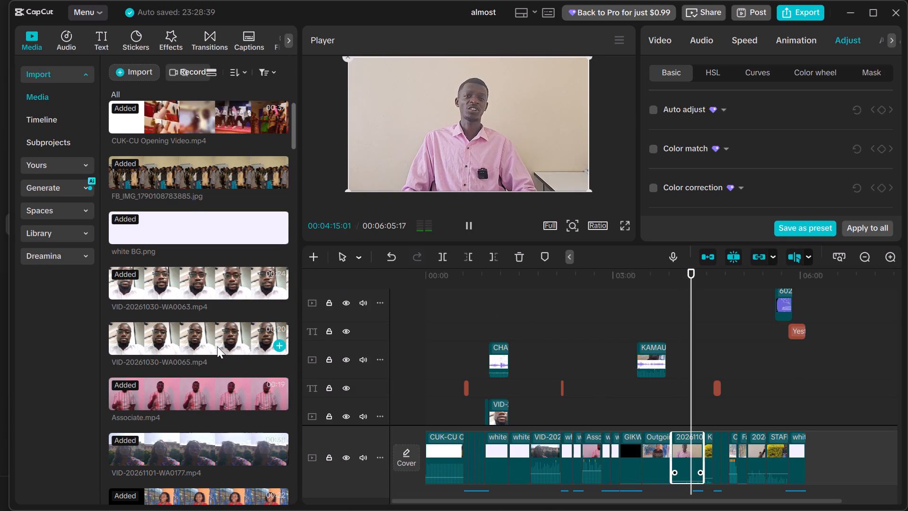
# Preview the source videos 20261105_124439.mp4 and 20261105_123432.mp4 from the imported media, checking against timeline playback in between.
pyautogui.scroll(6, 217, 346)
pyautogui.scroll(-10, 218, 341)
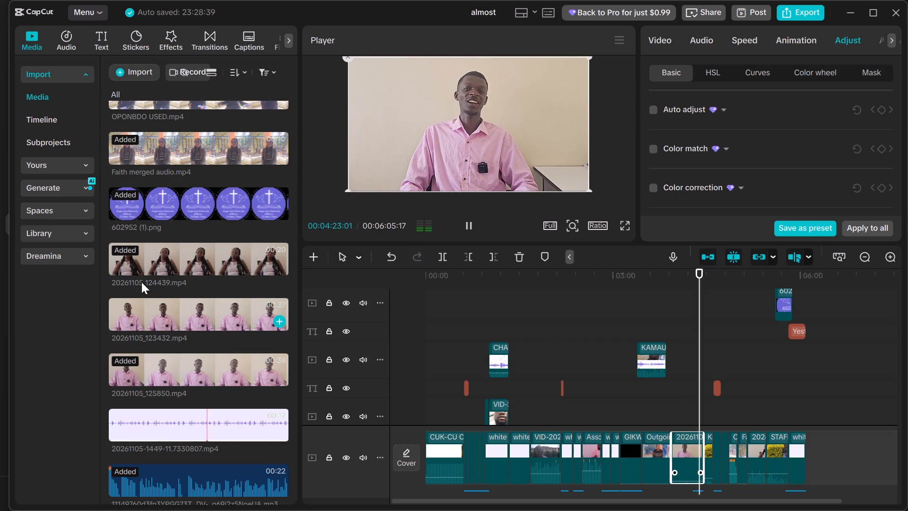
pyautogui.click(142, 262)
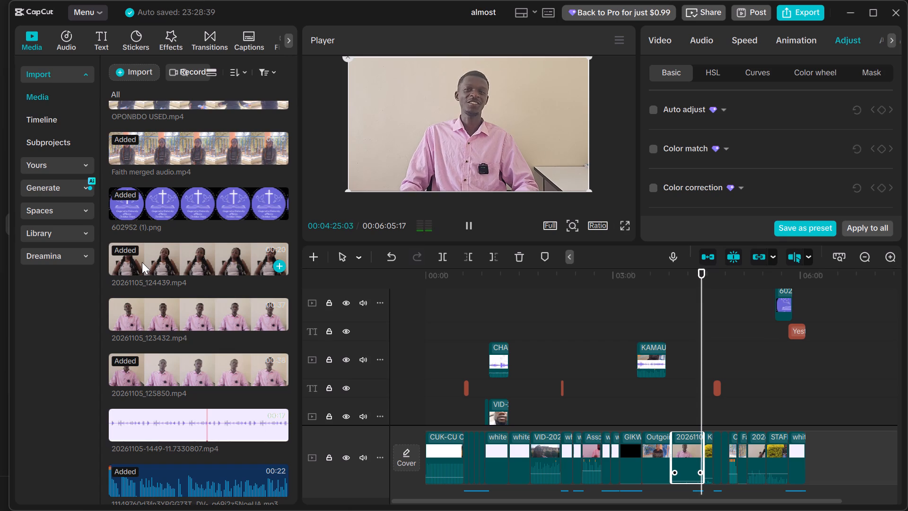
pyautogui.click(155, 259)
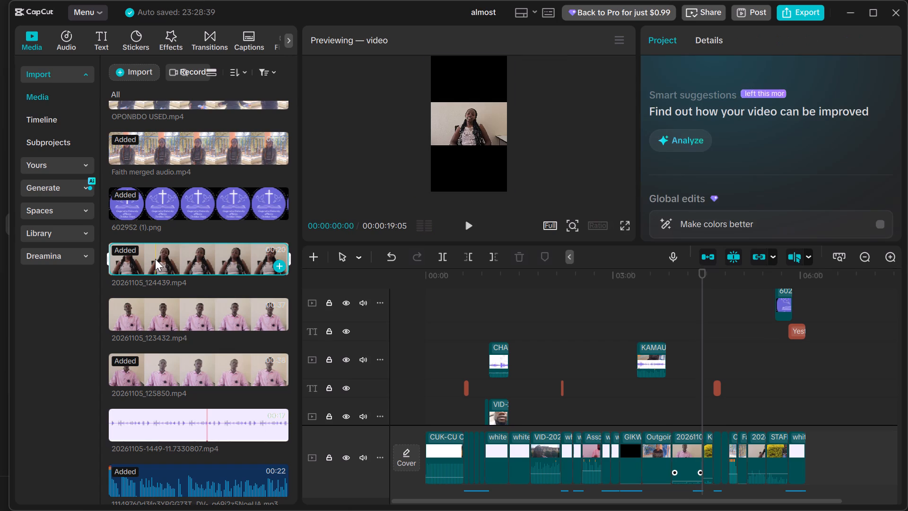
pyautogui.press('space')
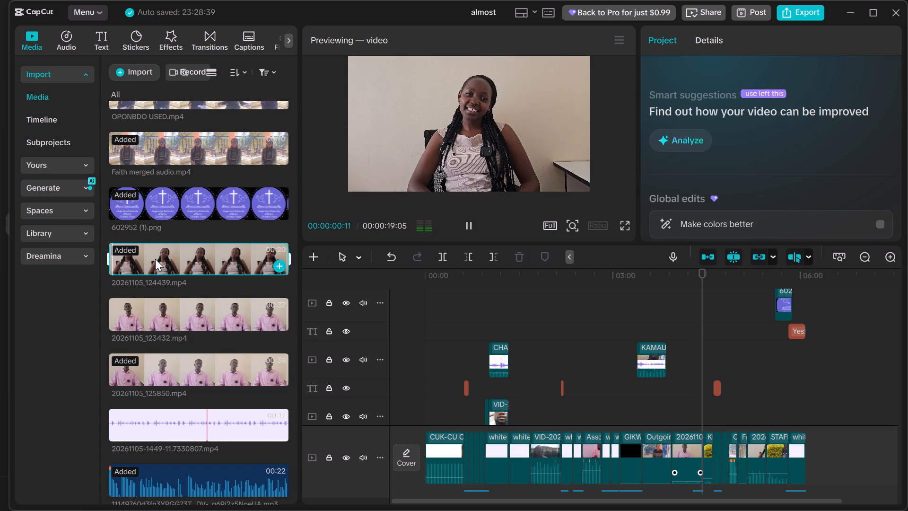
pyautogui.press('space')
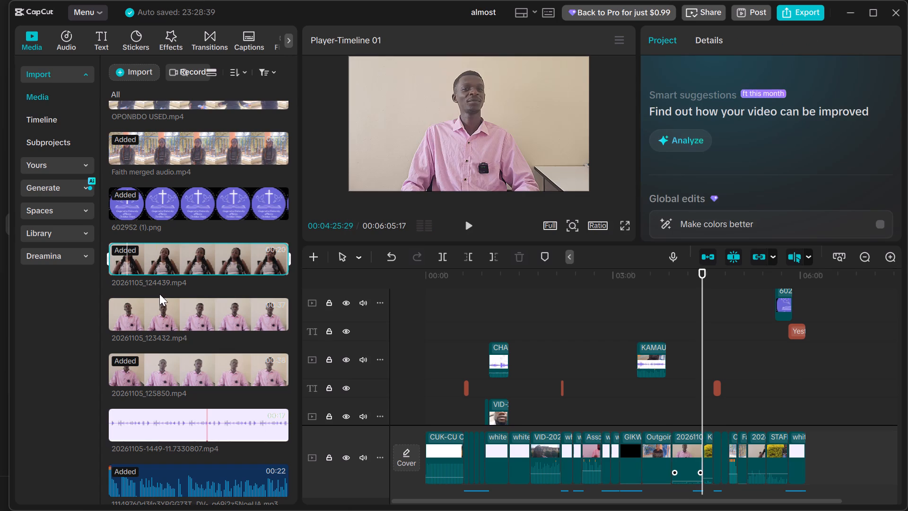
pyautogui.press('space')
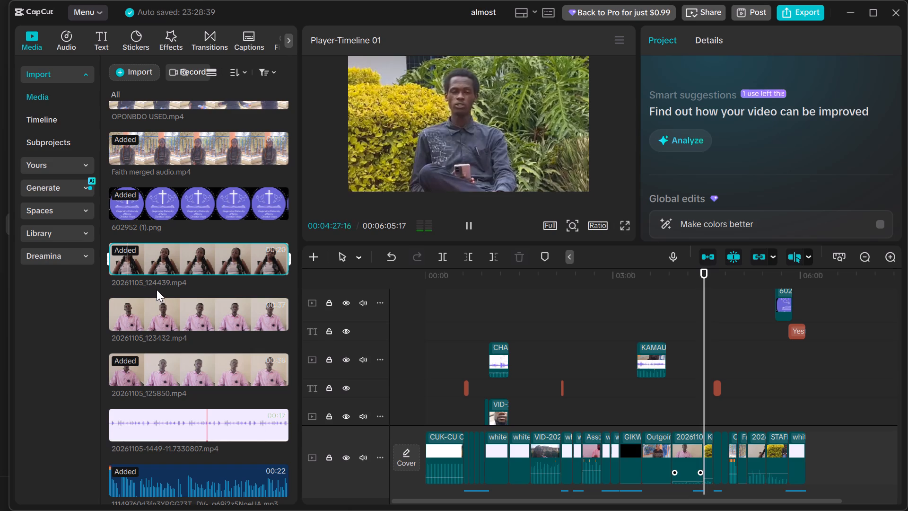
pyautogui.press('space')
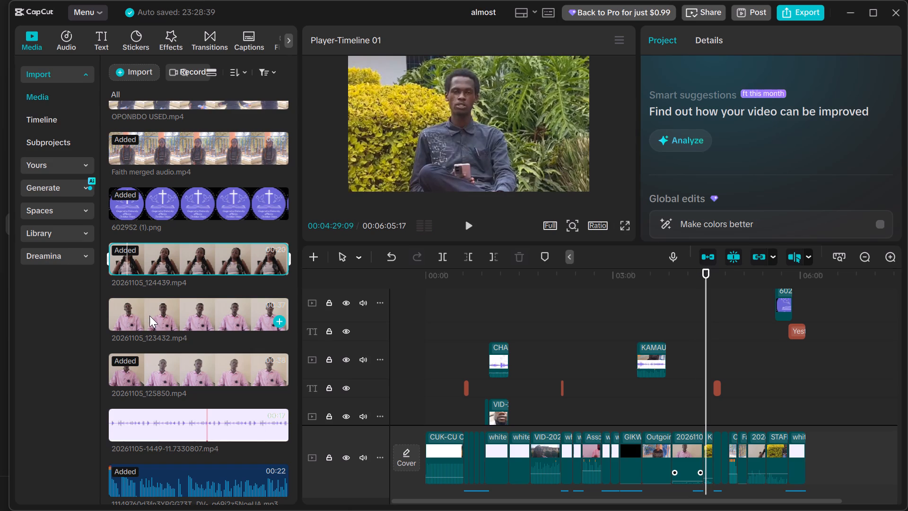
pyautogui.click(120, 319)
pyautogui.press('space')
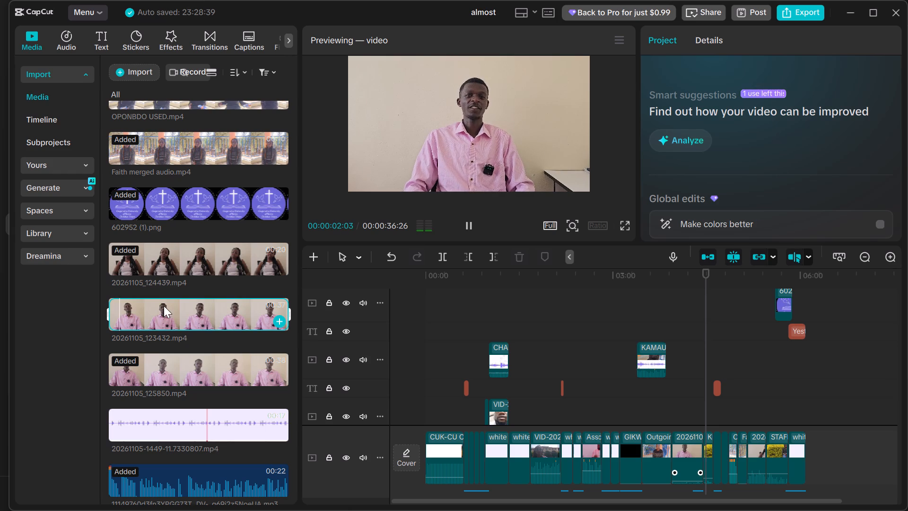
pyautogui.press('space')
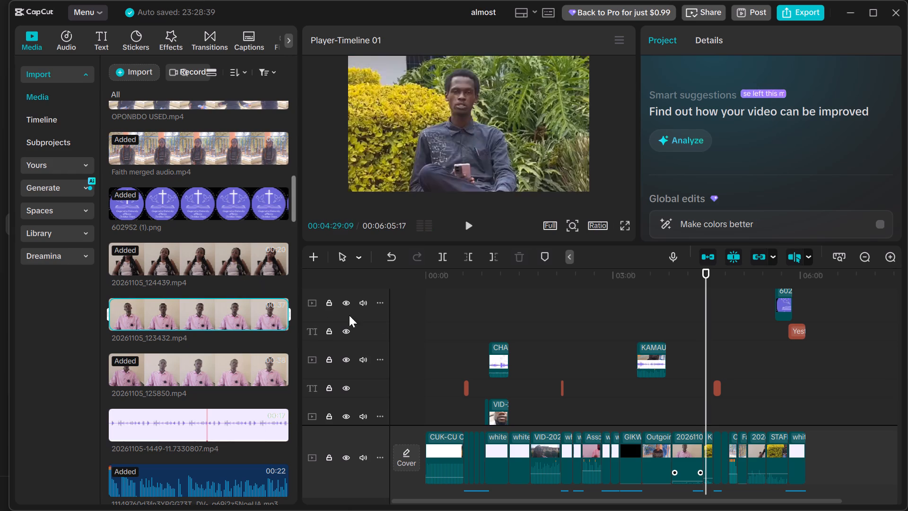
# Review the timeline's picture and sound by playing it from about 00:04:51.
pyautogui.press('space')
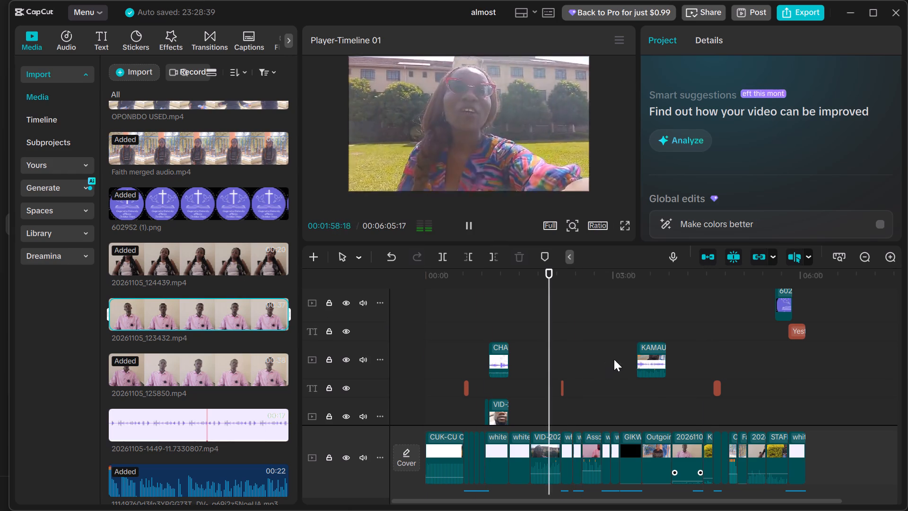
pyautogui.click(725, 419)
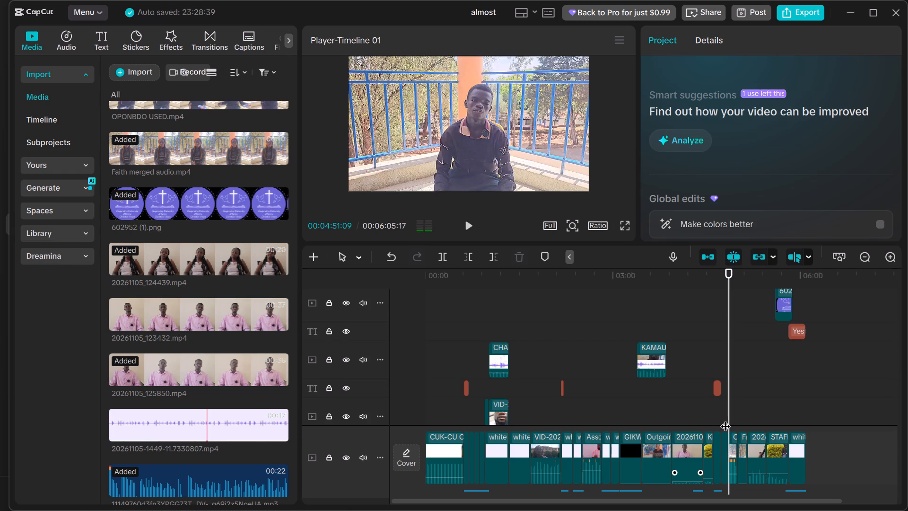
pyautogui.press('space')
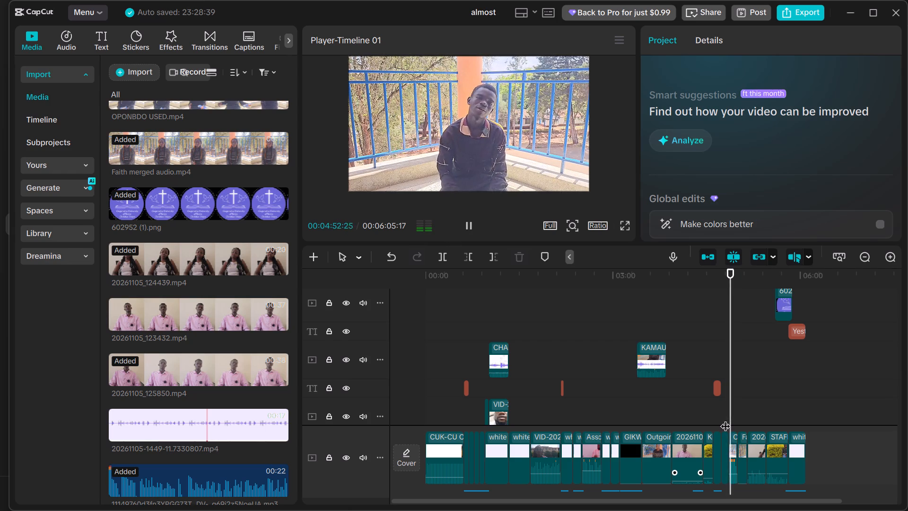
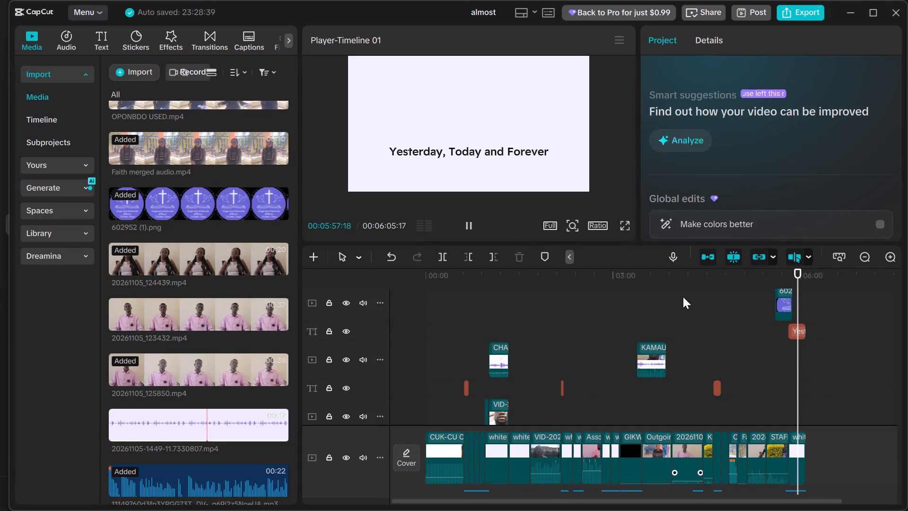
# Switch to the Music folder in File Explorer and listen to the Uplifting_and_Inspiring_Background_Music_For_Videos MP3 in Media Player.
pyautogui.click(453, 510)
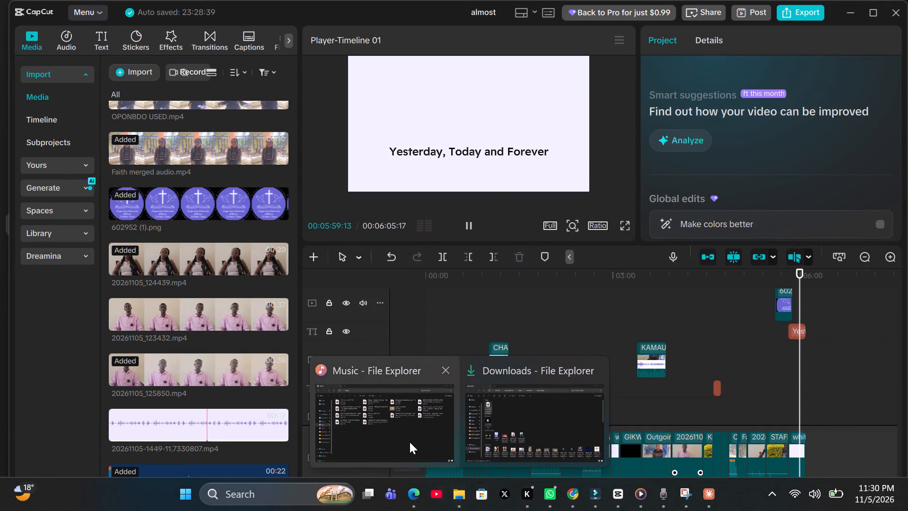
pyautogui.click(408, 437)
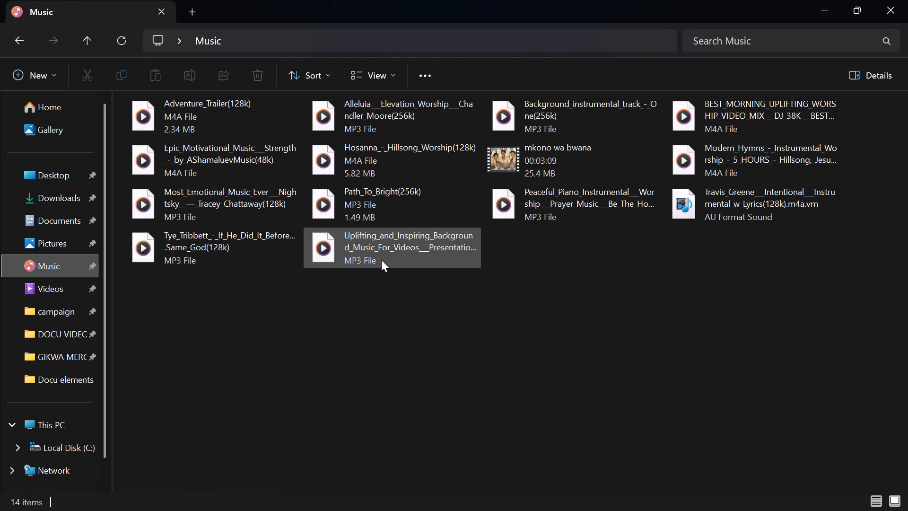
pyautogui.doubleClick(381, 258)
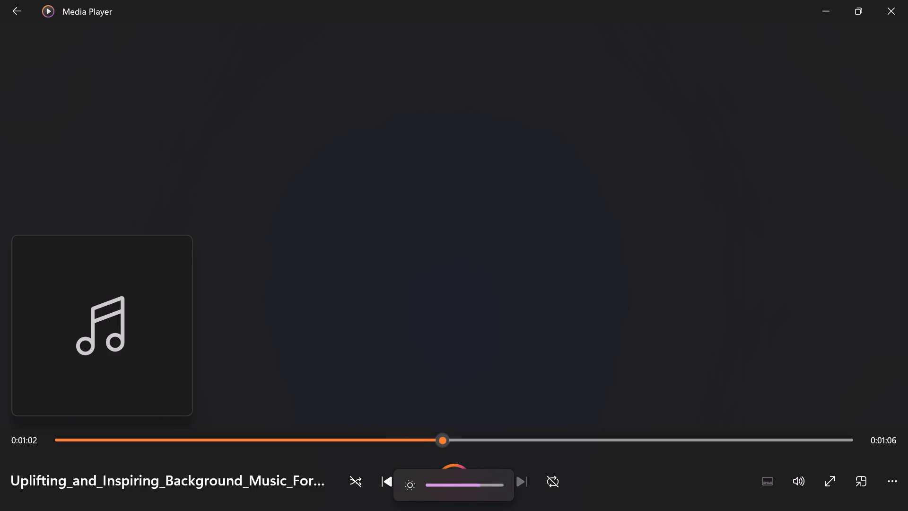
# Switch to the Music folder in File Explorer and play the Peaceful Piano Instrumental worship MP3 to audition it as background music.
pyautogui.click(6, 18)
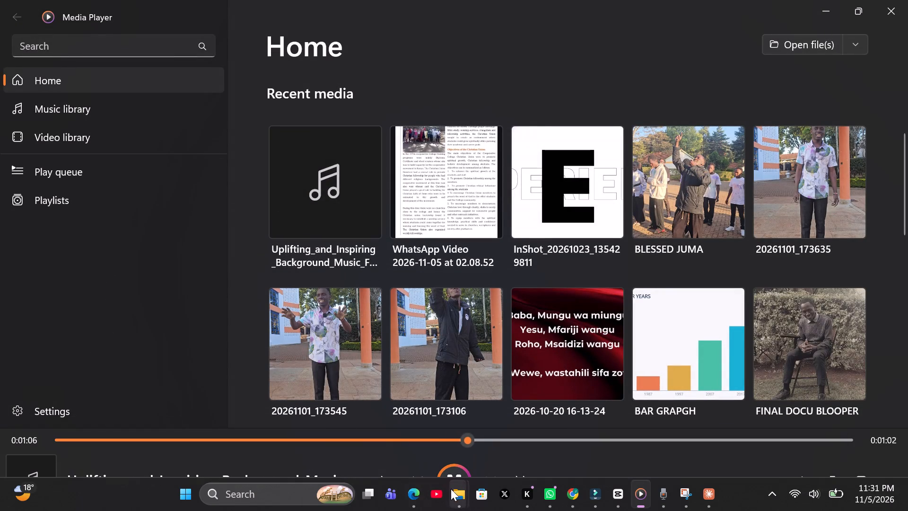
pyautogui.click(457, 497)
pyautogui.click(388, 459)
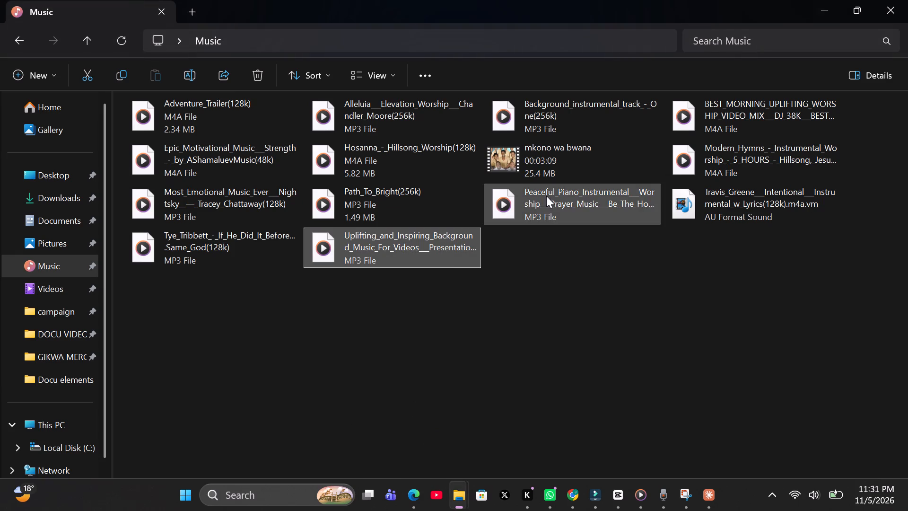
pyautogui.doubleClick(538, 220)
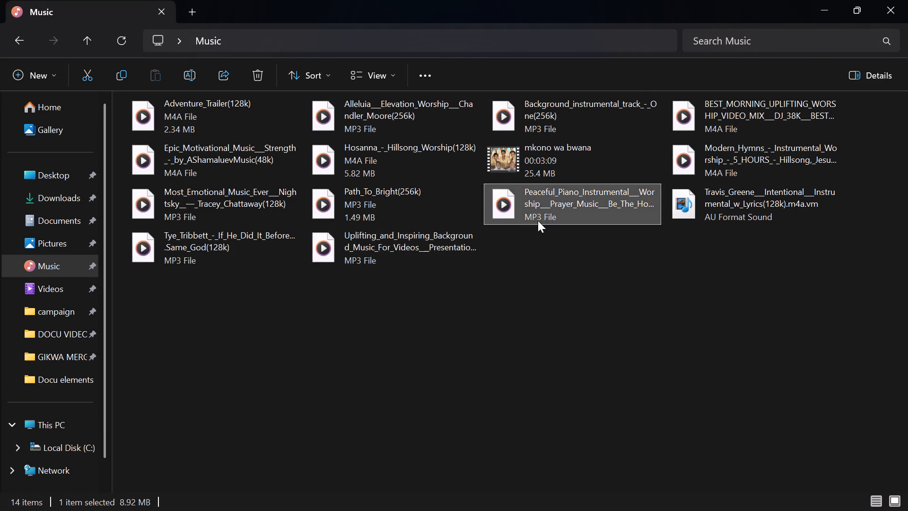